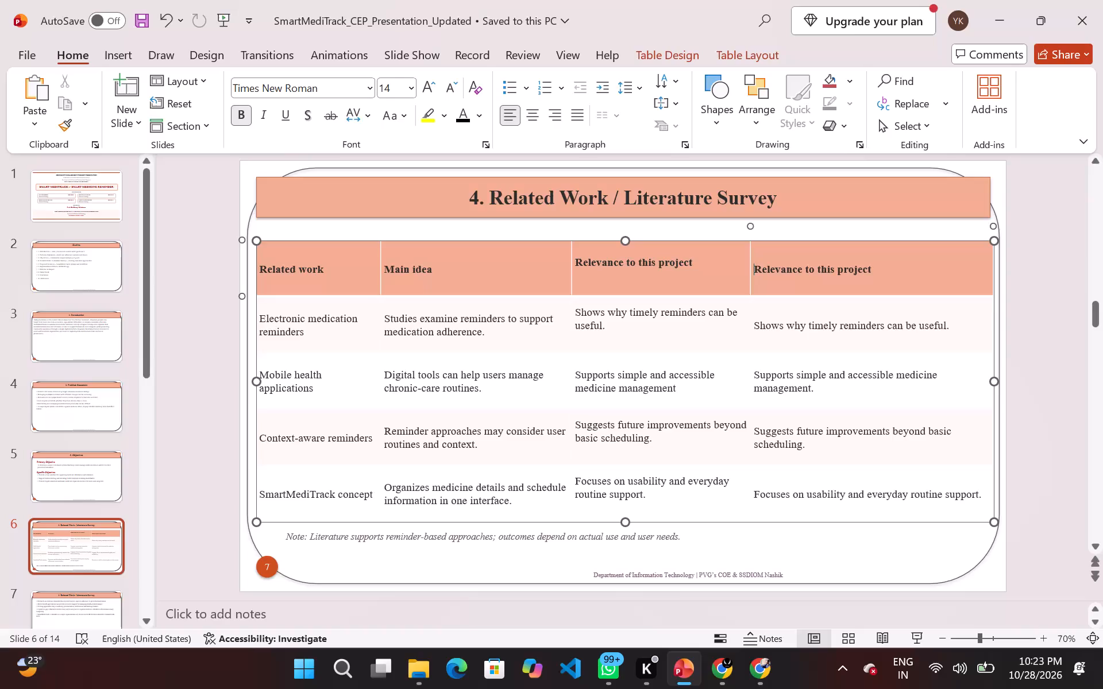
Clear the duplicate "Relevance to this project" header from the last column of the literature survey table.
{"action": "left_click", "coordinate": [882, 275]}
{"action": "key", "text": "BackSpace"}
{"action": "key", "text": "BackSpace"}
{"action": "key", "text": "BackSpace"}
{"action": "key", "text": "BackSpace"}
{"action": "key", "text": "BackSpace"}
{"action": "key", "text": "BackSpace"}
{"action": "key", "text": "BackSpace"}
{"action": "key", "text": "BackSpace"}
{"action": "key", "text": "BackSpace"}
{"action": "key", "text": "BackSpace"}
{"action": "key", "text": "BackSpace"}
{"action": "key", "text": "BackSpace"}
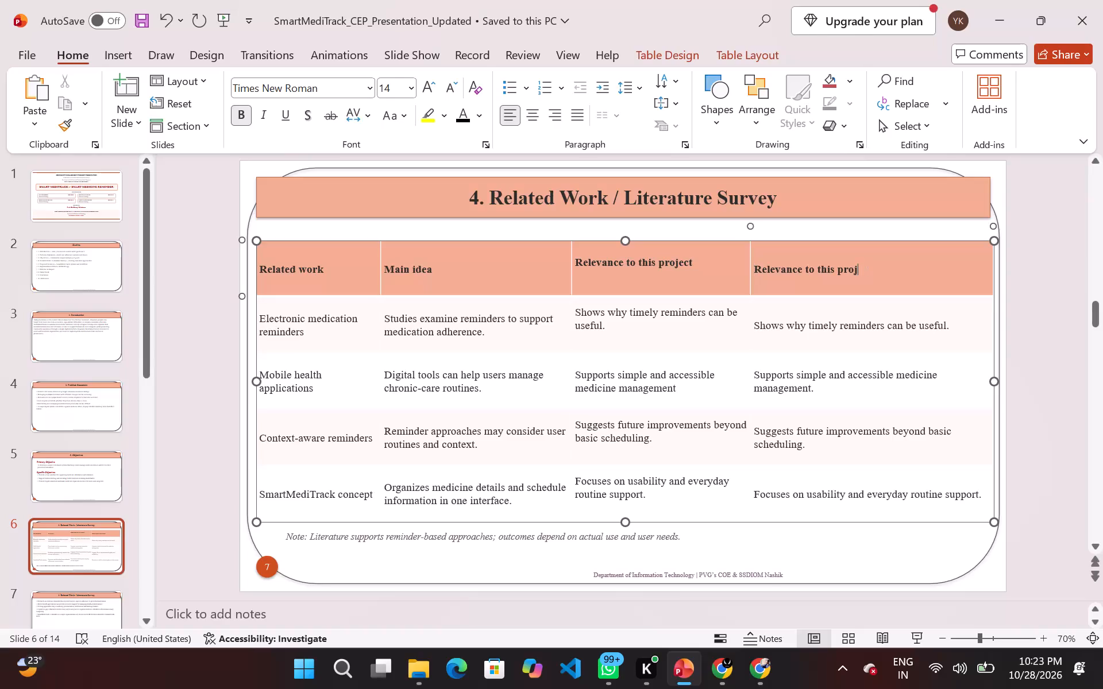
{"action": "key", "text": "BackSpace"}
{"action": "key", "text": "BackSpace"}
{"action": "key", "text": "BackSpace"}
{"action": "key", "text": "BackSpace"}
{"action": "key", "text": "BackSpace"}
{"action": "key", "text": "BackSpace"}
{"action": "key", "text": "BackSpace"}
{"action": "key", "text": "BackSpace"}
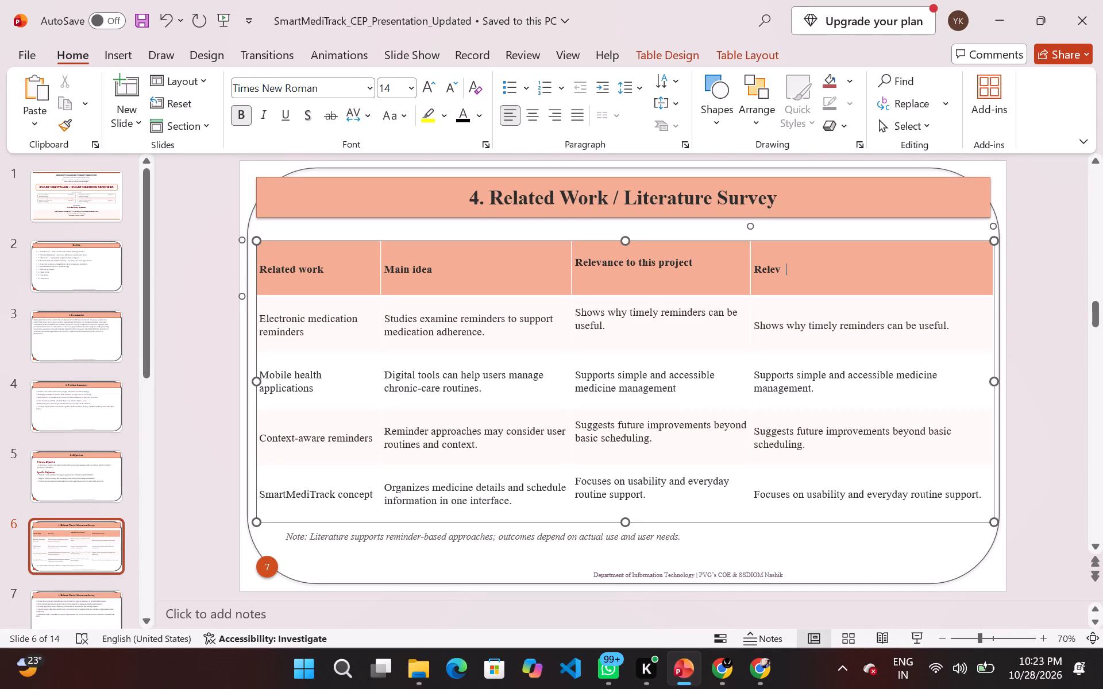
{"action": "key", "text": "BackSpace"}
{"action": "key", "text": "BackSpace"}
{"action": "key", "text": "BackSpace"}
{"action": "key", "text": "BackSpace"}
{"action": "key", "text": "BackSpace"}
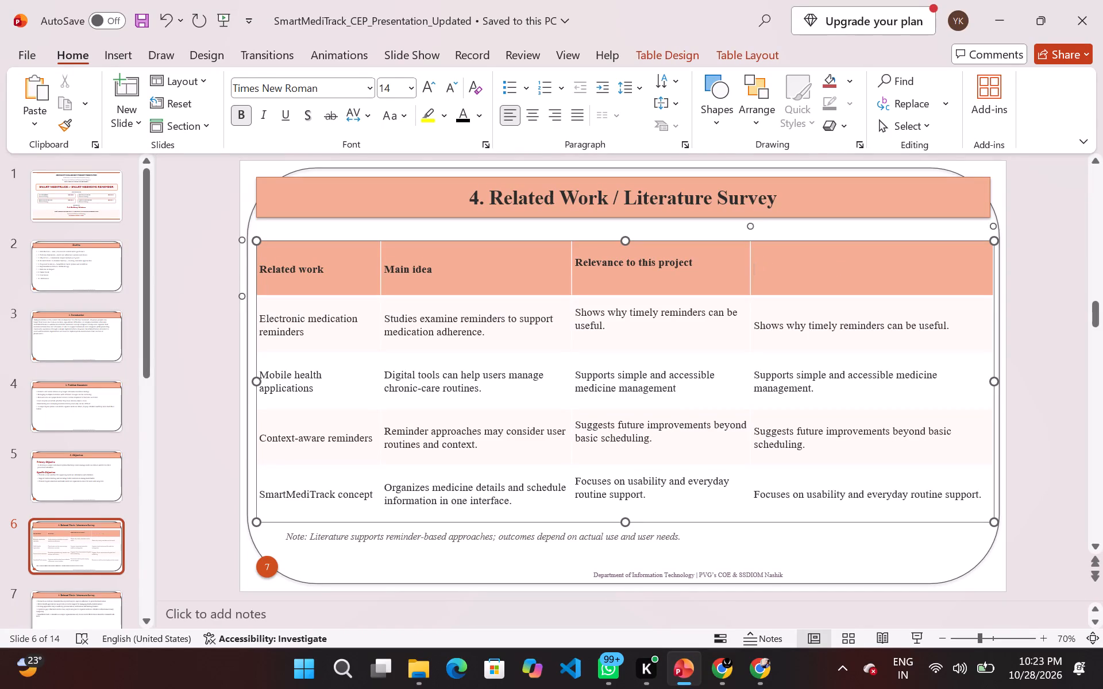
{"action": "left_click", "coordinate": [882, 275]}
Delete all text from the last-column cell in the Electronic medication reminders row.
{"action": "left_click", "coordinate": [947, 319]}
{"action": "key", "text": "Right"}
{"action": "key", "text": "BackSpace"}
{"action": "key", "text": "BackSpace"}
{"action": "key", "text": "BackSpace"}
{"action": "key", "text": "BackSpace"}
{"action": "key", "text": "BackSpace"}
{"action": "key", "text": "BackSpace"}
{"action": "key", "text": "BackSpace"}
{"action": "key", "text": "BackSpace"}
{"action": "key", "text": "BackSpace"}
{"action": "key", "text": "BackSpace"}
{"action": "key", "text": "BackSpace"}
{"action": "key", "text": "BackSpace"}
{"action": "key", "text": "BackSpace"}
{"action": "key", "text": "BackSpace"}
{"action": "key", "text": "BackSpace"}
{"action": "key", "text": "BackSpace"}
{"action": "key", "text": "BackSpace"}
{"action": "key", "text": "BackSpace"}
{"action": "key", "text": "BackSpace"}
{"action": "key", "text": "BackSpace"}
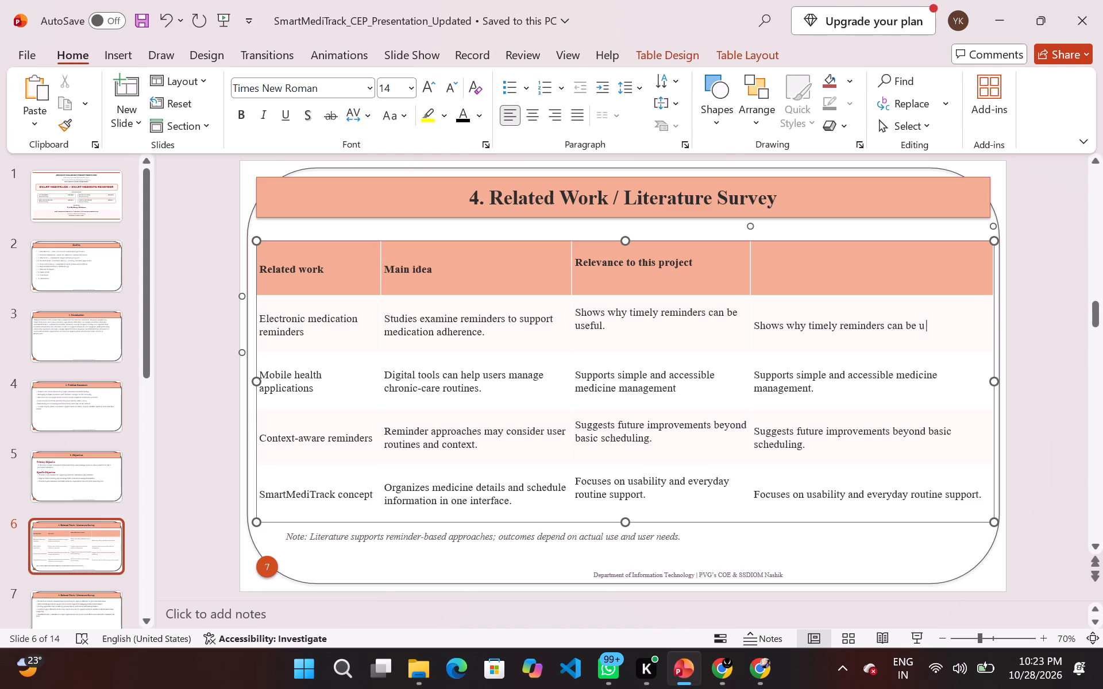
{"action": "key", "text": "BackSpace"}
{"action": "key", "text": "BackSpace"}
{"action": "key", "text": "BackSpace"}
{"action": "key", "text": "BackSpace"}
{"action": "key", "text": "BackSpace"}
{"action": "key", "text": "BackSpace"}
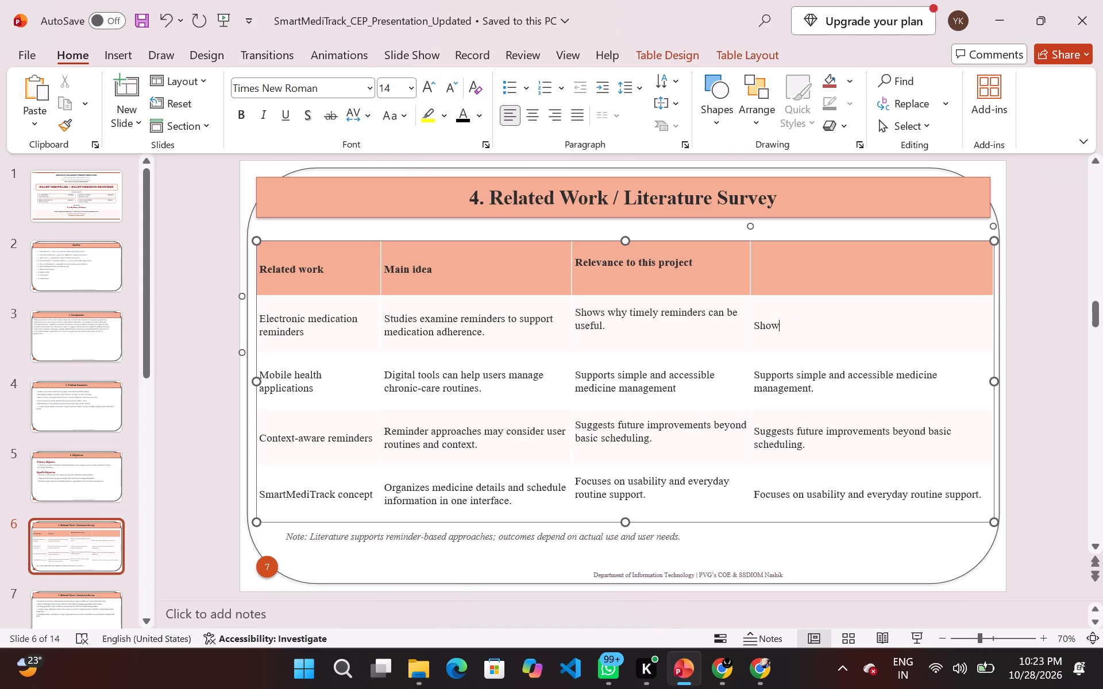
{"action": "key", "text": "BackSpace"}
{"action": "key", "text": "BackSpace"}
{"action": "key", "text": "BackSpace"}
{"action": "key", "text": "BackSpace"}
Delete all text from the last-column cell in the Mobile health applications row.
{"action": "left_click", "coordinate": [923, 409]}
{"action": "left_click", "coordinate": [893, 402]}
{"action": "key", "text": "BackSpace"}
{"action": "key", "text": "BackSpace"}
{"action": "key", "text": "BackSpace"}
{"action": "key", "text": "BackSpace"}
{"action": "key", "text": "BackSpace"}
{"action": "key", "text": "BackSpace"}
{"action": "key", "text": "BackSpace"}
{"action": "key", "text": "BackSpace"}
{"action": "key", "text": "BackSpace"}
{"action": "key", "text": "BackSpace"}
{"action": "key", "text": "BackSpace"}
{"action": "key", "text": "BackSpace"}
{"action": "key", "text": "BackSpace"}
{"action": "key", "text": "BackSpace"}
{"action": "key", "text": "BackSpace"}
{"action": "key", "text": "BackSpace"}
{"action": "key", "text": "BackSpace"}
{"action": "key", "text": "BackSpace"}
{"action": "key", "text": "BackSpace"}
{"action": "key", "text": "BackSpace"}
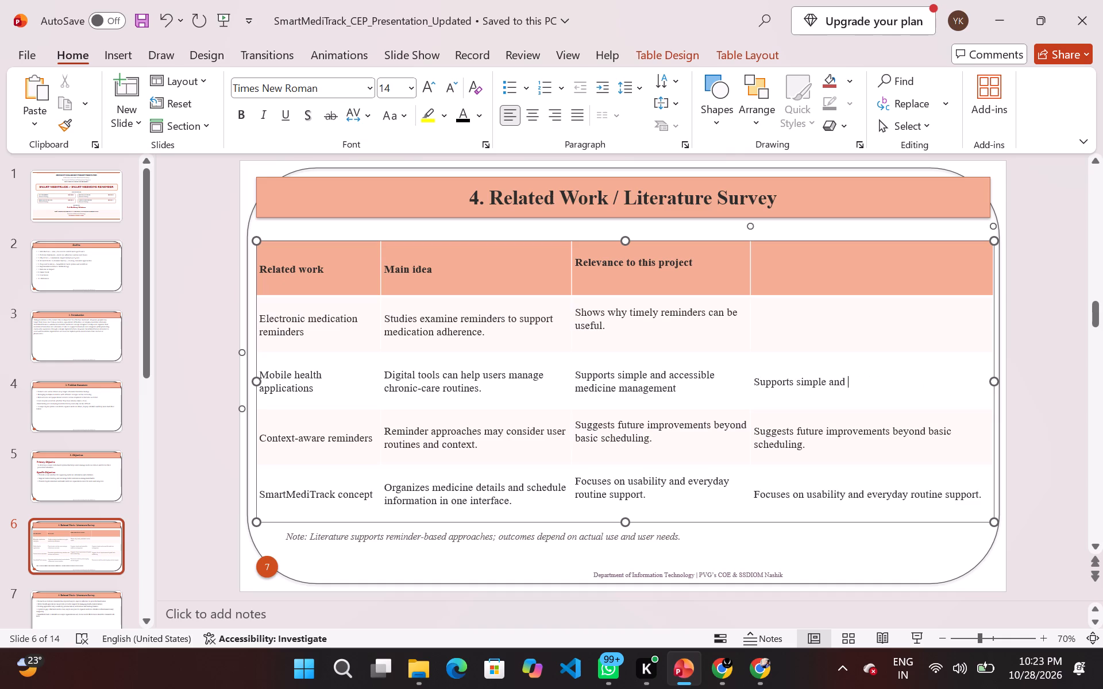
{"action": "key", "text": "BackSpace"}
{"action": "key", "text": "BackSpace"}
{"action": "key", "text": "BackSpace"}
{"action": "key", "text": "BackSpace"}
{"action": "key", "text": "BackSpace"}
{"action": "key", "text": "BackSpace"}
{"action": "key", "text": "BackSpace"}
{"action": "key", "text": "BackSpace"}
{"action": "key", "text": "BackSpace"}
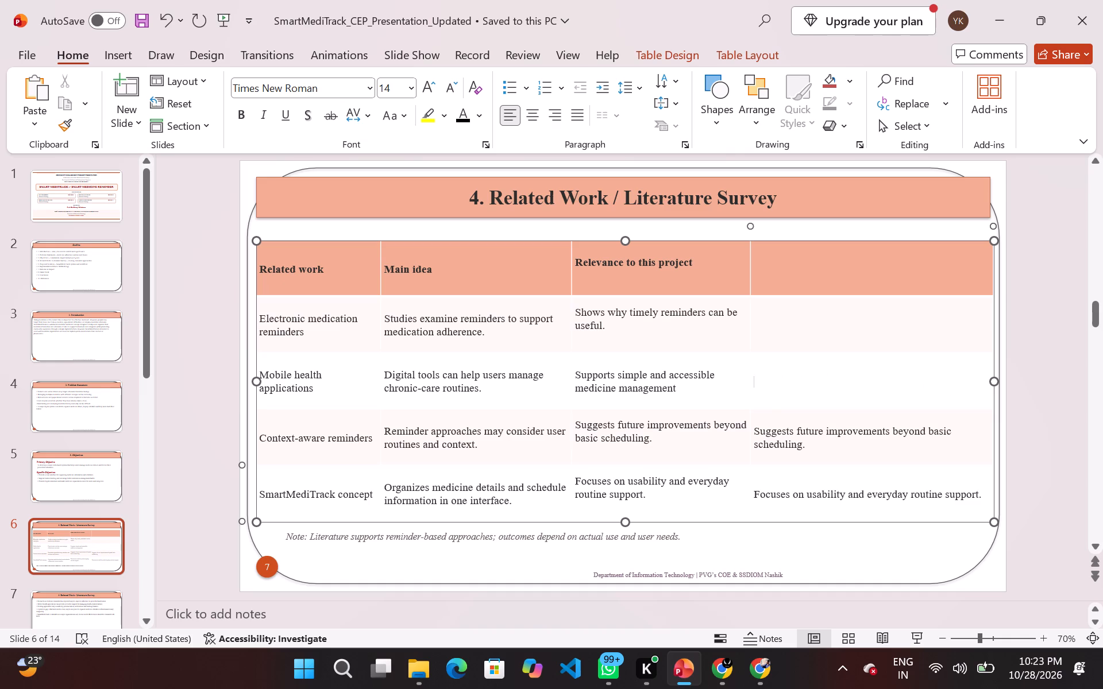
Delete all text from the last-column cell in the Context-aware reminders row.
{"action": "left_click", "coordinate": [882, 459]}
{"action": "key", "text": "BackSpace"}
{"action": "key", "text": "BackSpace"}
{"action": "key", "text": "BackSpace"}
{"action": "key", "text": "BackSpace"}
{"action": "key", "text": "BackSpace"}
{"action": "key", "text": "BackSpace"}
{"action": "key", "text": "BackSpace"}
{"action": "key", "text": "BackSpace"}
{"action": "key", "text": "BackSpace"}
{"action": "key", "text": "BackSpace"}
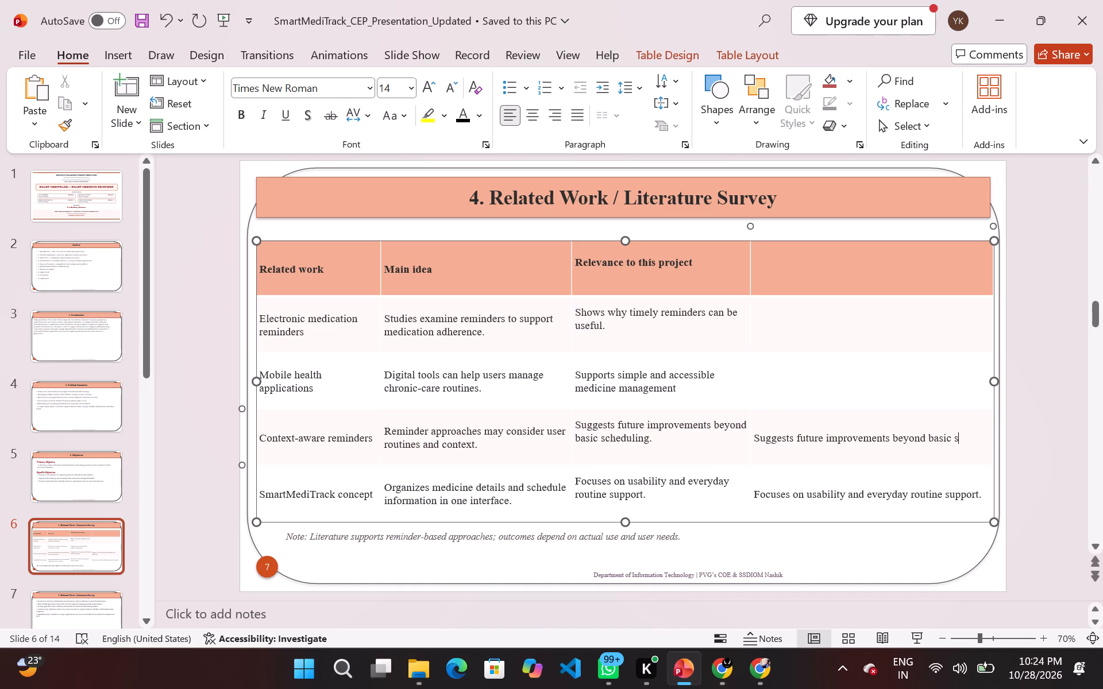
{"action": "key", "text": "BackSpace"}
{"action": "key", "text": "BackSpace"}
{"action": "key", "text": "BackSpace"}
{"action": "key", "text": "BackSpace"}
{"action": "key", "text": "BackSpace"}
{"action": "key", "text": "BackSpace"}
{"action": "key", "text": "BackSpace"}
{"action": "key", "text": "BackSpace"}
{"action": "key", "text": "BackSpace"}
{"action": "key", "text": "BackSpace"}
{"action": "key", "text": "BackSpace"}
{"action": "key", "text": "BackSpace"}
{"action": "key", "text": "BackSpace"}
{"action": "key", "text": "BackSpace"}
{"action": "key", "text": "BackSpace"}
{"action": "key", "text": "BackSpace"}
{"action": "key", "text": "BackSpace"}
{"action": "key", "text": "BackSpace"}
{"action": "key", "text": "BackSpace"}
{"action": "key", "text": "BackSpace"}
{"action": "key", "text": "BackSpace"}
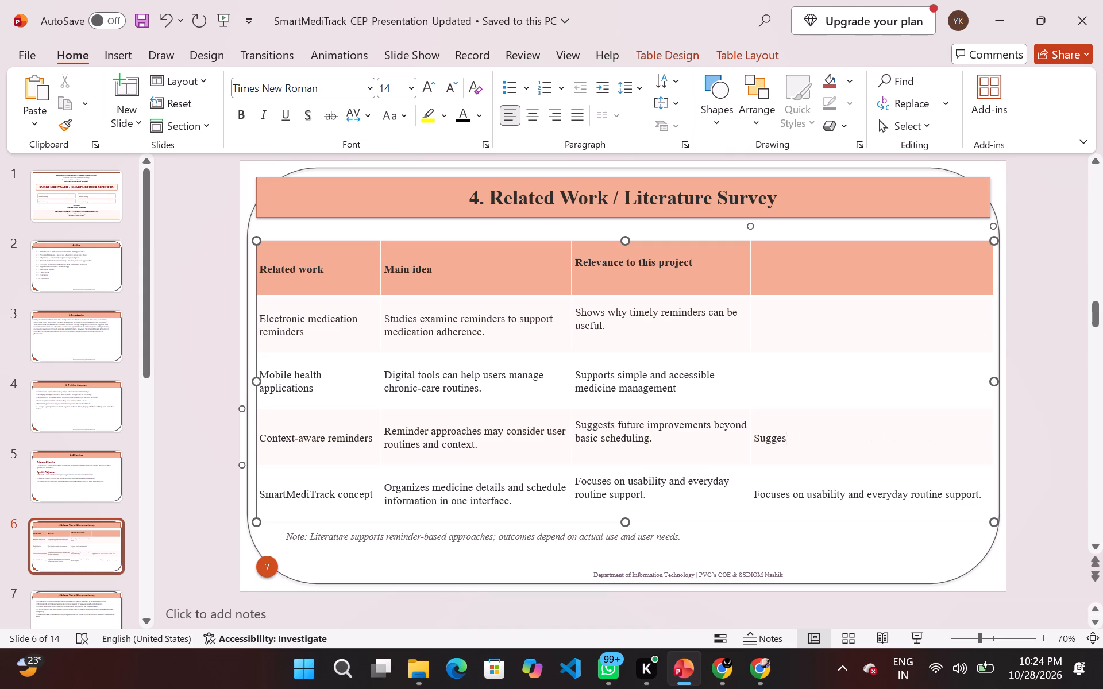
{"action": "key", "text": "BackSpace"}
{"action": "key", "text": "BackSpace"}
{"action": "key", "text": "BackSpace"}
{"action": "key", "text": "BackSpace"}
{"action": "key", "text": "BackSpace"}
{"action": "key", "text": "BackSpace"}
Delete all text from the last-column cell in the SmartMediTrack concept row.
{"action": "left_click", "coordinate": [986, 497]}
{"action": "key", "text": "BackSpace"}
{"action": "key", "text": "BackSpace"}
{"action": "key", "text": "BackSpace"}
{"action": "key", "text": "BackSpace"}
{"action": "key", "text": "BackSpace"}
{"action": "key", "text": "BackSpace"}
{"action": "key", "text": "BackSpace"}
{"action": "key", "text": "BackSpace"}
{"action": "key", "text": "BackSpace"}
{"action": "key", "text": "BackSpace"}
{"action": "key", "text": "BackSpace"}
{"action": "key", "text": "BackSpace"}
{"action": "key", "text": "BackSpace"}
{"action": "key", "text": "BackSpace"}
{"action": "key", "text": "BackSpace"}
{"action": "key", "text": "BackSpace"}
{"action": "key", "text": "BackSpace"}
{"action": "key", "text": "BackSpace"}
{"action": "key", "text": "BackSpace"}
{"action": "key", "text": "BackSpace"}
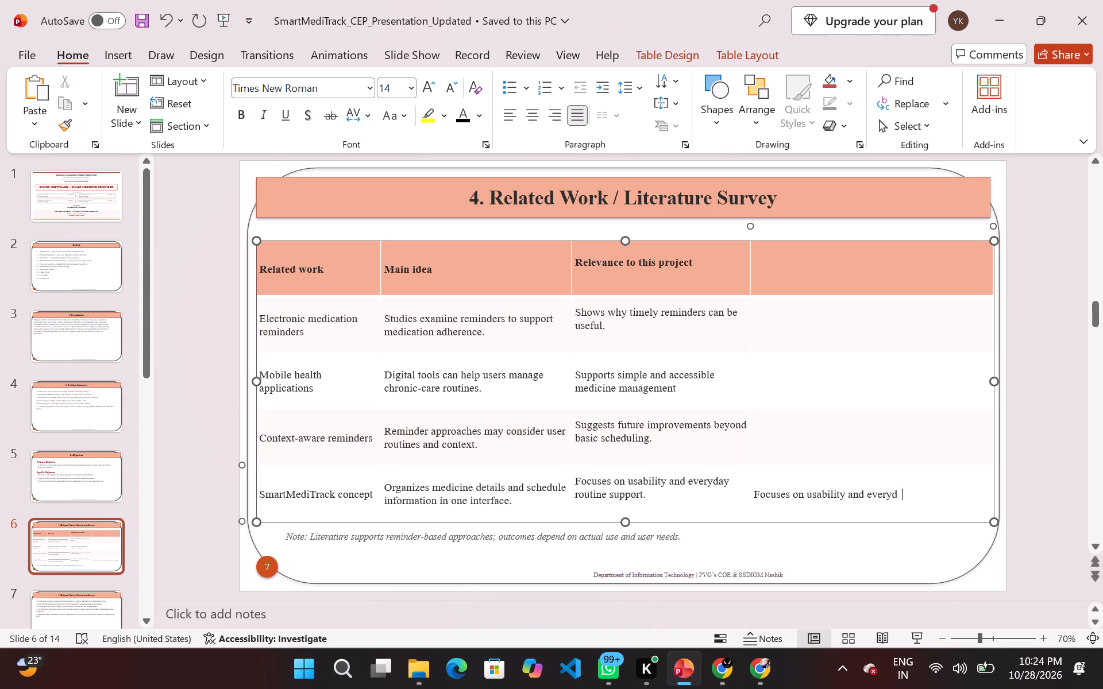
{"action": "key", "text": "BackSpace"}
{"action": "key", "text": "BackSpace"}
{"action": "key", "text": "BackSpace"}
{"action": "key", "text": "BackSpace"}
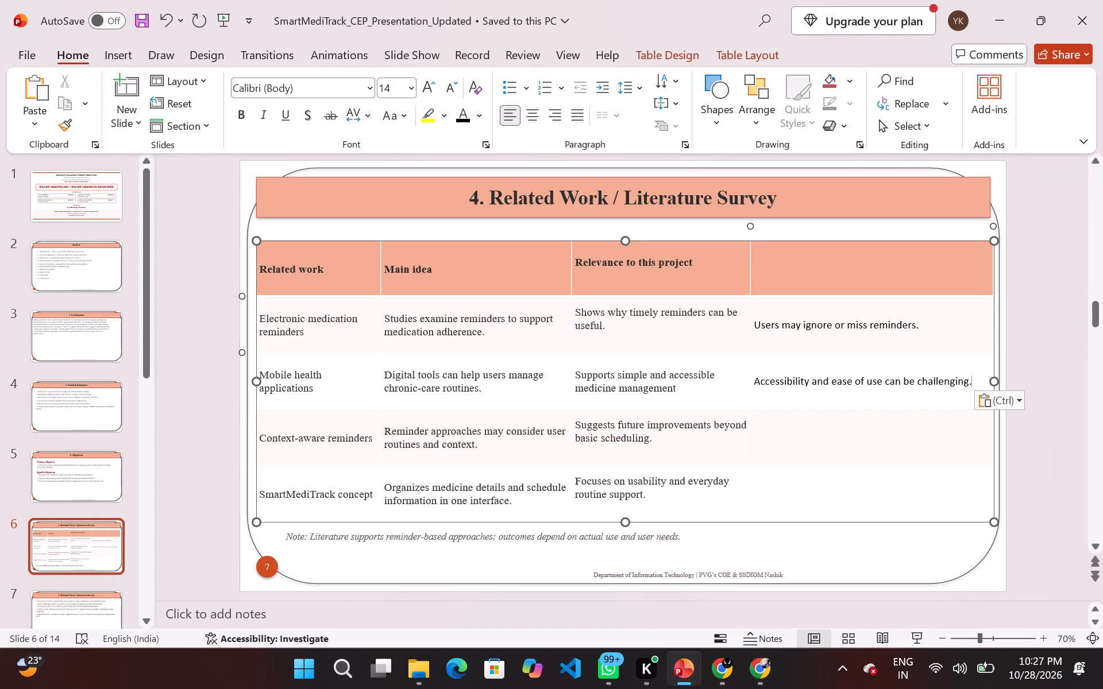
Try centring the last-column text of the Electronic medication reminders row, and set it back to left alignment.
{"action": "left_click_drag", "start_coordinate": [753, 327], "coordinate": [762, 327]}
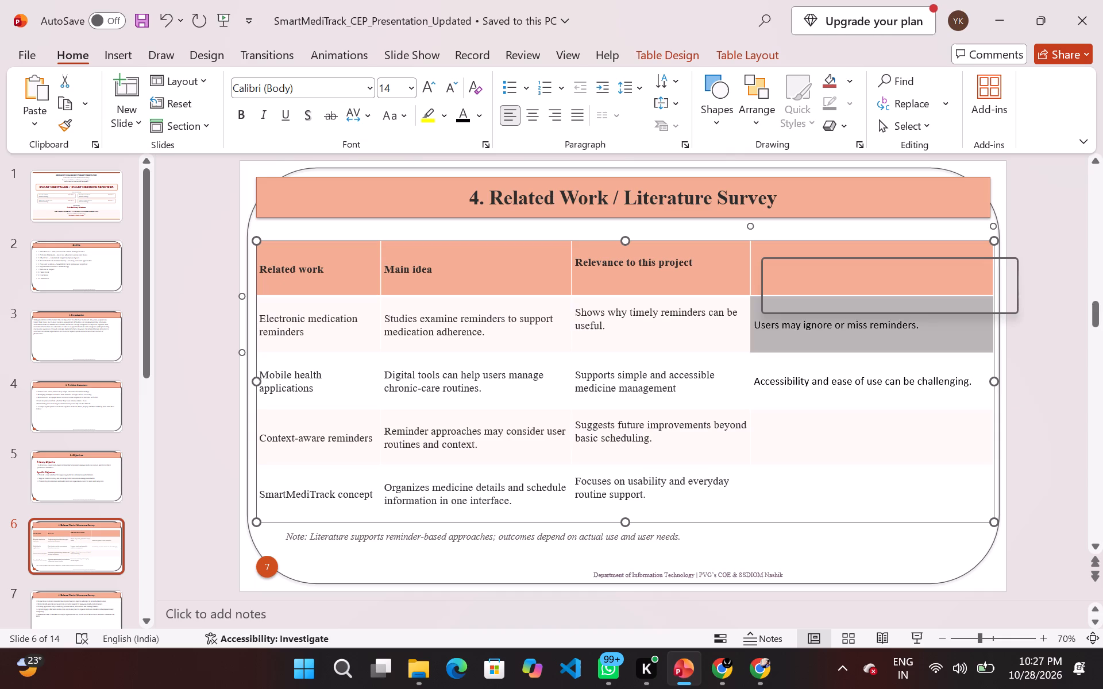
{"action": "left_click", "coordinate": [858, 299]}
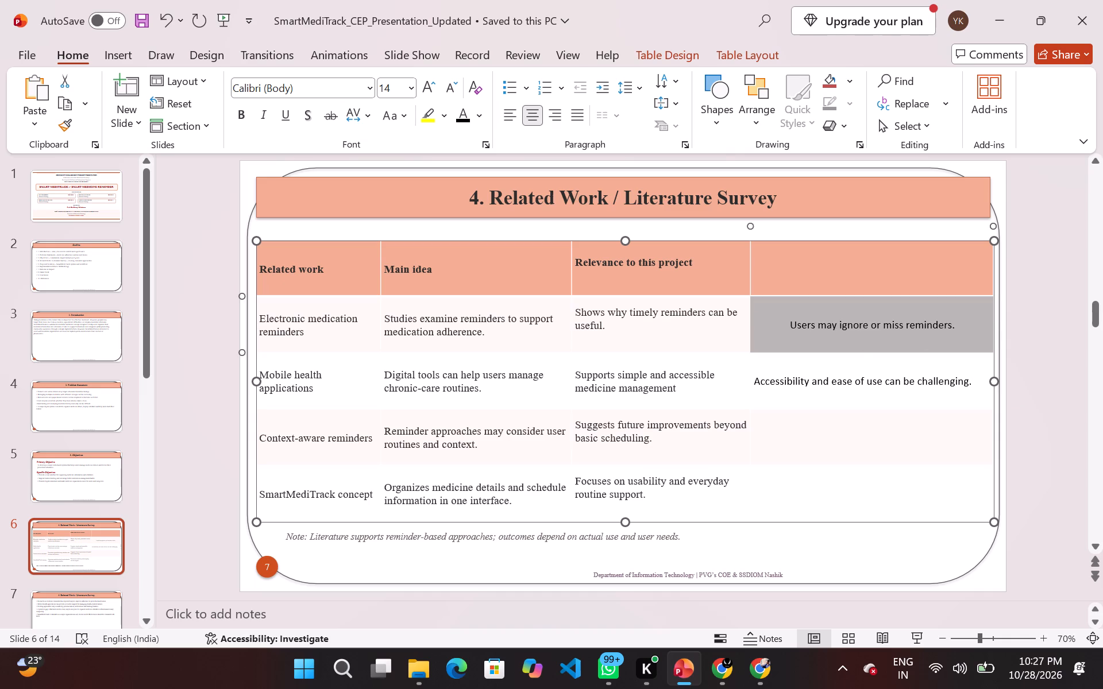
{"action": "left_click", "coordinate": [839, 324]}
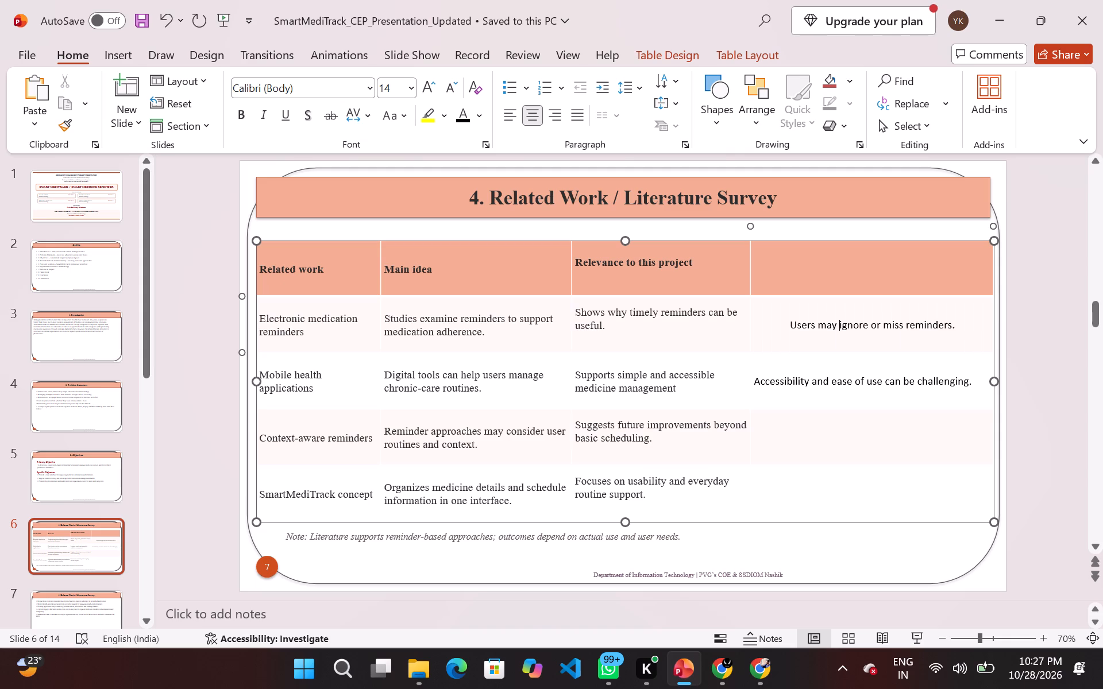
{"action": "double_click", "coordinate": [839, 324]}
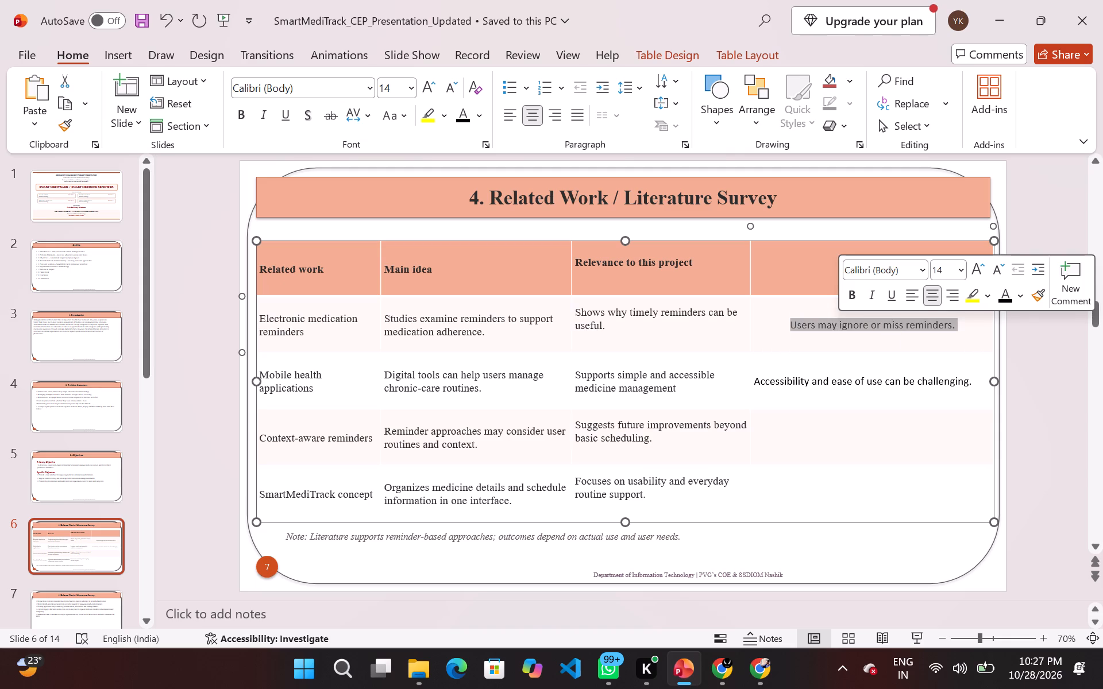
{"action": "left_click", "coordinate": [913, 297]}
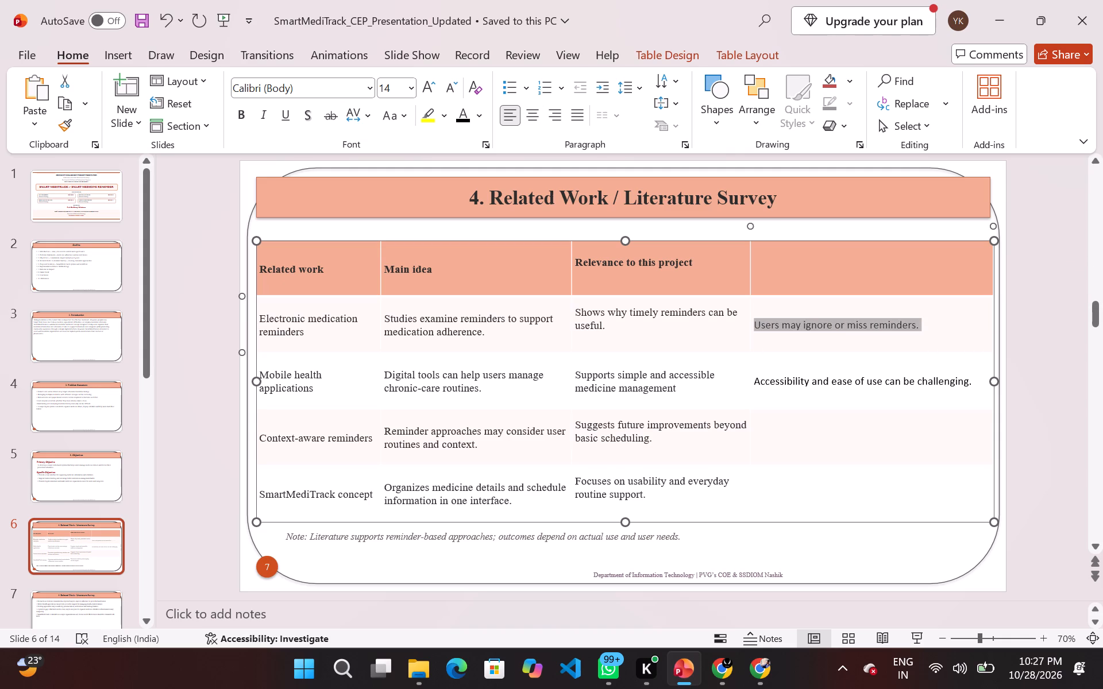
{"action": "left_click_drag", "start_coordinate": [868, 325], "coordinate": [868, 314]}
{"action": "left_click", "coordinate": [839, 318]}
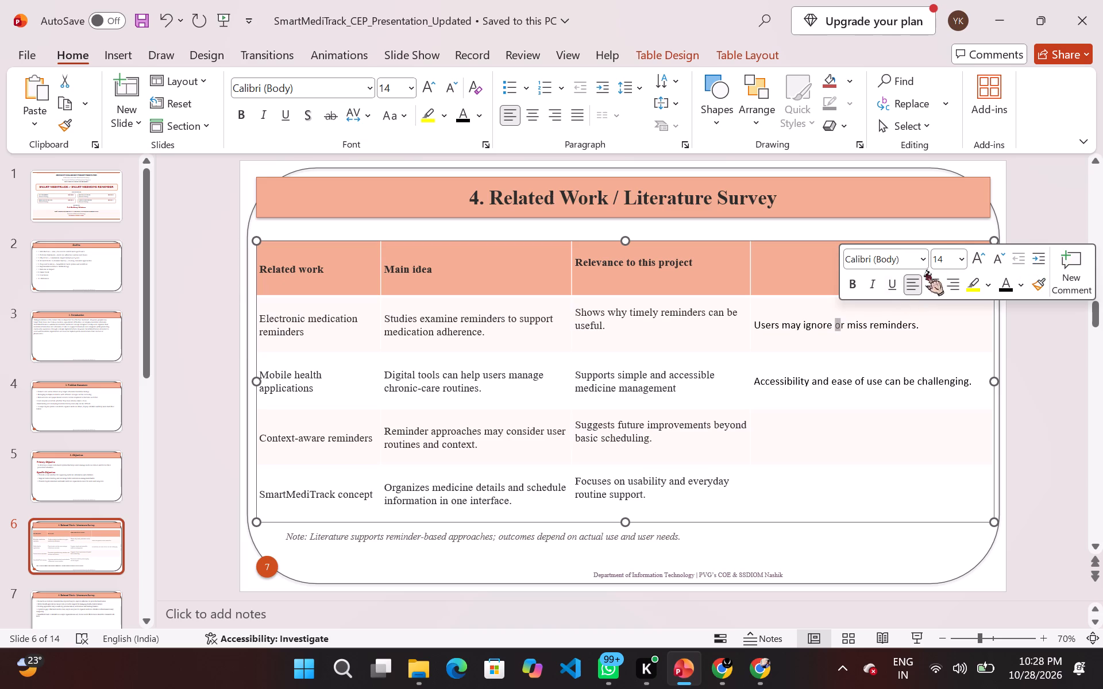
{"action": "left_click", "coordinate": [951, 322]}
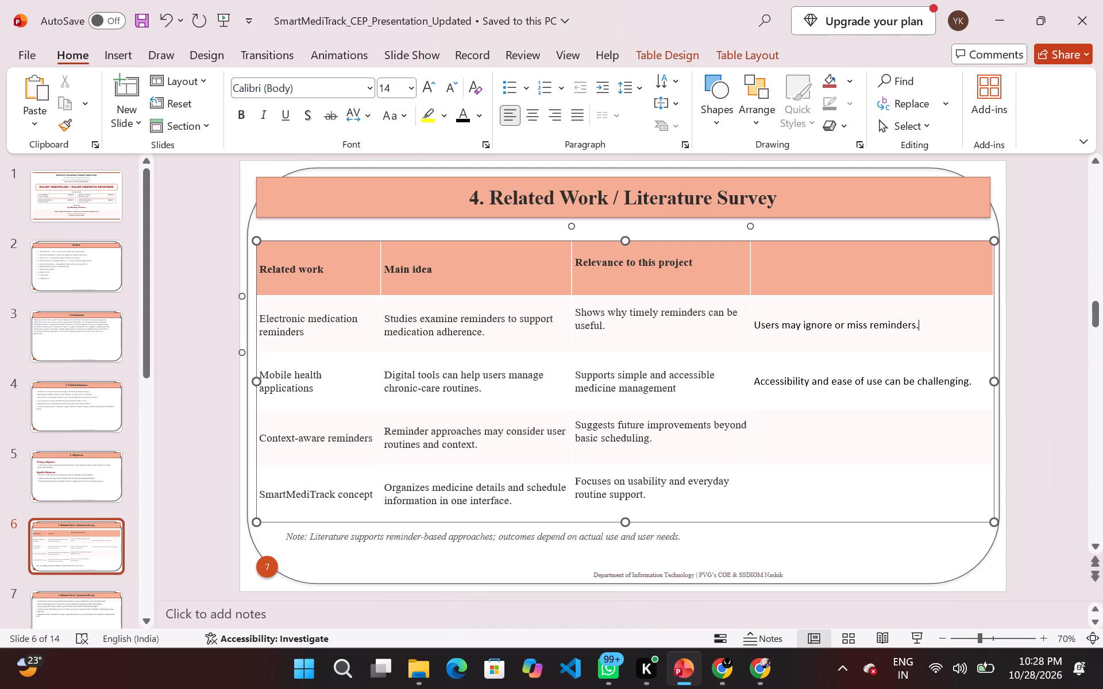
Slightly widen the Relevance to this project column and reduce the height of the Electronic medication reminders row.
{"action": "left_click_drag", "start_coordinate": [750, 309], "coordinate": [757, 307]}
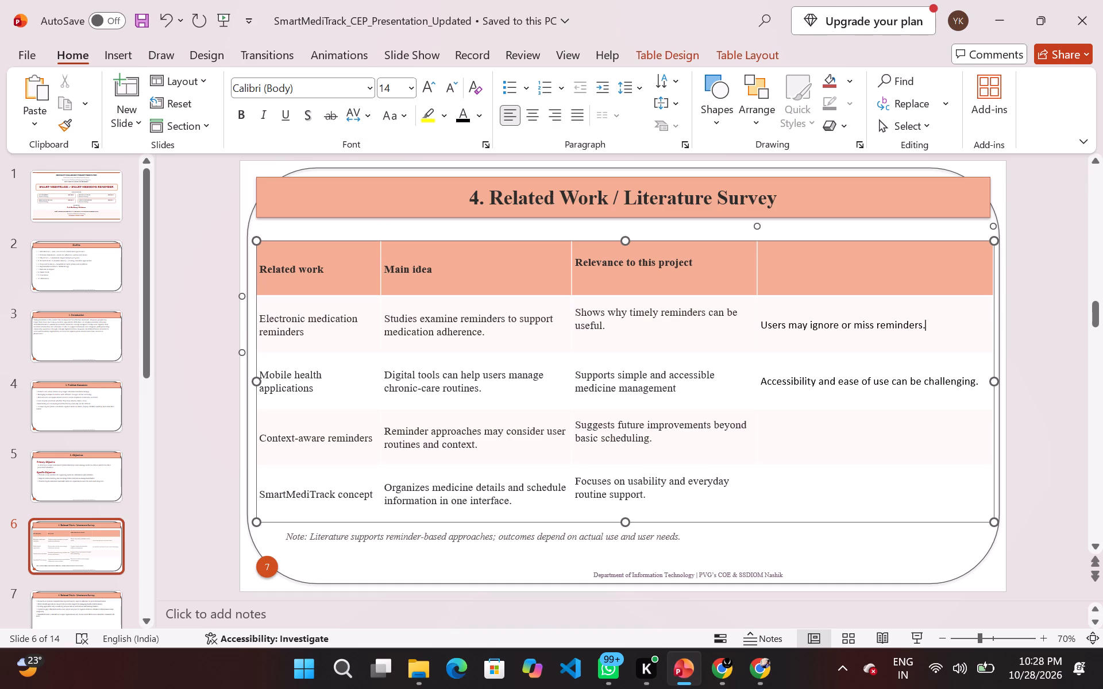
{"action": "left_click_drag", "start_coordinate": [766, 354], "coordinate": [768, 349]}
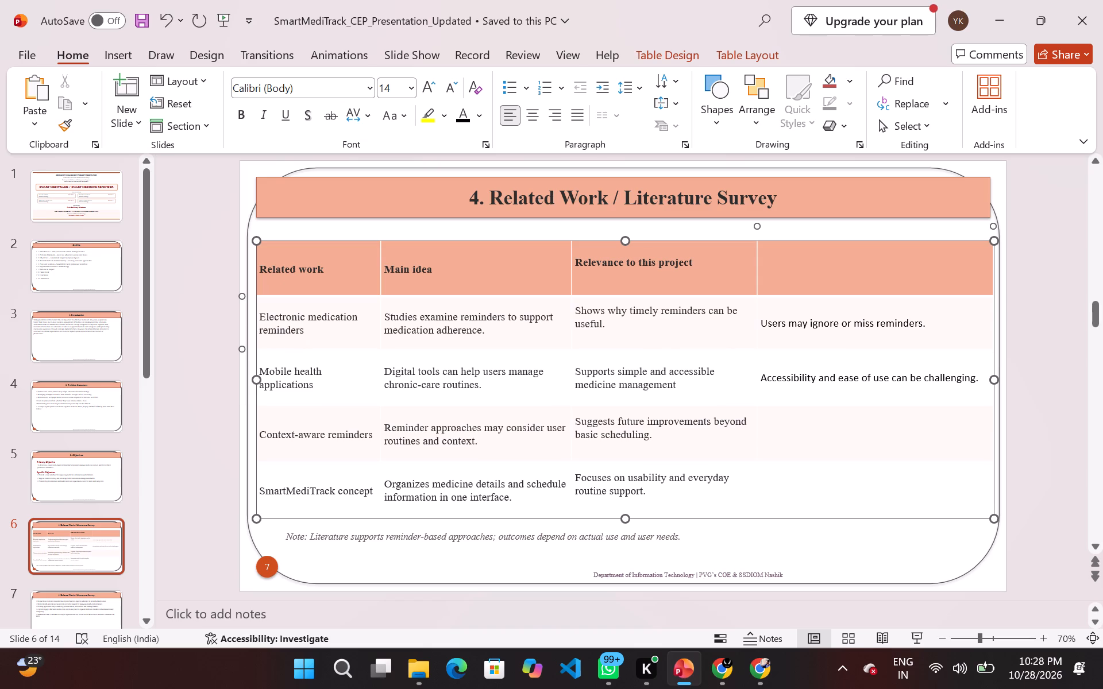
{"action": "left_click_drag", "start_coordinate": [772, 354], "coordinate": [776, 342]}
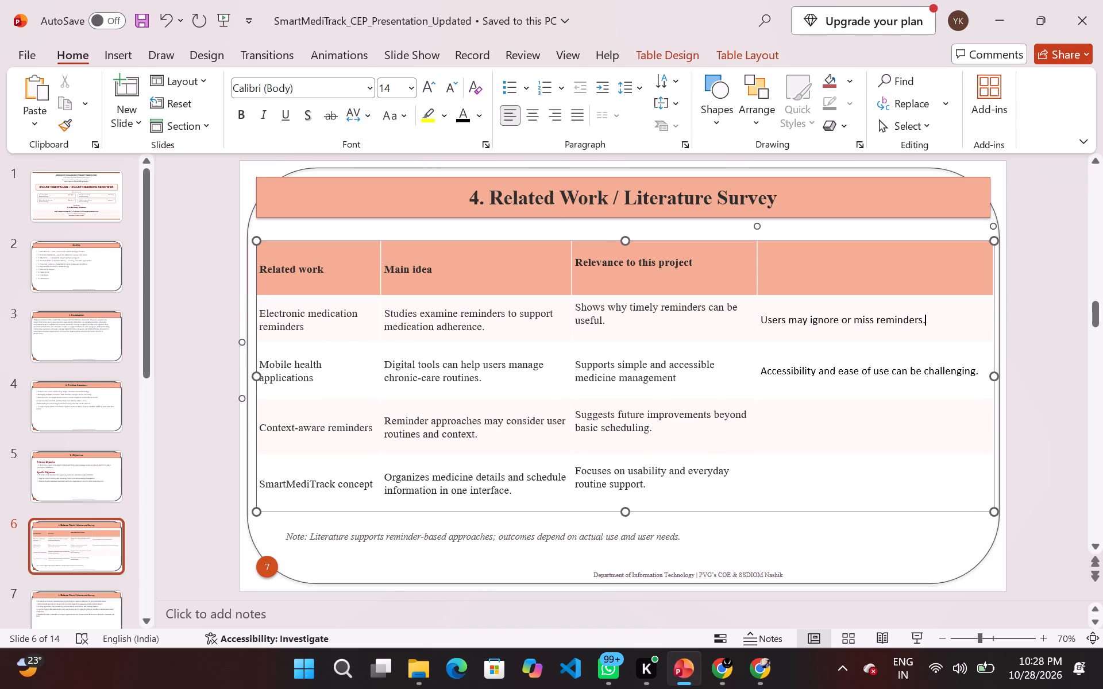
{"action": "left_click_drag", "start_coordinate": [787, 343], "coordinate": [787, 337]}
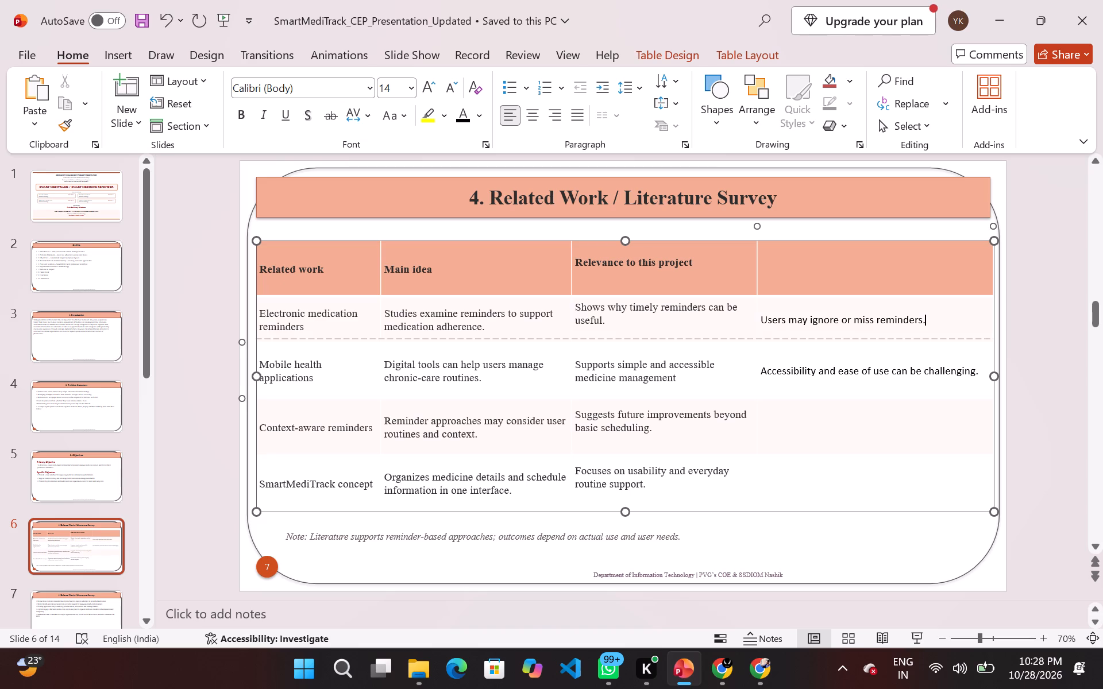
{"action": "left_click_drag", "start_coordinate": [787, 337], "coordinate": [789, 328]}
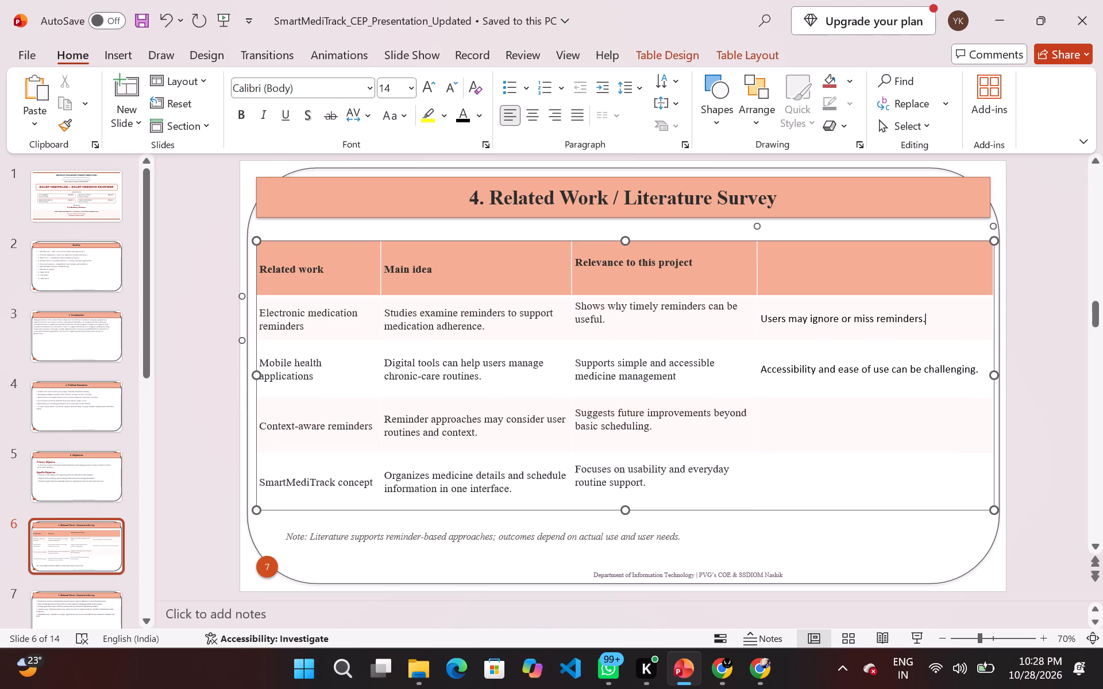
{"action": "left_click_drag", "start_coordinate": [780, 340], "coordinate": [780, 366]}
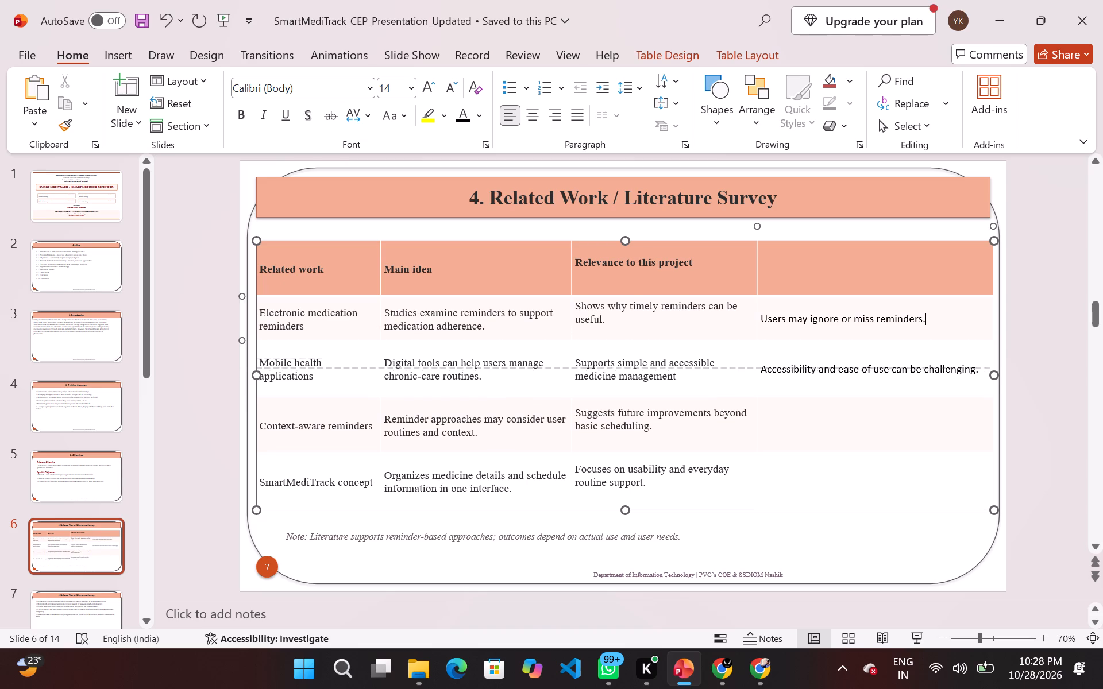
{"action": "left_click_drag", "start_coordinate": [780, 366], "coordinate": [783, 353]}
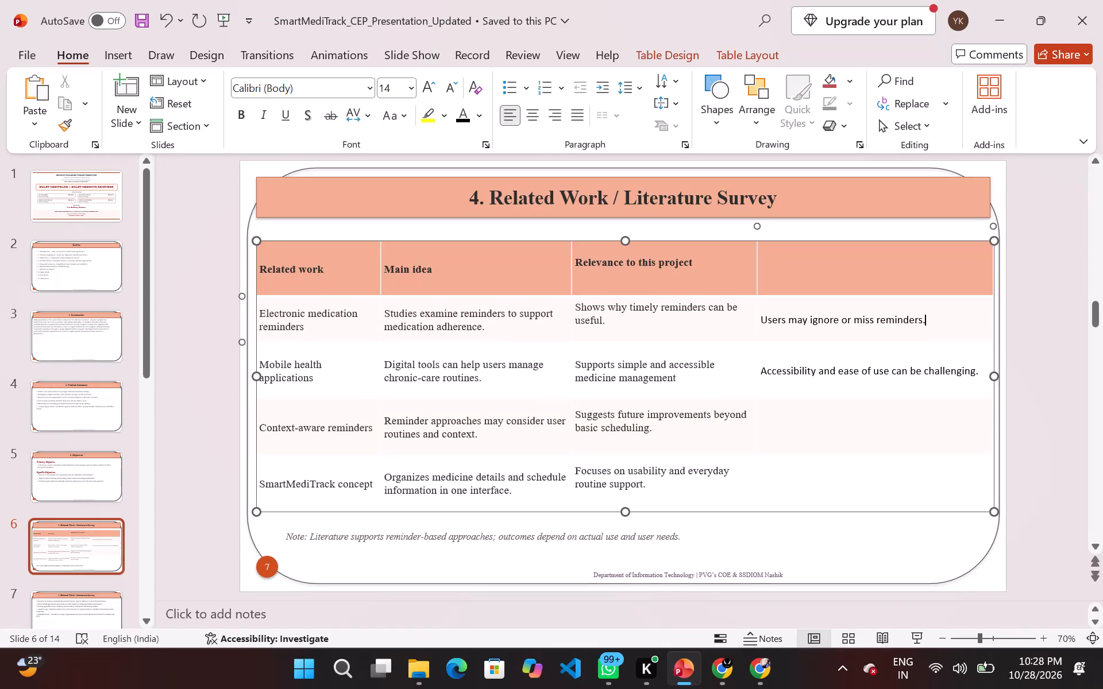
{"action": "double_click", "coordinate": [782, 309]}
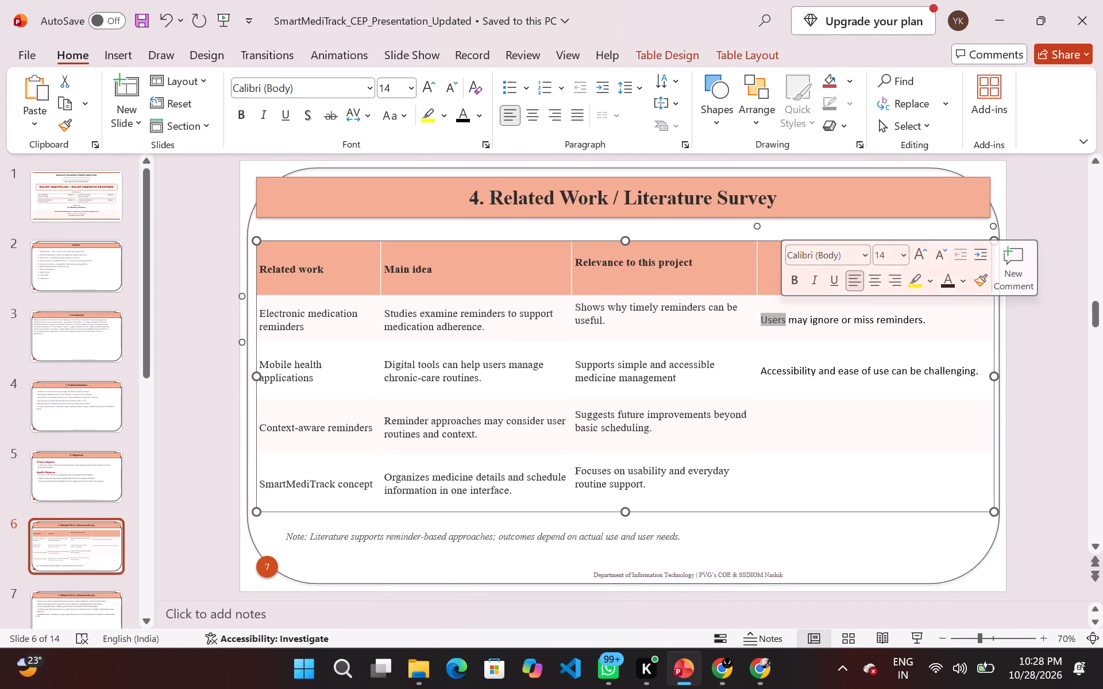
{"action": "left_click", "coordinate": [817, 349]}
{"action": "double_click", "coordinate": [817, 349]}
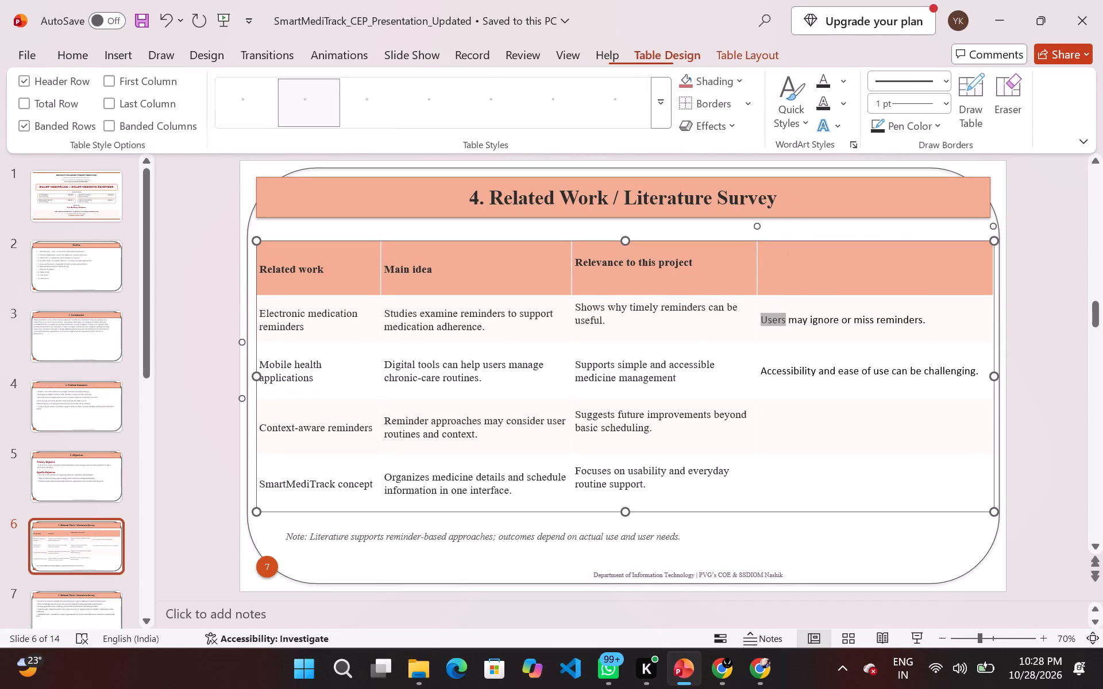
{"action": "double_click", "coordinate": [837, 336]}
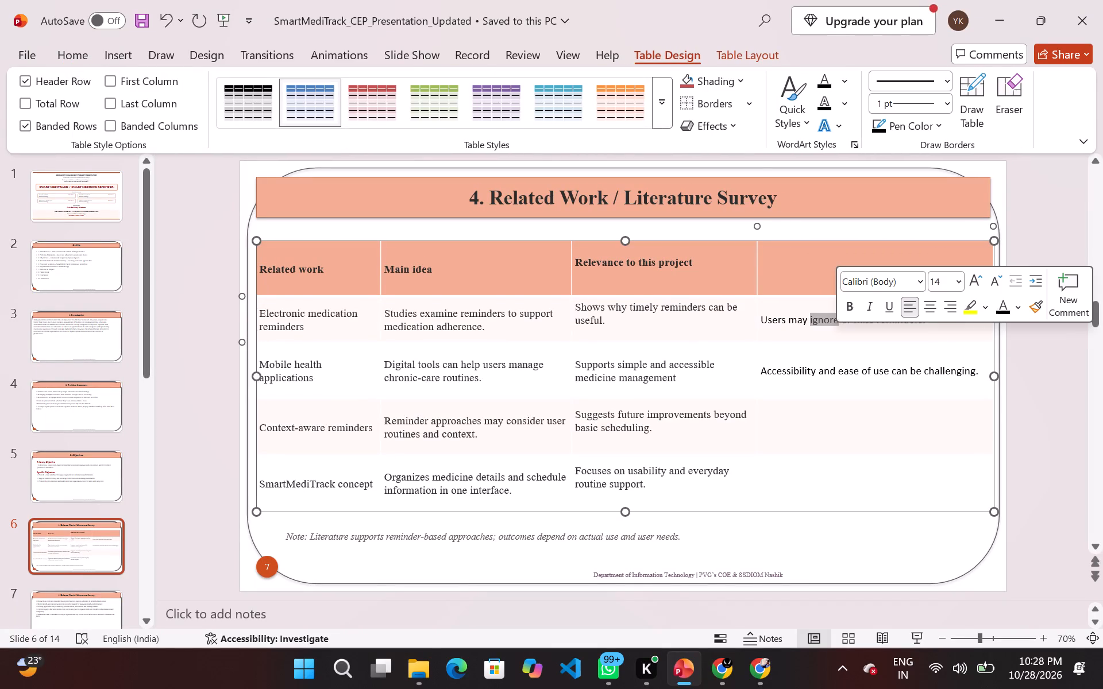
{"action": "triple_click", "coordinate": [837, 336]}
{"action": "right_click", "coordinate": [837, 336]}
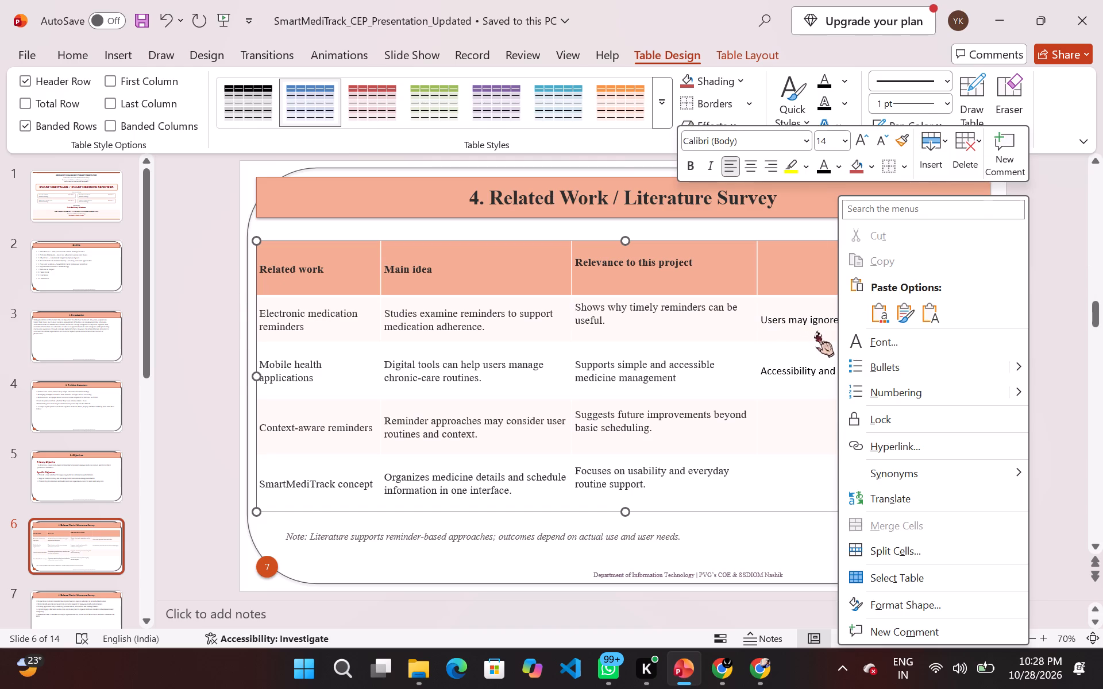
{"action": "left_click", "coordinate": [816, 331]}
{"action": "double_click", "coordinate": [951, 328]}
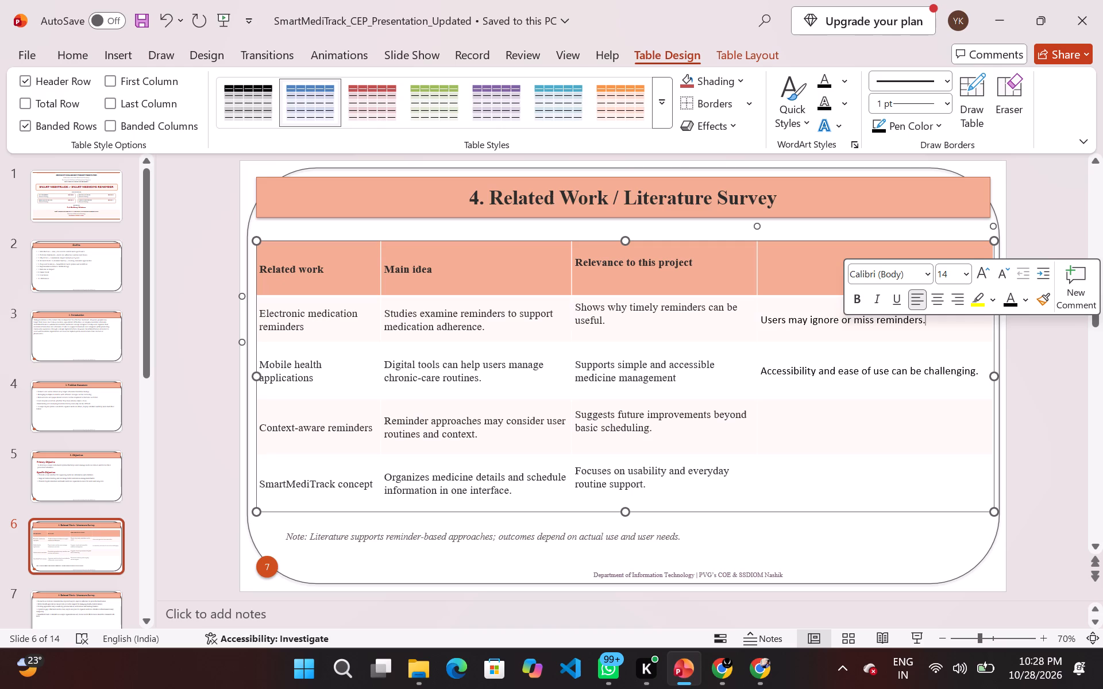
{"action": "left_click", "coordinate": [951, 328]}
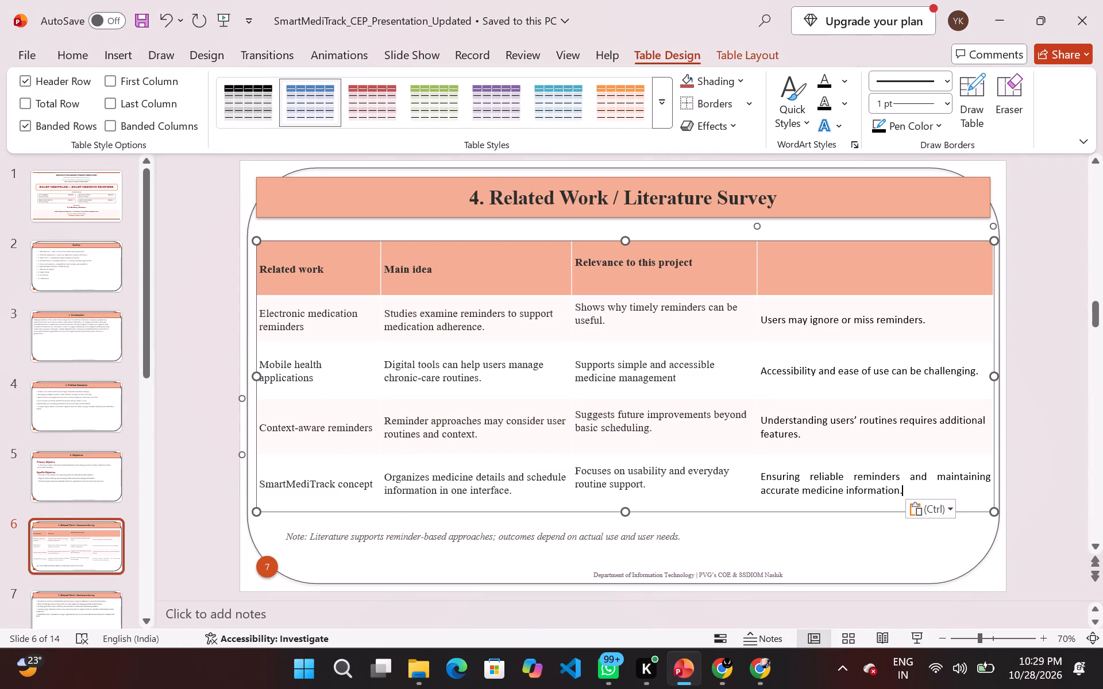
Slightly reduce the height of the table's header row.
{"action": "left_click_drag", "start_coordinate": [814, 296], "coordinate": [813, 300]}
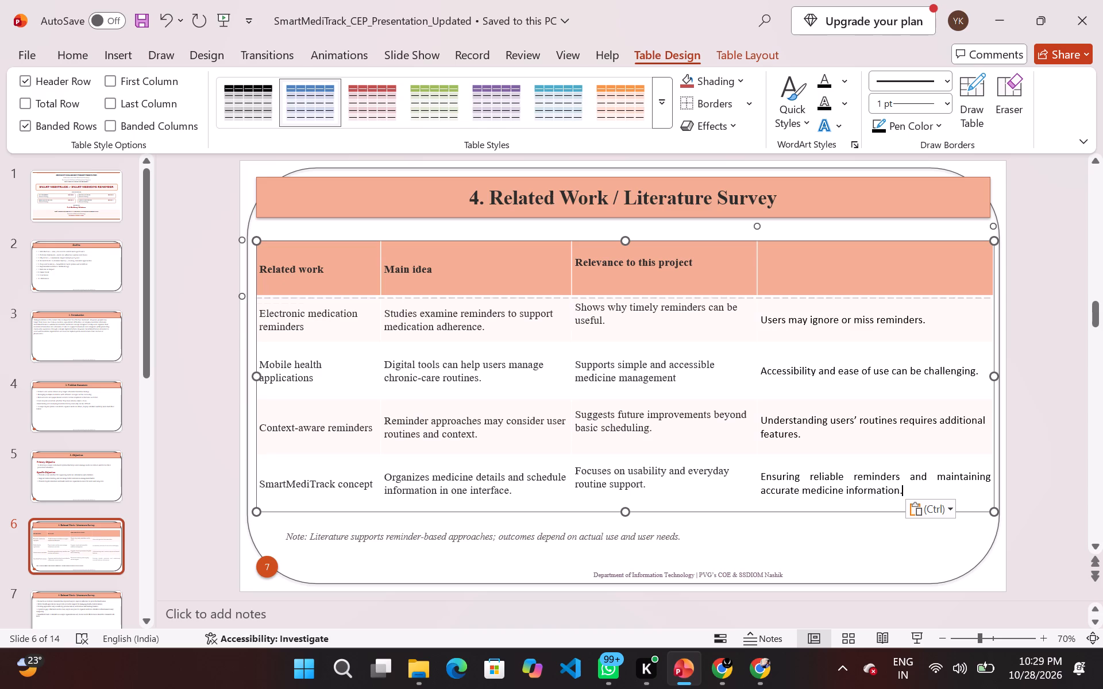
{"action": "left_click_drag", "start_coordinate": [813, 300], "coordinate": [813, 308]}
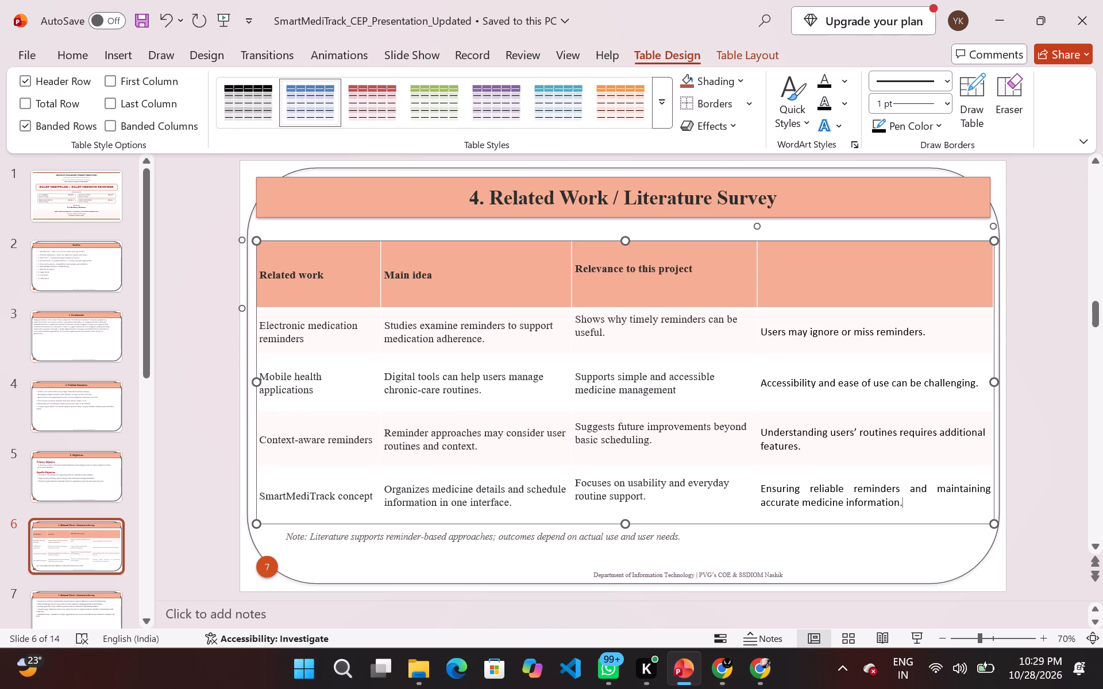
{"action": "left_click_drag", "start_coordinate": [813, 309], "coordinate": [821, 287]}
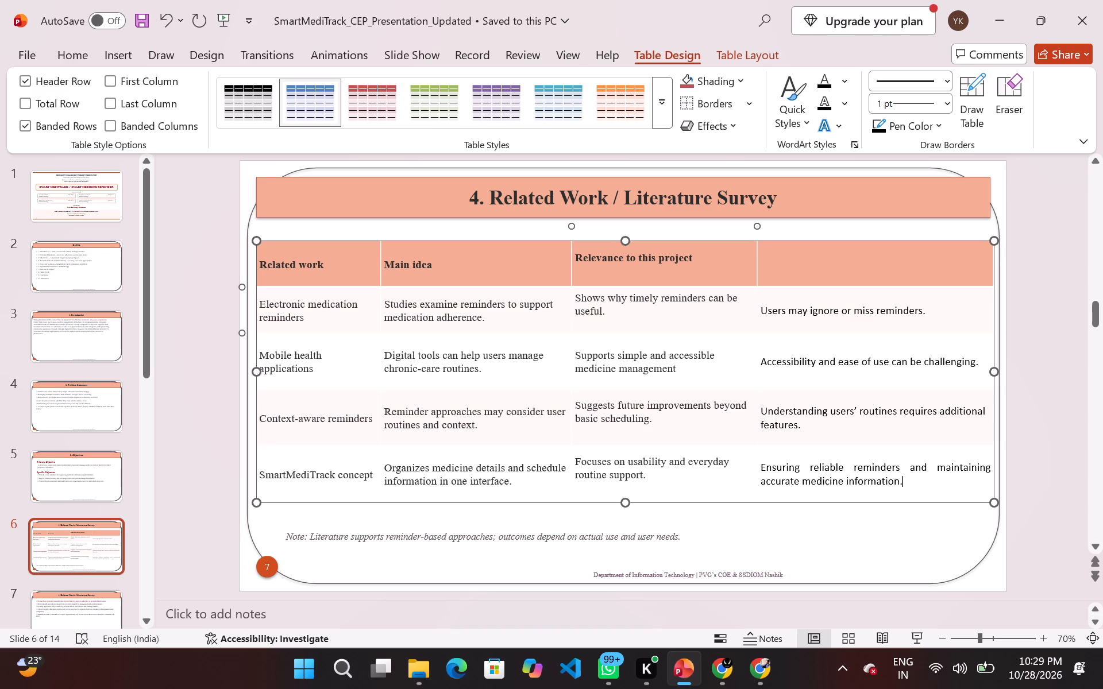
Re-paste the Relevance to this project text in the Electronic medication reminders row and lower it with two blank lines above.
{"action": "left_click_drag", "start_coordinate": [608, 313], "coordinate": [581, 296]}
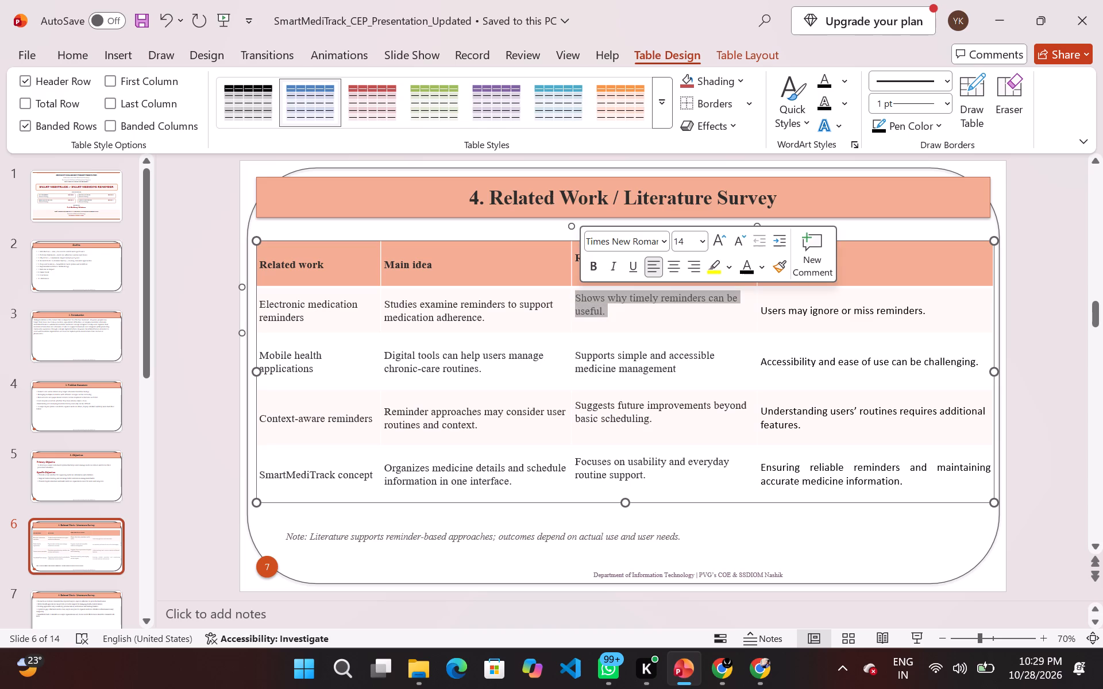
{"action": "key", "text": "ctrl+c"}
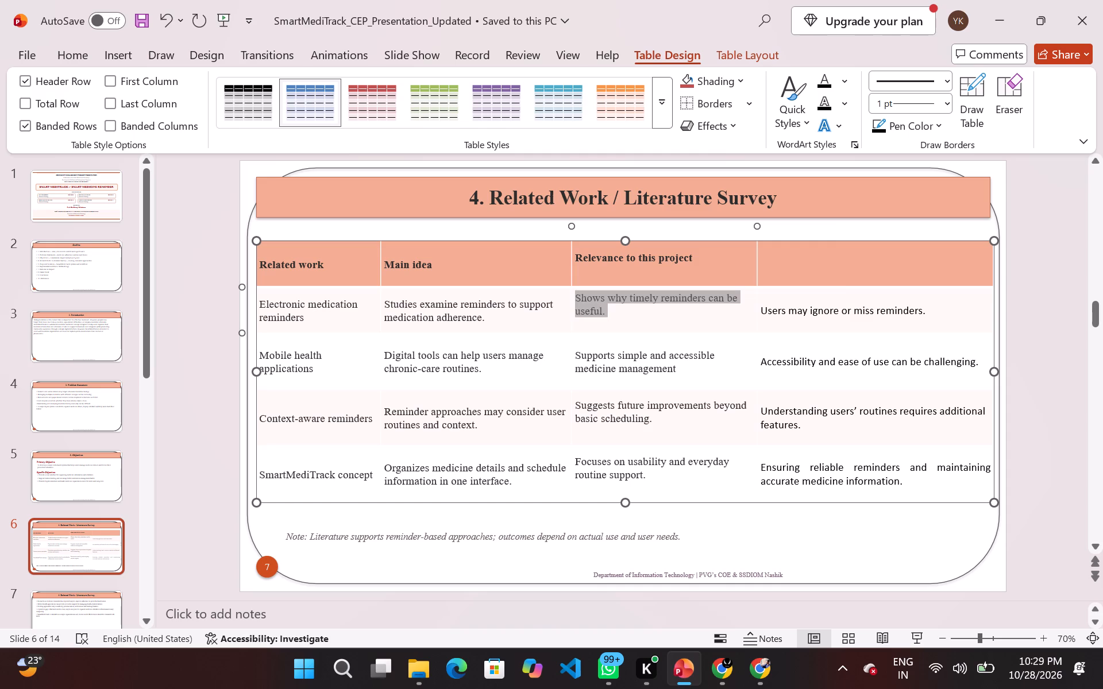
{"action": "key", "text": "BackSpace"}
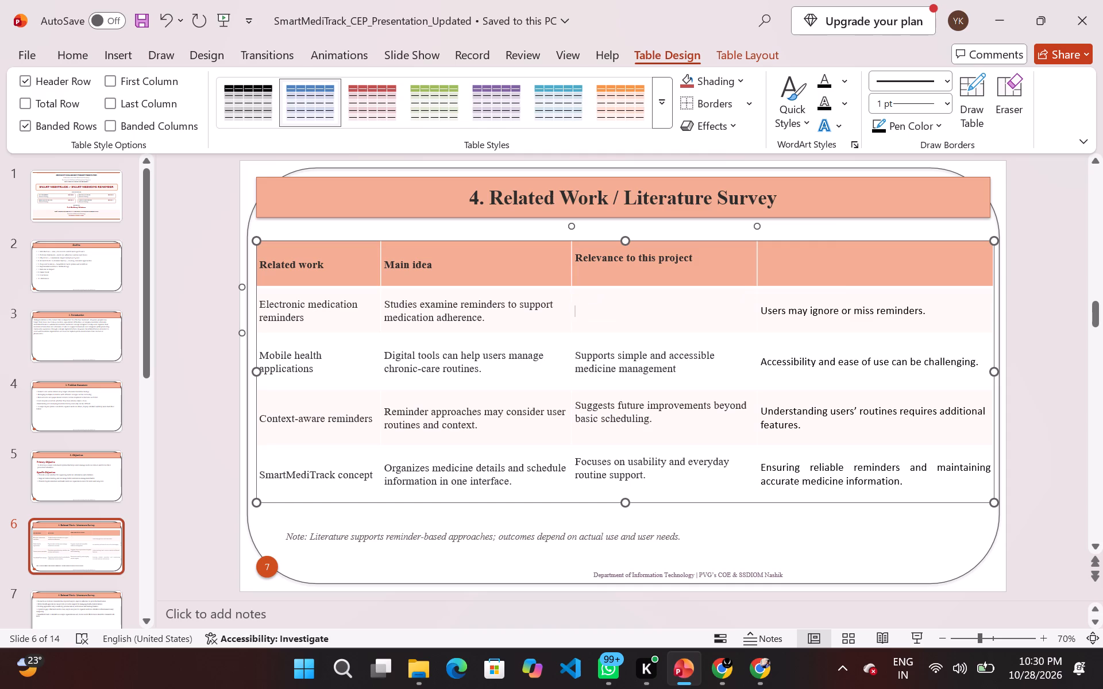
{"action": "key", "text": "ctrl+v"}
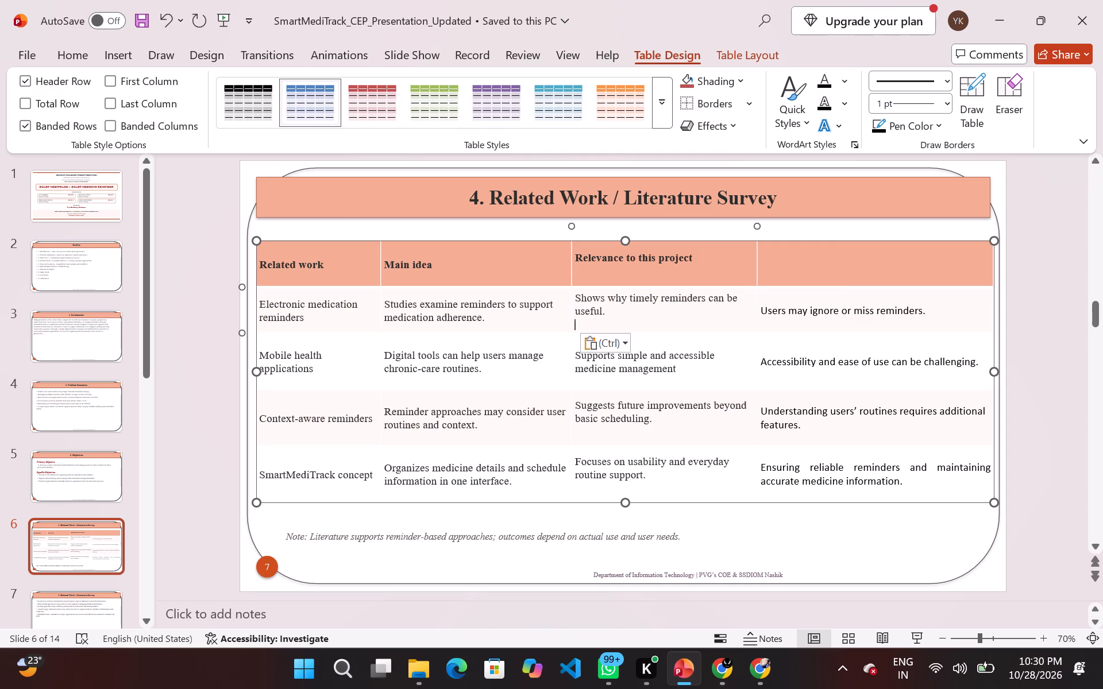
{"action": "left_click", "coordinate": [576, 296]}
{"action": "left_click", "coordinate": [581, 296]}
{"action": "key", "text": "Left"}
{"action": "key", "text": "Return"}
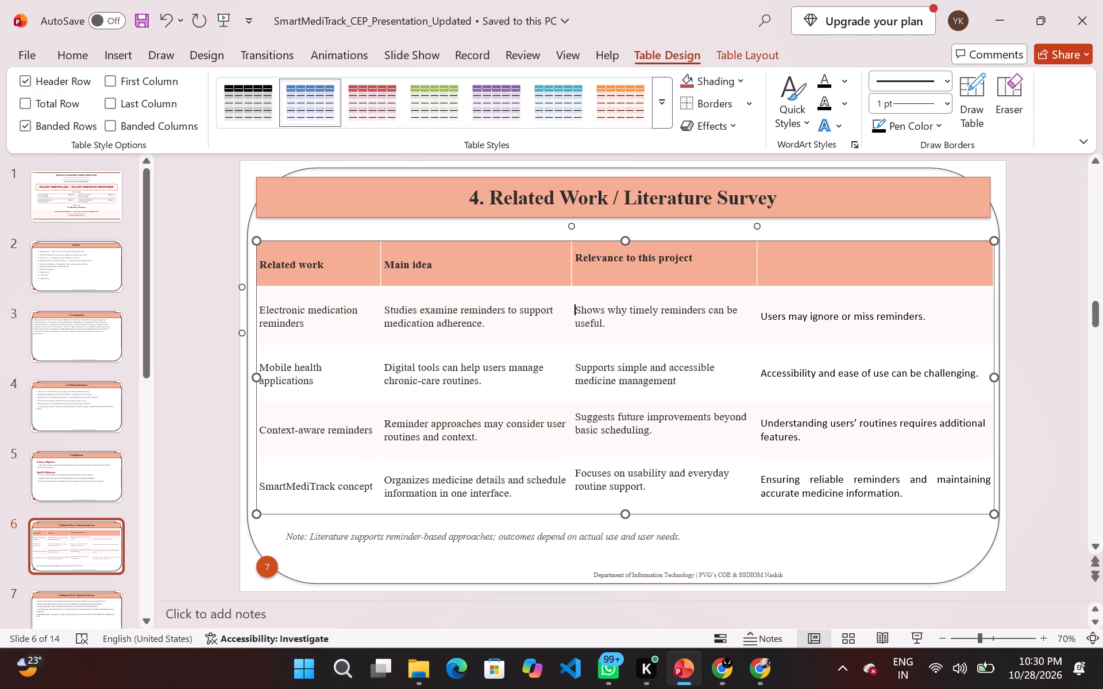
{"action": "key", "text": "Return"}
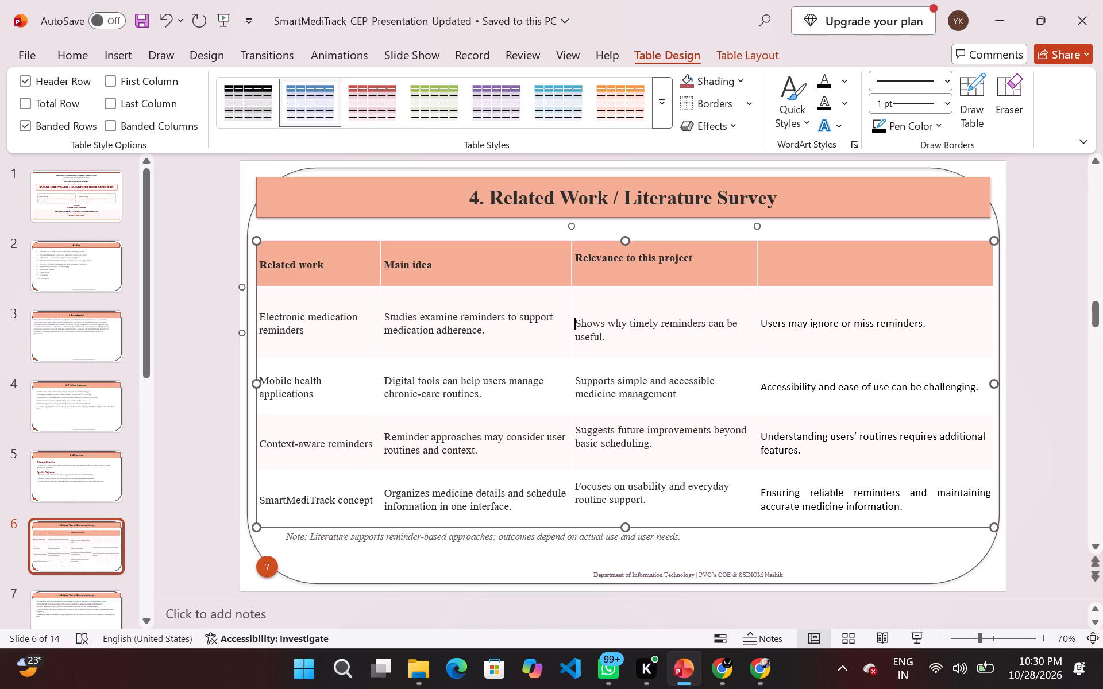
Insert one blank line above the Main idea and Related work texts in the Electronic medication reminders row.
{"action": "left_click", "coordinate": [388, 312]}
{"action": "key", "text": "Left"}
{"action": "key", "text": "Return"}
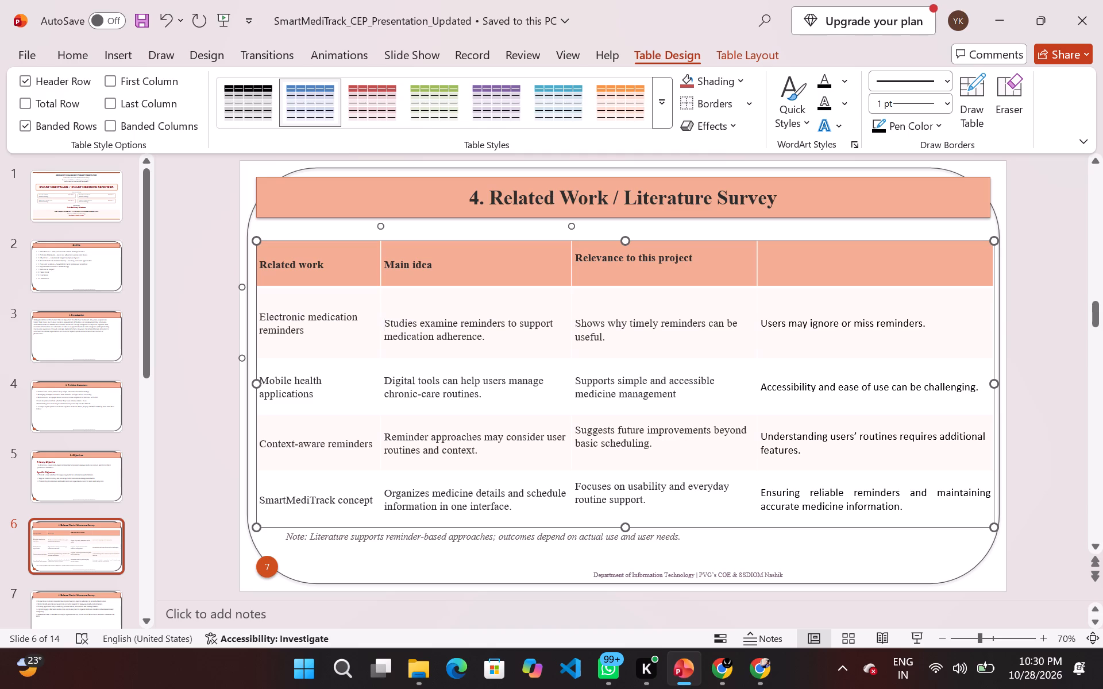
{"action": "left_click", "coordinate": [272, 320]}
{"action": "key", "text": "Left"}
{"action": "key", "text": "Left"}
{"action": "key", "text": "Left"}
{"action": "key", "text": "Return"}
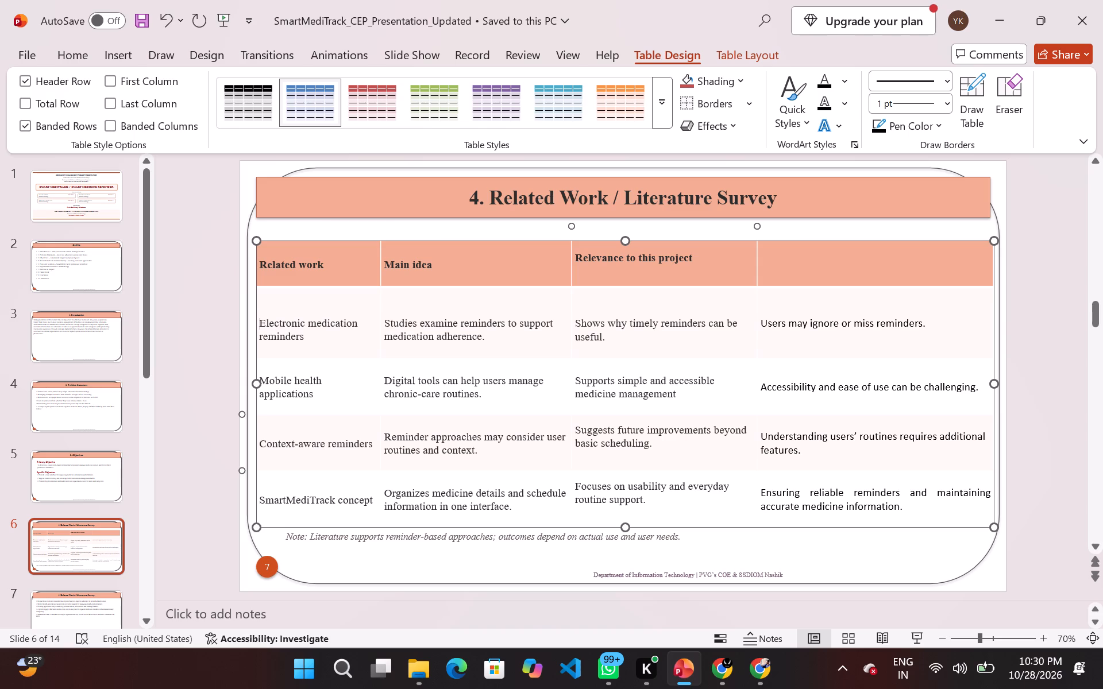
Insert a blank line above "Supports simple and accessible medicine management" in the Mobile health applications row.
{"action": "left_click", "coordinate": [578, 372]}
{"action": "key", "text": "Return"}
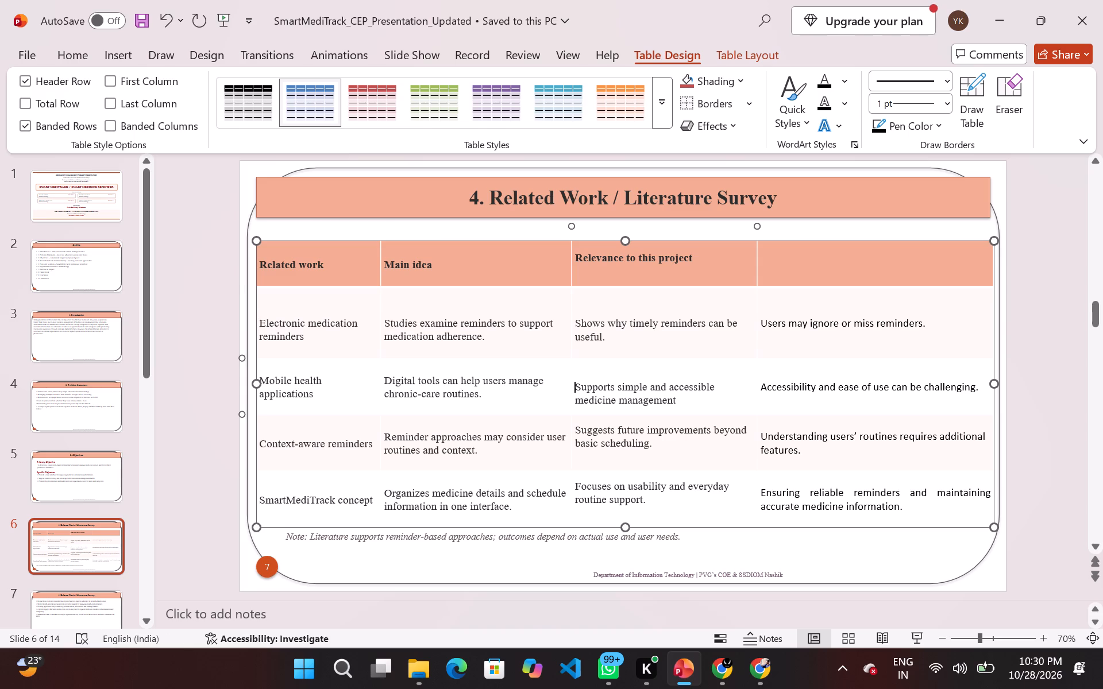
Insert a blank line above "Digital tools can help users manage chronic-care routines." in the Mobile health applications row.
{"action": "key", "text": "Left"}
{"action": "key", "text": "Left"}
{"action": "key", "text": "Left"}
{"action": "key", "text": "Left"}
{"action": "key", "text": "Left"}
{"action": "key", "text": "Left"}
{"action": "key", "text": "Left"}
{"action": "key", "text": "Left"}
{"action": "key", "text": "Left"}
{"action": "key", "text": "Left"}
{"action": "key", "text": "Left"}
{"action": "key", "text": "Left"}
{"action": "key", "text": "Left"}
{"action": "key", "text": "Left"}
{"action": "key", "text": "Up"}
{"action": "key", "text": "Up"}
{"action": "key", "text": "Left"}
{"action": "key", "text": "Down"}
{"action": "key", "text": "Down"}
{"action": "key", "text": "Left"}
{"action": "key", "text": "Left"}
{"action": "key", "text": "Left"}
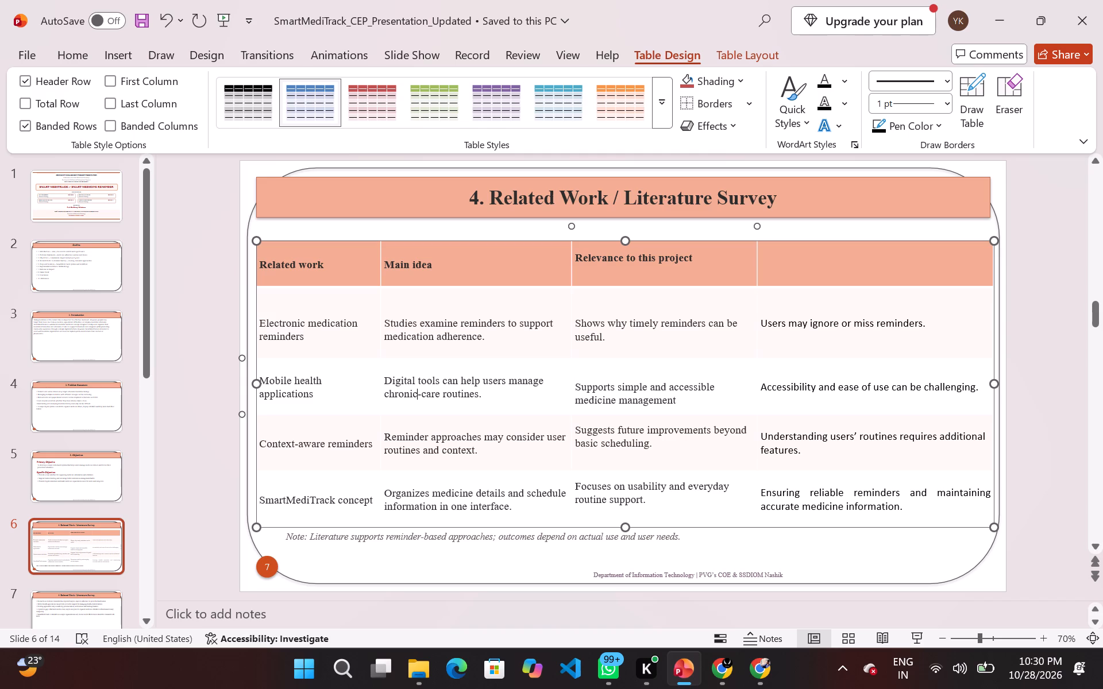
{"action": "key", "text": "Up"}
{"action": "key", "text": "Left"}
{"action": "key", "text": "Left"}
{"action": "key", "text": "Left"}
{"action": "key", "text": "Left"}
{"action": "key", "text": "Left"}
{"action": "key", "text": "Left"}
{"action": "key", "text": "Return"}
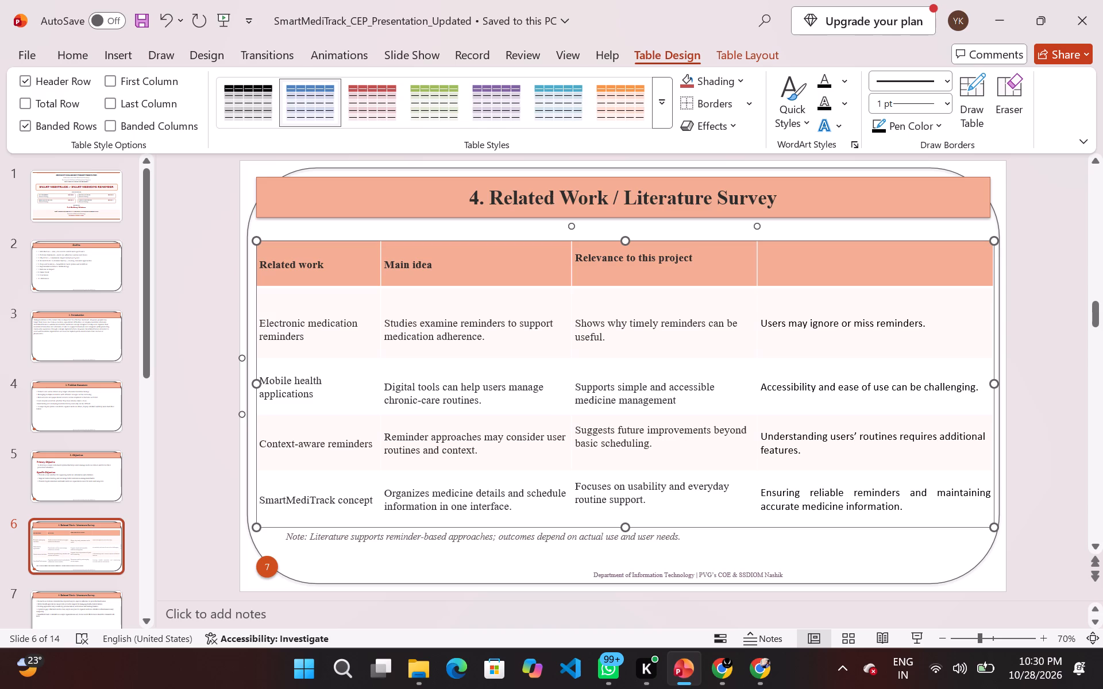
Insert a blank line above "Mobile health applications" in the Related work column.
{"action": "left_click", "coordinate": [279, 376]}
{"action": "key", "text": "Left"}
{"action": "key", "text": "Left"}
{"action": "key", "text": "Left"}
{"action": "key", "text": "Return"}
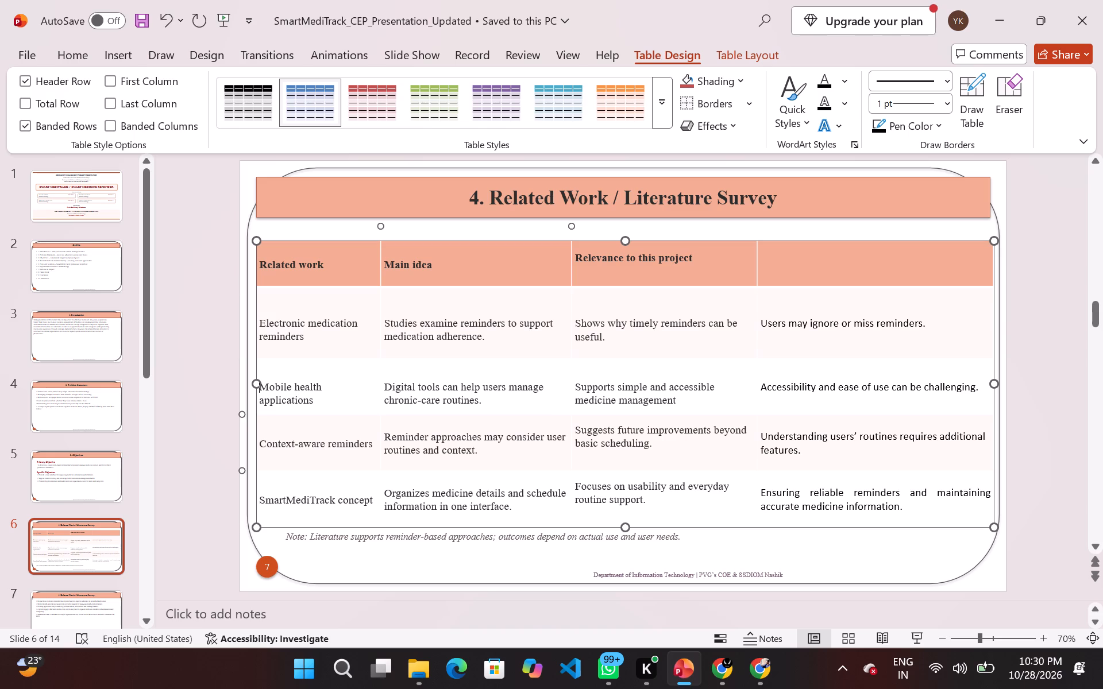
In the Context-aware reminders row, add one blank line above the Main idea text, two above the Relevance text and one above the last column's text.
{"action": "left_click", "coordinate": [396, 433]}
{"action": "key", "text": "Left"}
{"action": "key", "text": "Left"}
{"action": "key", "text": "Return"}
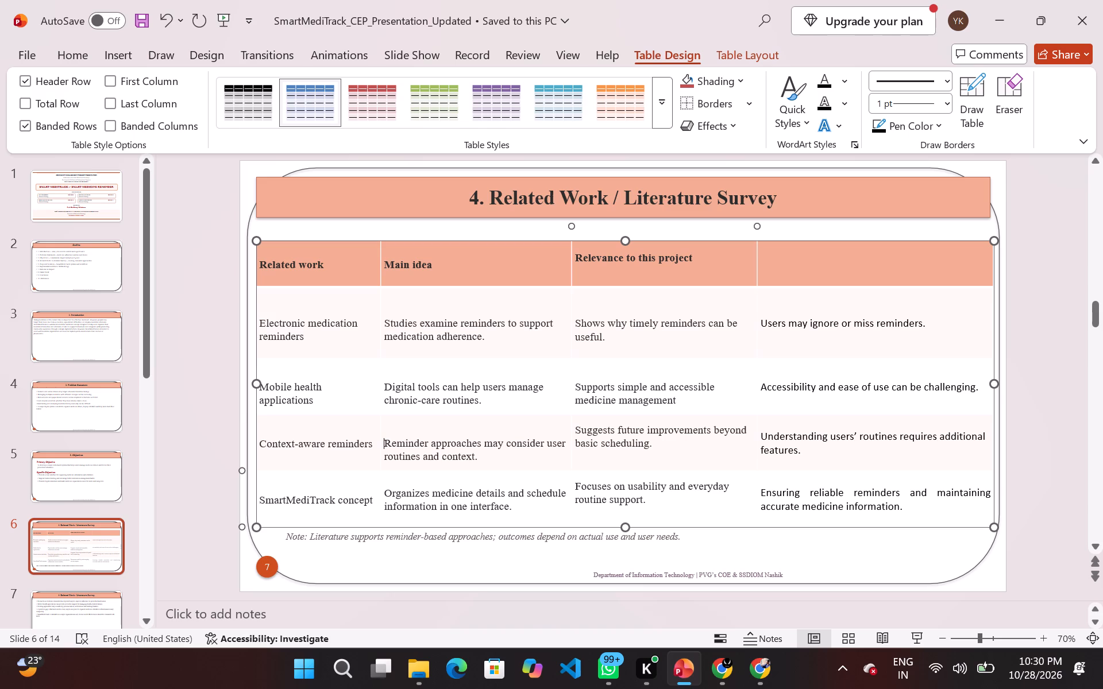
{"action": "left_click", "coordinate": [580, 432]}
{"action": "key", "text": "Left"}
{"action": "key", "text": "Return"}
{"action": "key", "text": "Return"}
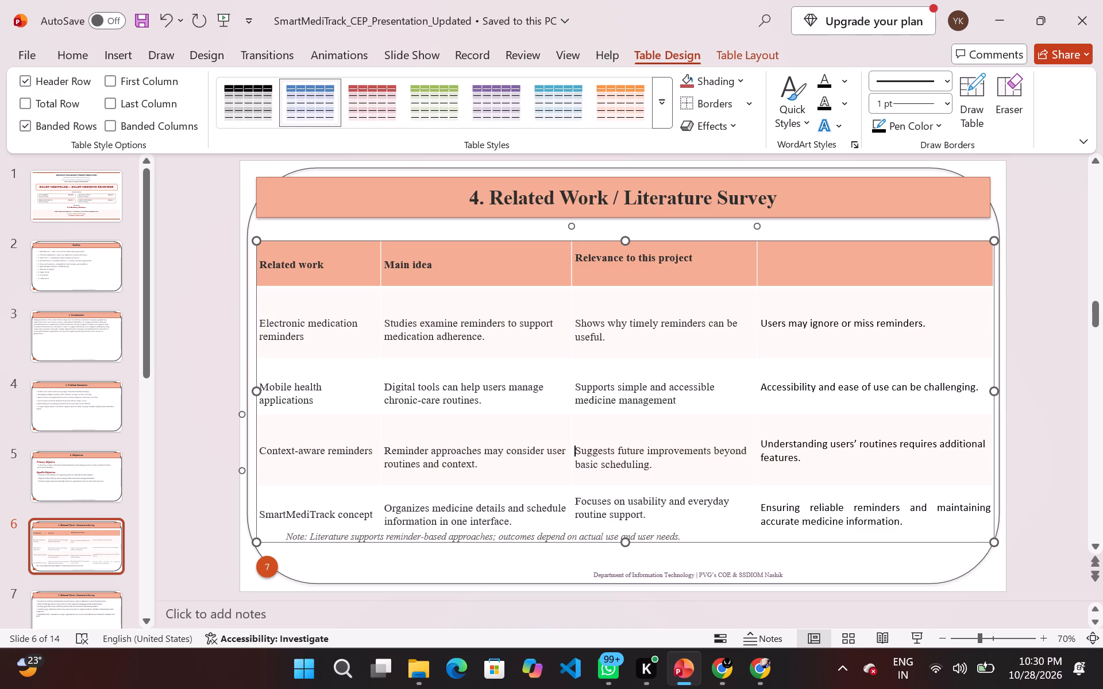
{"action": "left_click", "coordinate": [780, 436]}
{"action": "key", "text": "Left"}
{"action": "key", "text": "Left"}
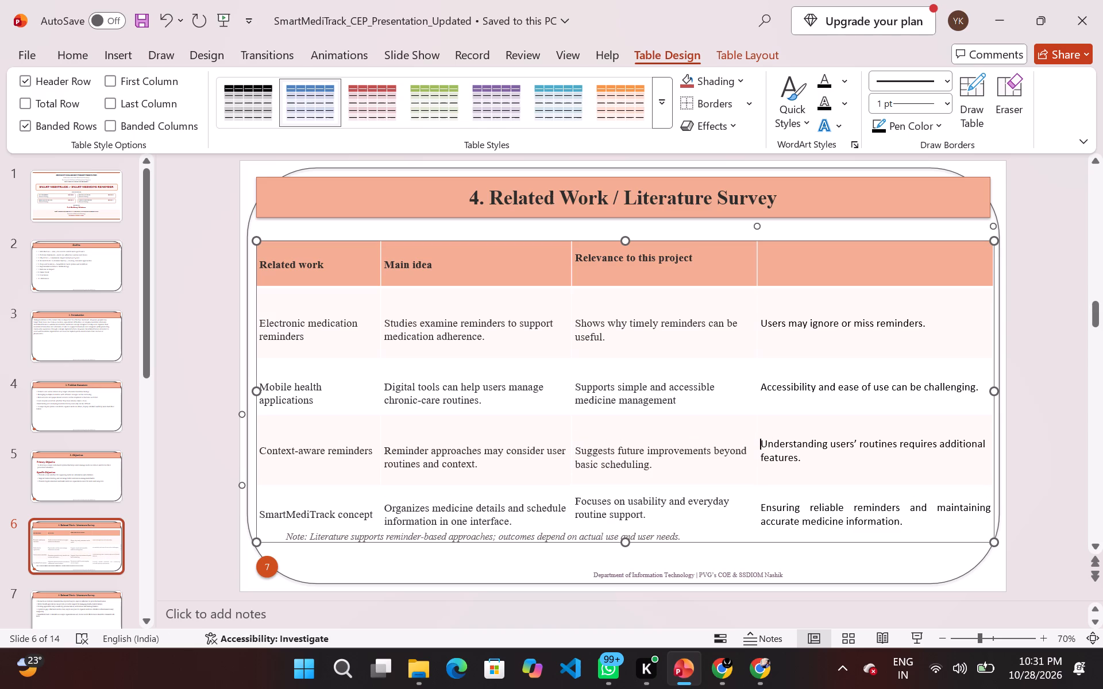
{"action": "key", "text": "Return"}
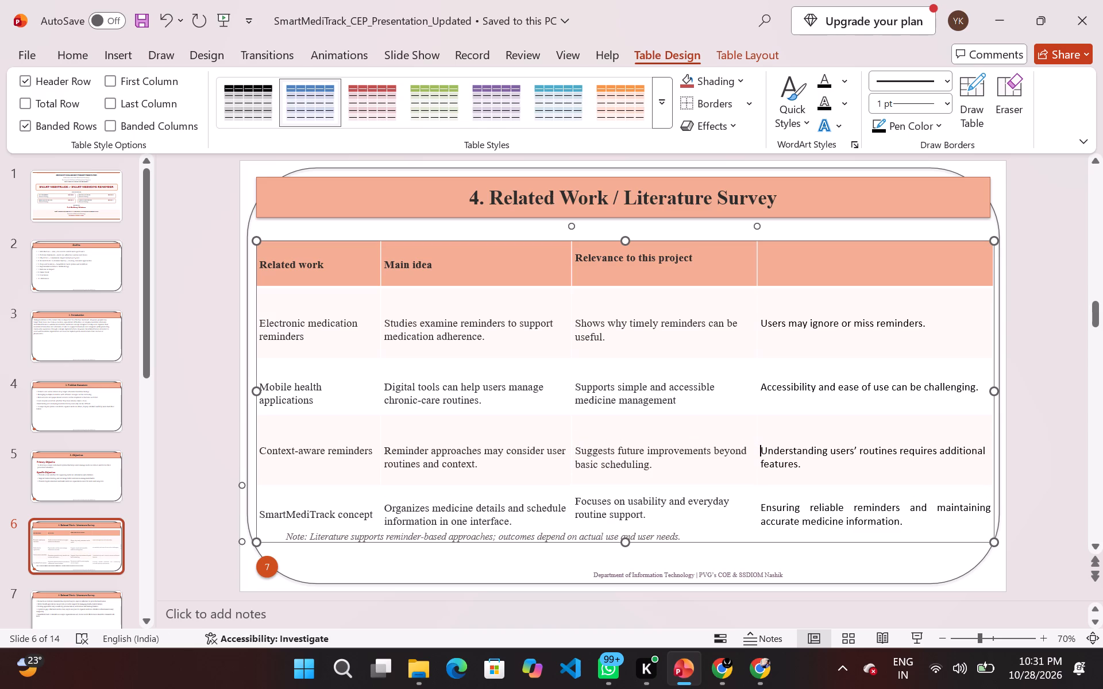
In the SmartMediTrack concept row, add two blank lines above the Relevance text and one above both the Main idea and last column's texts.
{"action": "left_click", "coordinate": [595, 505]}
{"action": "key", "text": "Left"}
{"action": "key", "text": "Left"}
{"action": "key", "text": "Left"}
{"action": "key", "text": "Left"}
{"action": "key", "text": "Return"}
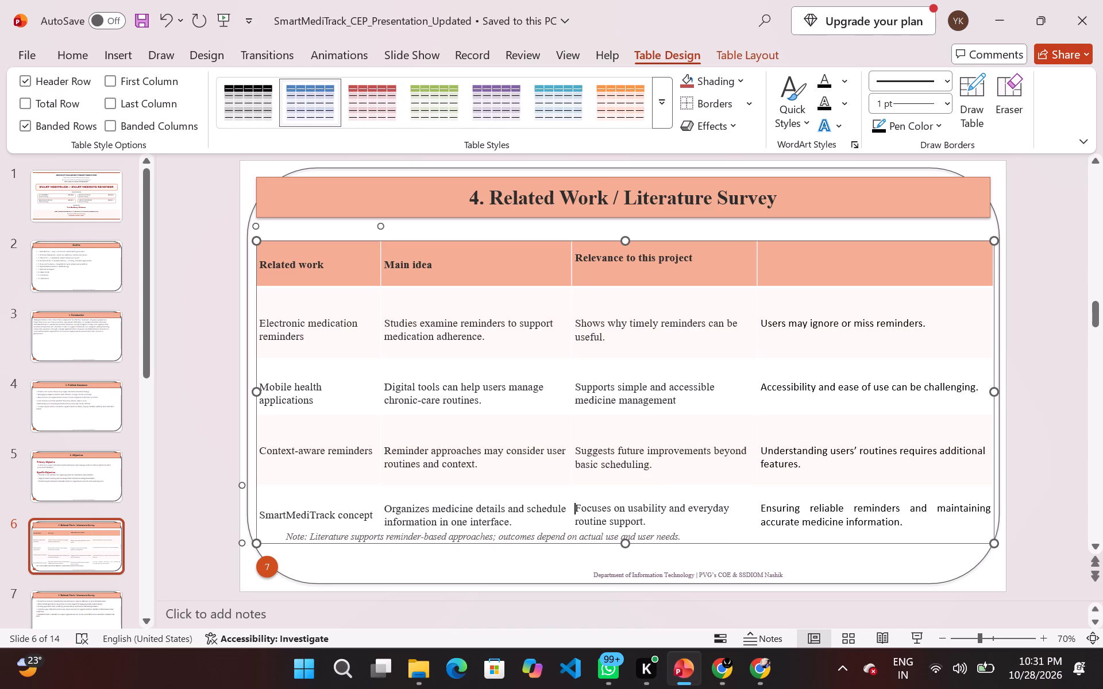
{"action": "left_click", "coordinate": [387, 509]}
{"action": "key", "text": "Return"}
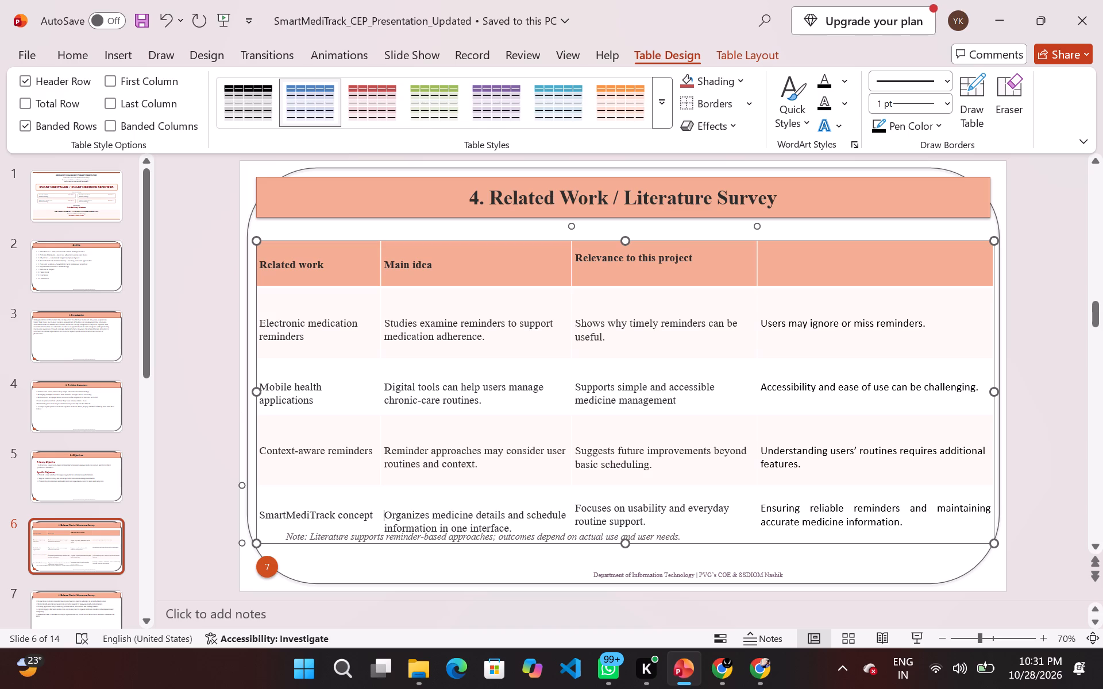
{"action": "left_click", "coordinate": [582, 506]}
{"action": "key", "text": "Left"}
{"action": "key", "text": "Return"}
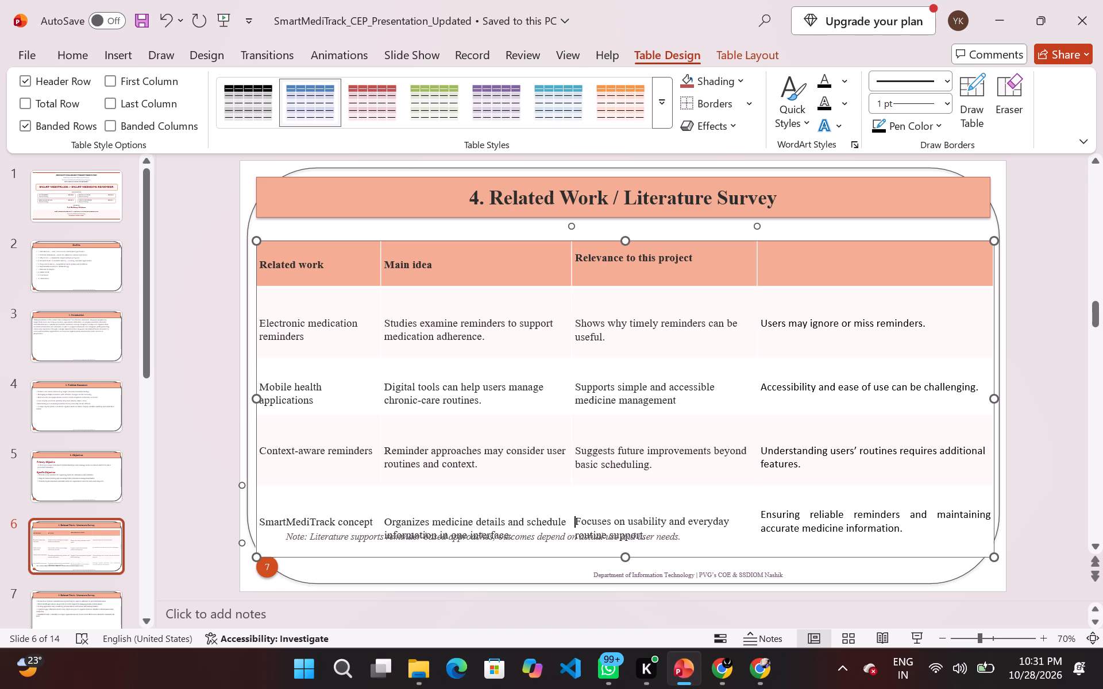
{"action": "left_click", "coordinate": [778, 516]}
{"action": "key", "text": "Left"}
{"action": "key", "text": "Left"}
{"action": "key", "text": "Left"}
{"action": "key", "text": "Return"}
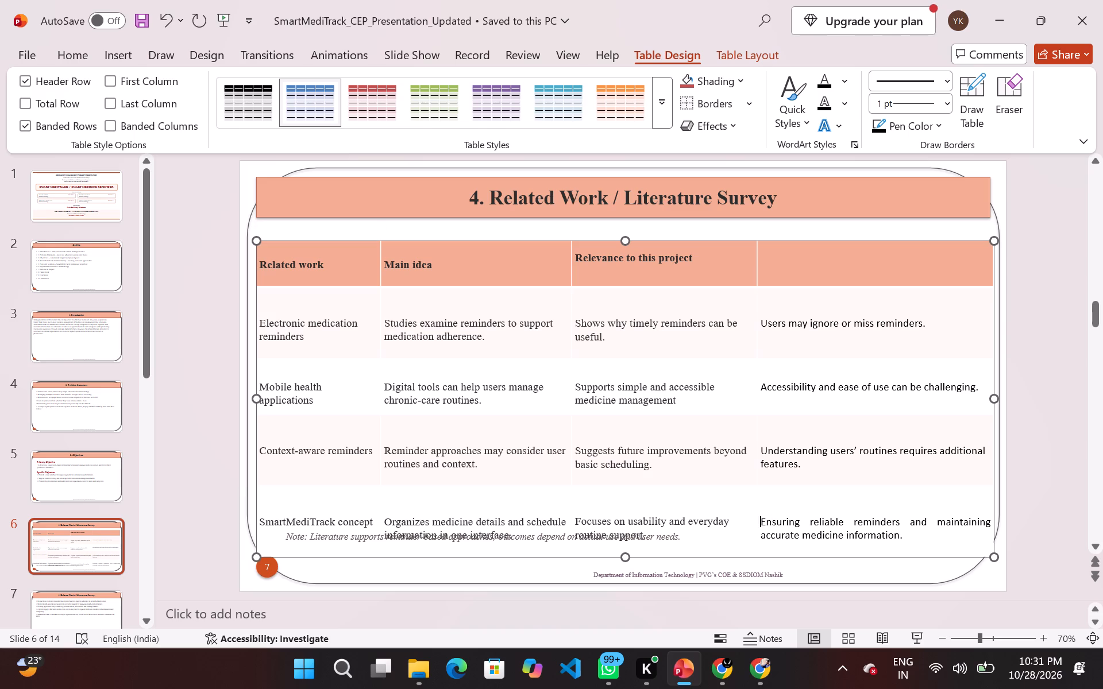
Move the "Note: Literature supports reminder-based approaches" text box down, clear of the table's last row of text.
{"action": "left_click_drag", "start_coordinate": [319, 539], "coordinate": [321, 556]}
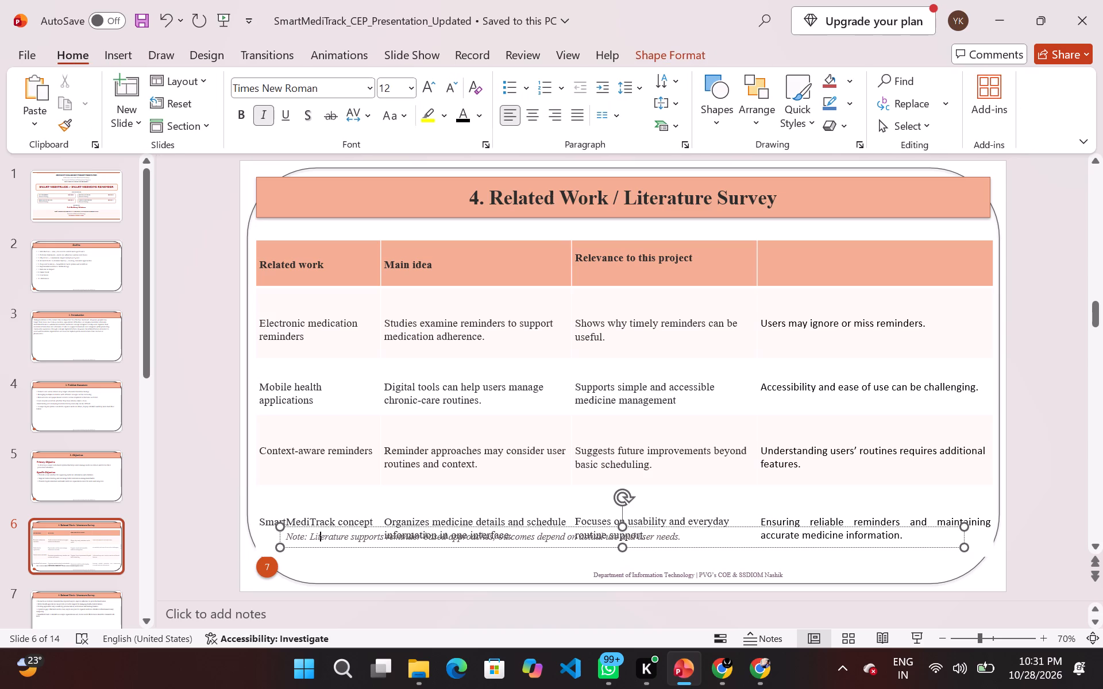
{"action": "left_click_drag", "start_coordinate": [321, 556], "coordinate": [321, 548]}
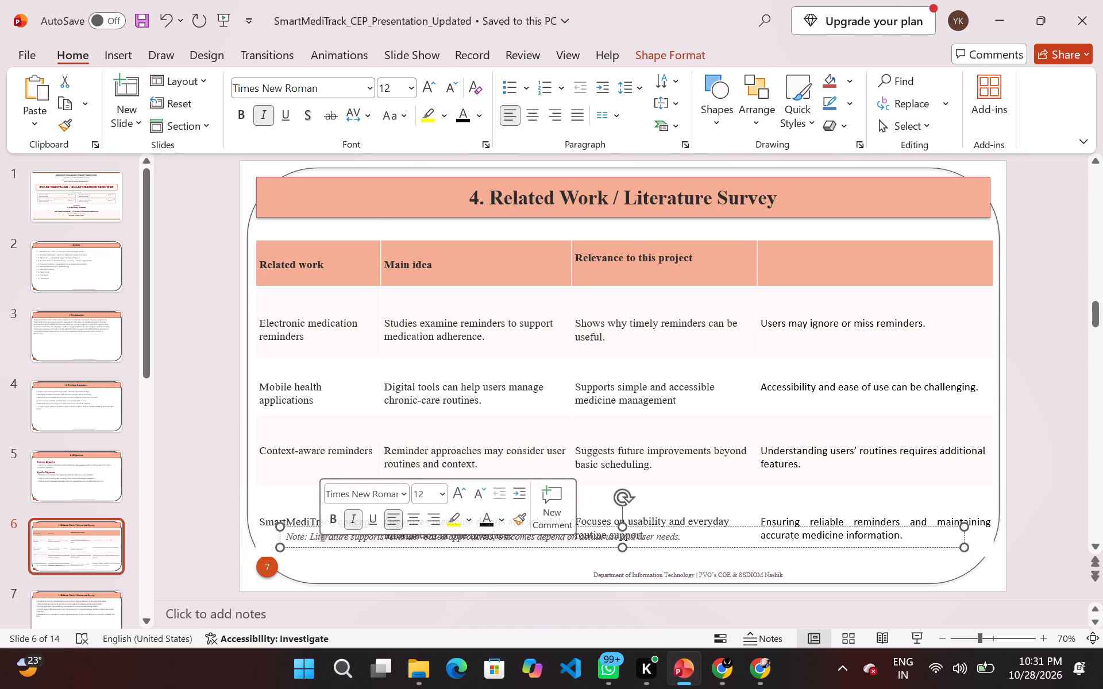
{"action": "left_click_drag", "start_coordinate": [304, 535], "coordinate": [304, 556]}
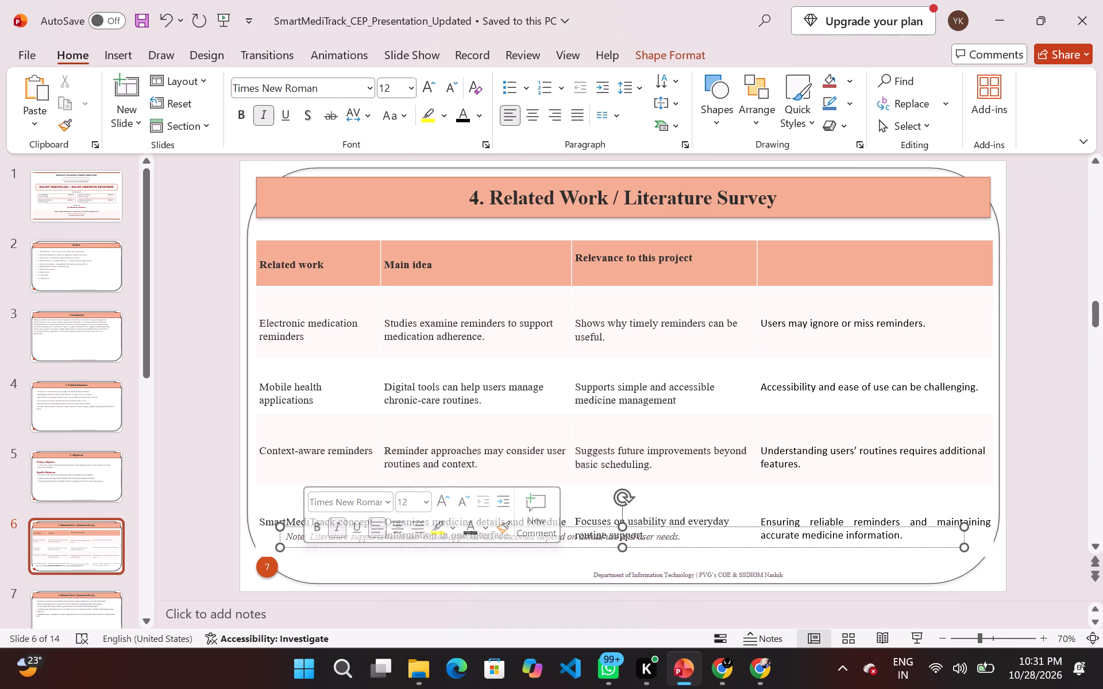
{"action": "left_click_drag", "start_coordinate": [628, 547], "coordinate": [628, 560]}
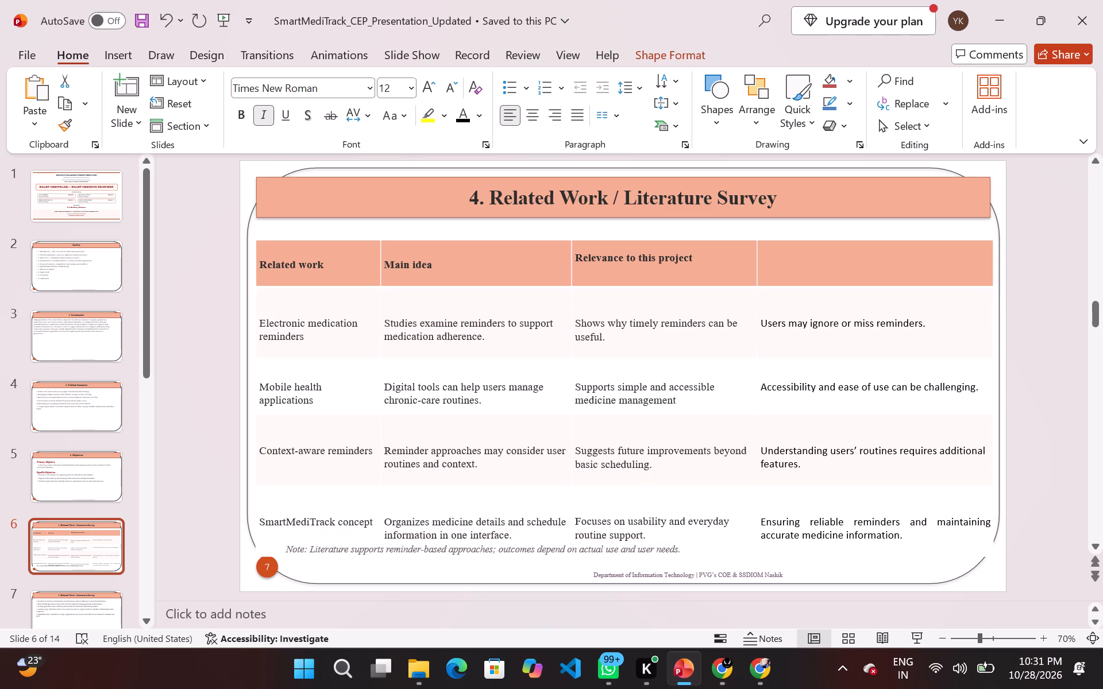
{"action": "left_click_drag", "start_coordinate": [628, 560], "coordinate": [628, 567]}
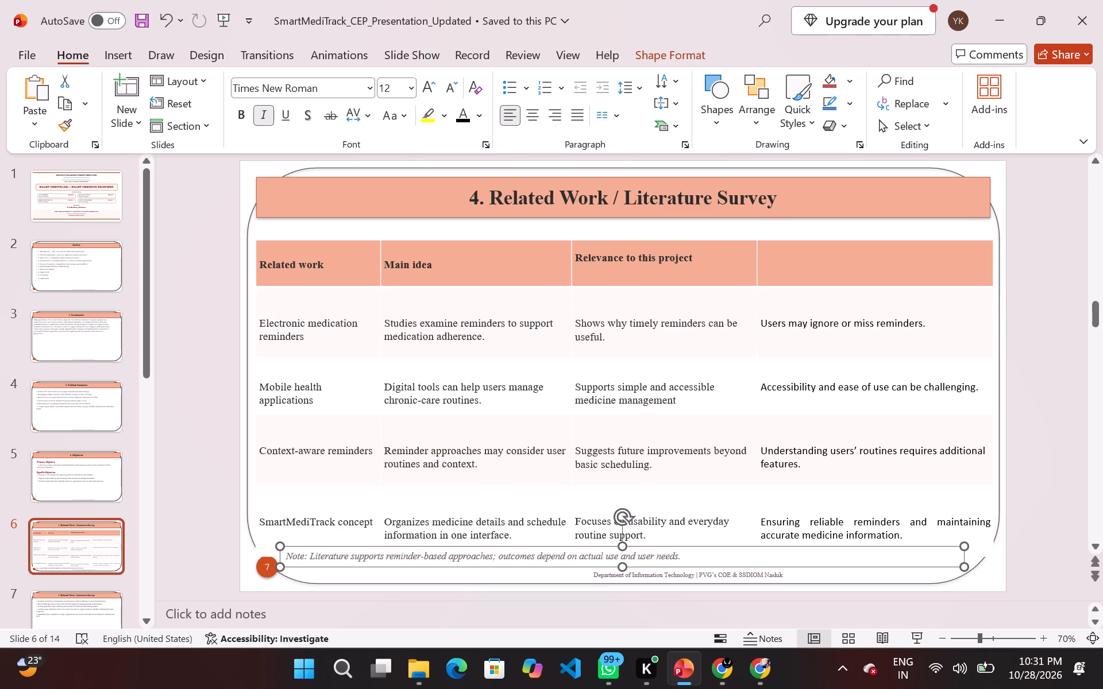
{"action": "left_click", "coordinate": [376, 618]}
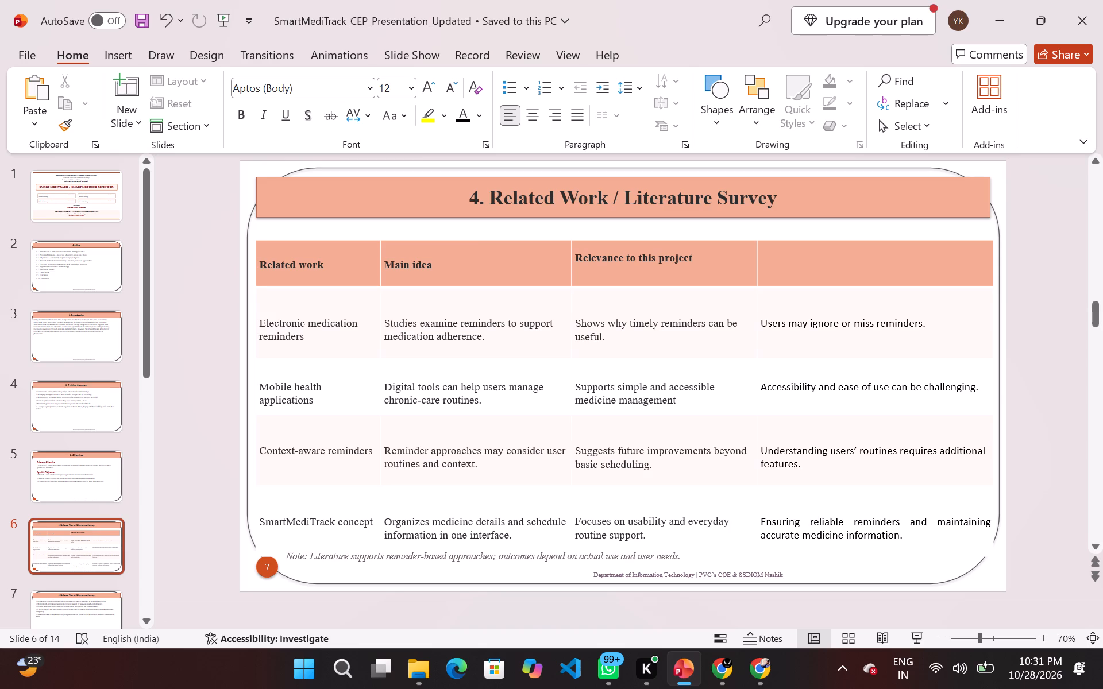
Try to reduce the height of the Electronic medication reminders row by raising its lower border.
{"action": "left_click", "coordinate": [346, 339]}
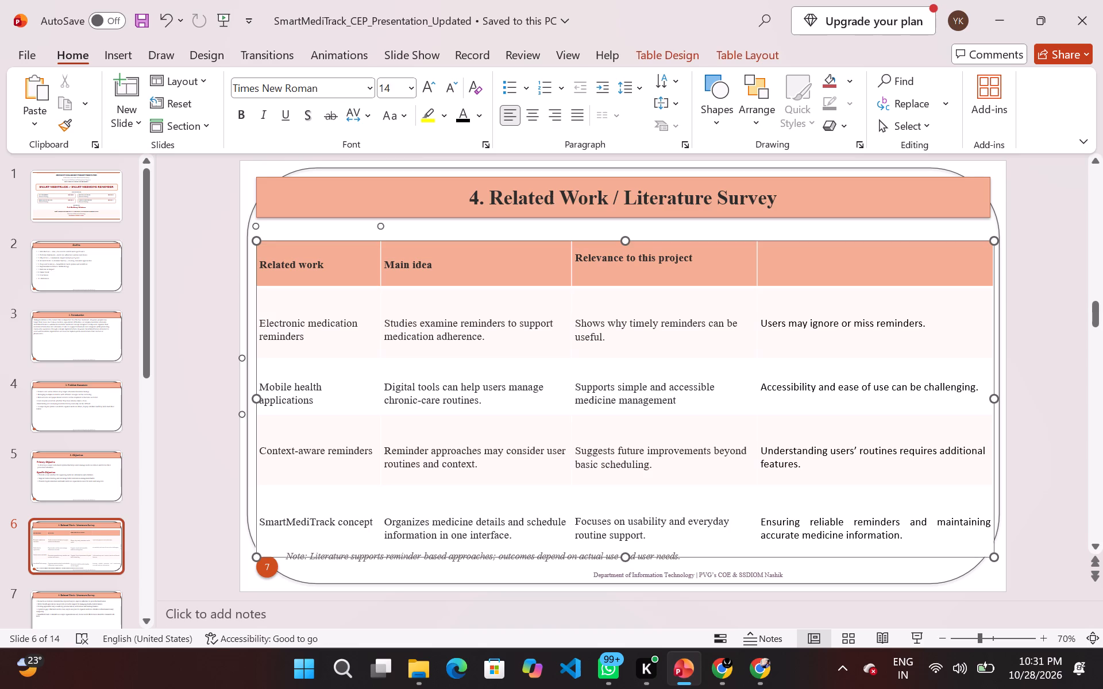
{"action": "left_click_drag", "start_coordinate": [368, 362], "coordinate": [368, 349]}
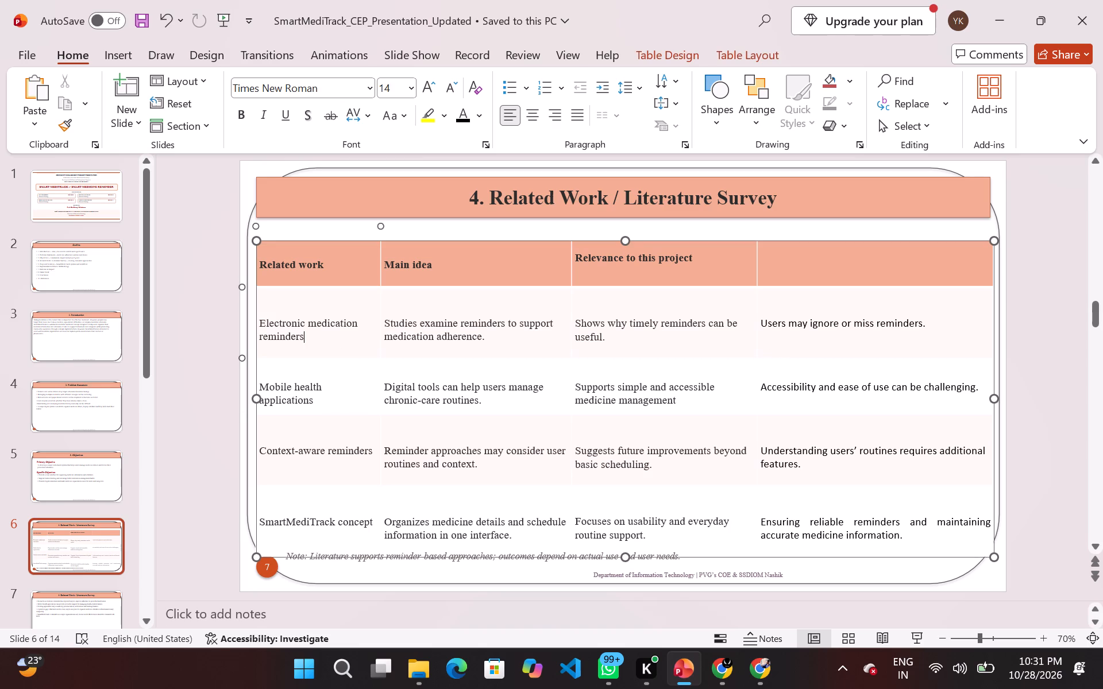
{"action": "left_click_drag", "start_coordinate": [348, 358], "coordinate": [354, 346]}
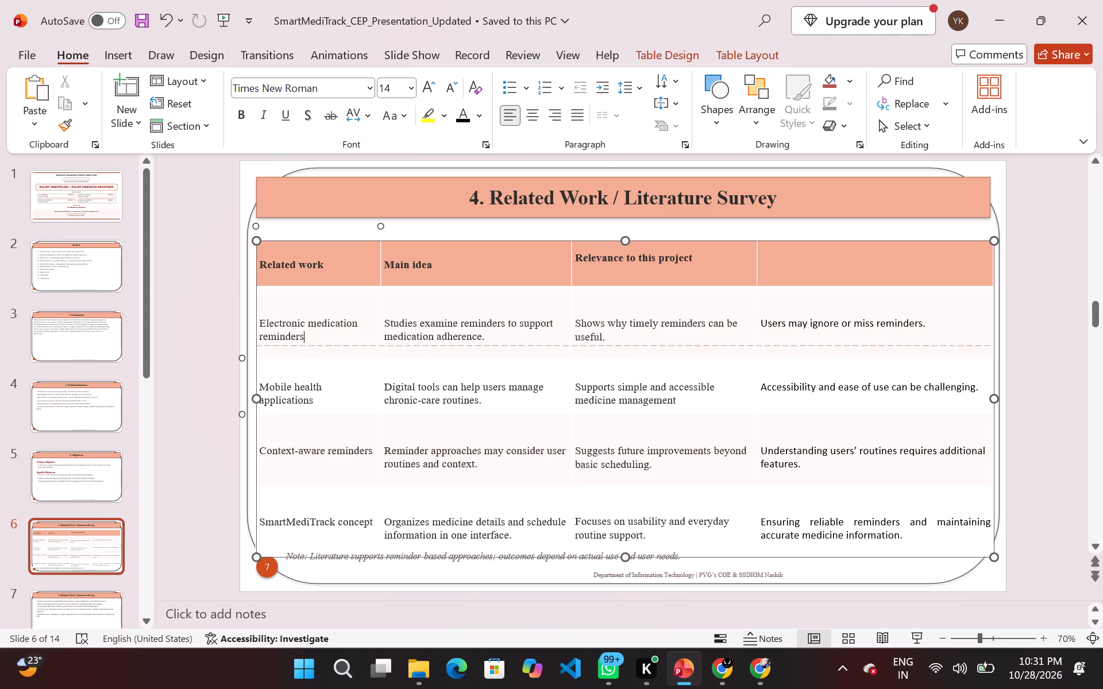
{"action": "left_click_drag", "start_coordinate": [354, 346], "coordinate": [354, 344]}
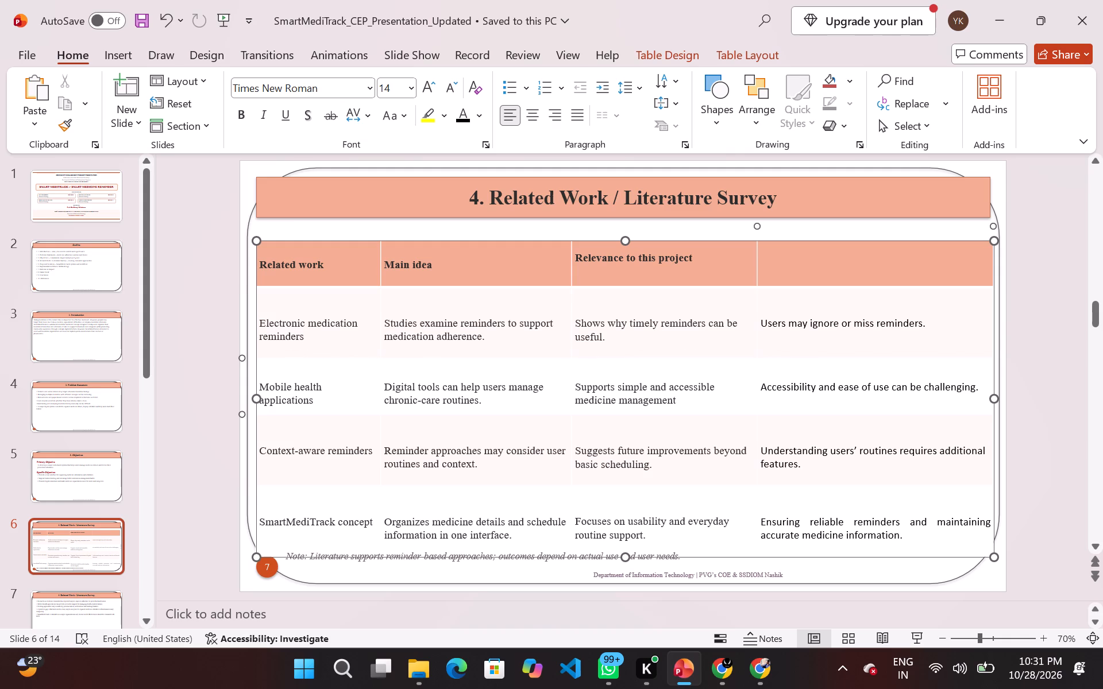
Enter the heading "Challenges" in the empty header cell of the Literature Survey table's last column.
{"action": "left_click", "coordinate": [839, 282]}
{"action": "key", "text": "c"}
{"action": "key", "text": "BackSpace"}
{"action": "type", "text": "Xh\\\\\\\\"}
{"action": "key", "text": "BackSpace"}
{"action": "key", "text": "BackSpace"}
{"action": "key", "text": "BackSpace"}
{"action": "key", "text": "BackSpace"}
{"action": "key", "text": "BackSpace"}
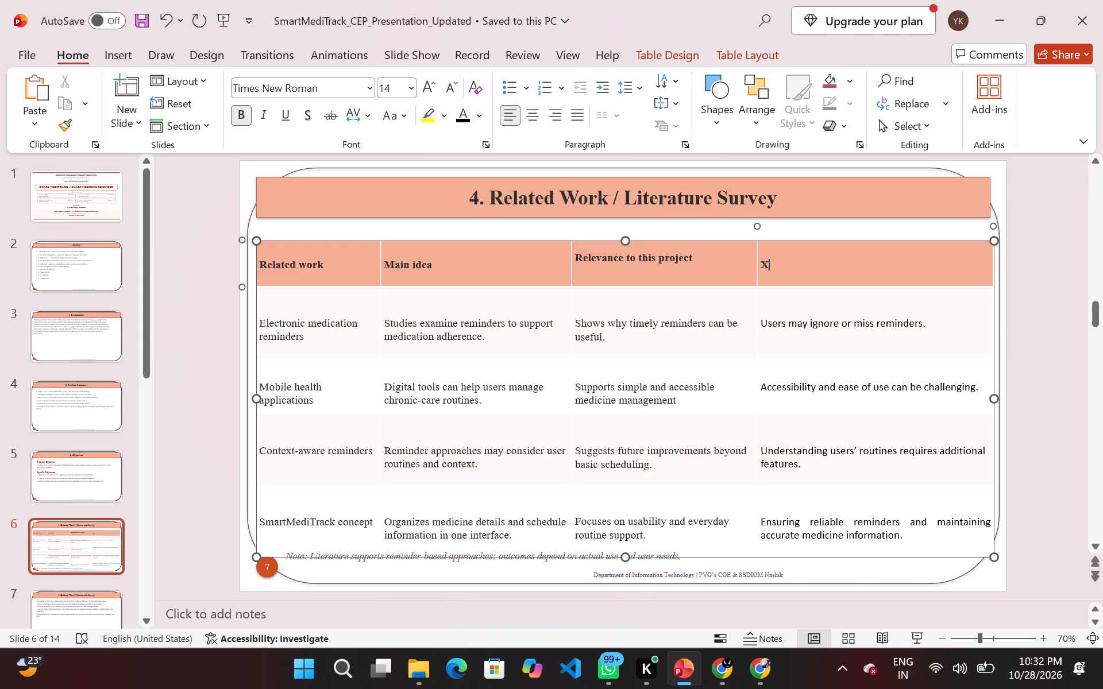
{"action": "key", "text": "BackSpace"}
{"action": "key", "text": "shift+c"}
{"action": "type", "text": "ha"}
{"action": "type", "text": "llenges"}
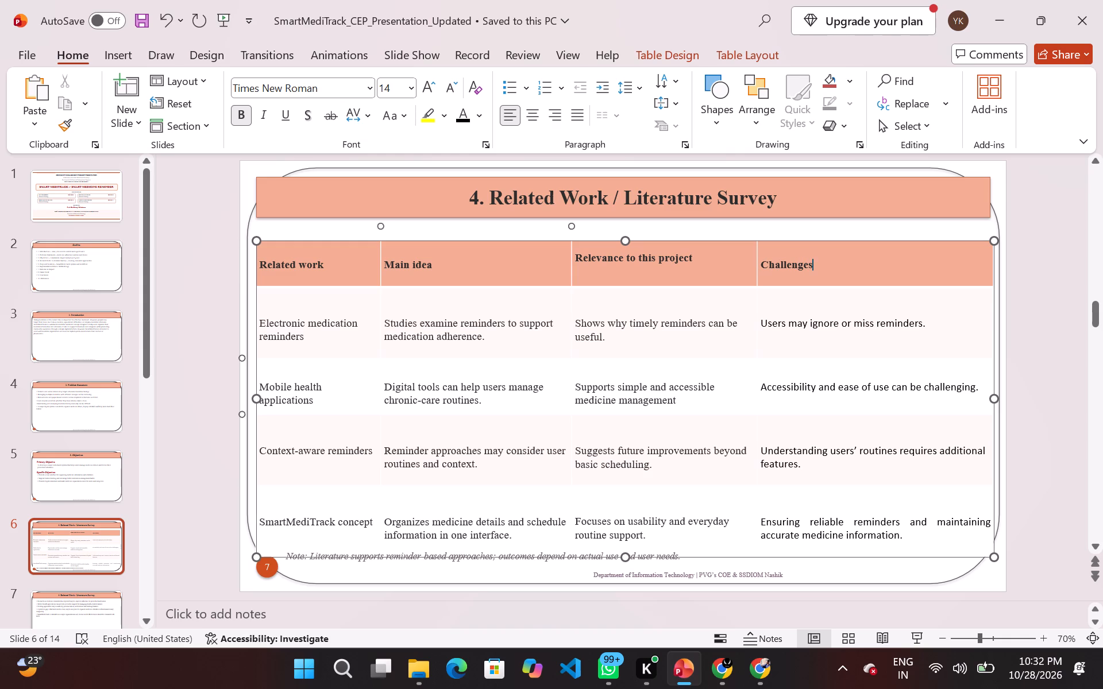
Center the "Main idea", "Related work" and "Challenges" headings within their header cells.
{"action": "left_click_drag", "start_coordinate": [389, 264], "coordinate": [406, 264]}
{"action": "left_click_drag", "start_coordinate": [406, 264], "coordinate": [441, 264]}
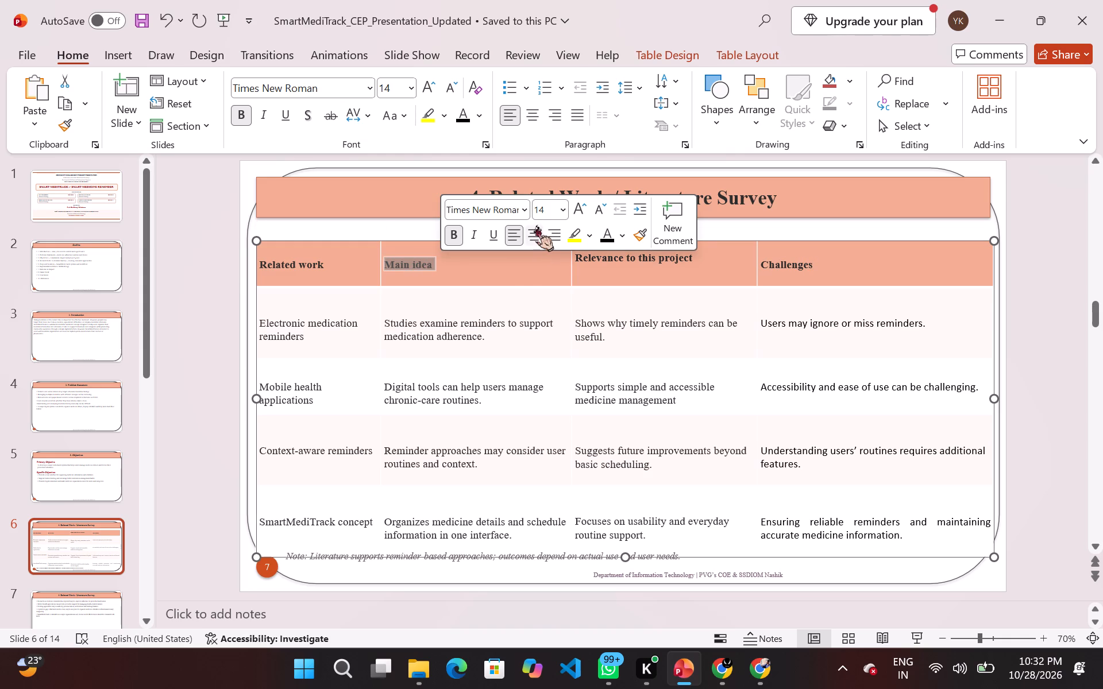
{"action": "left_click", "coordinate": [535, 226]}
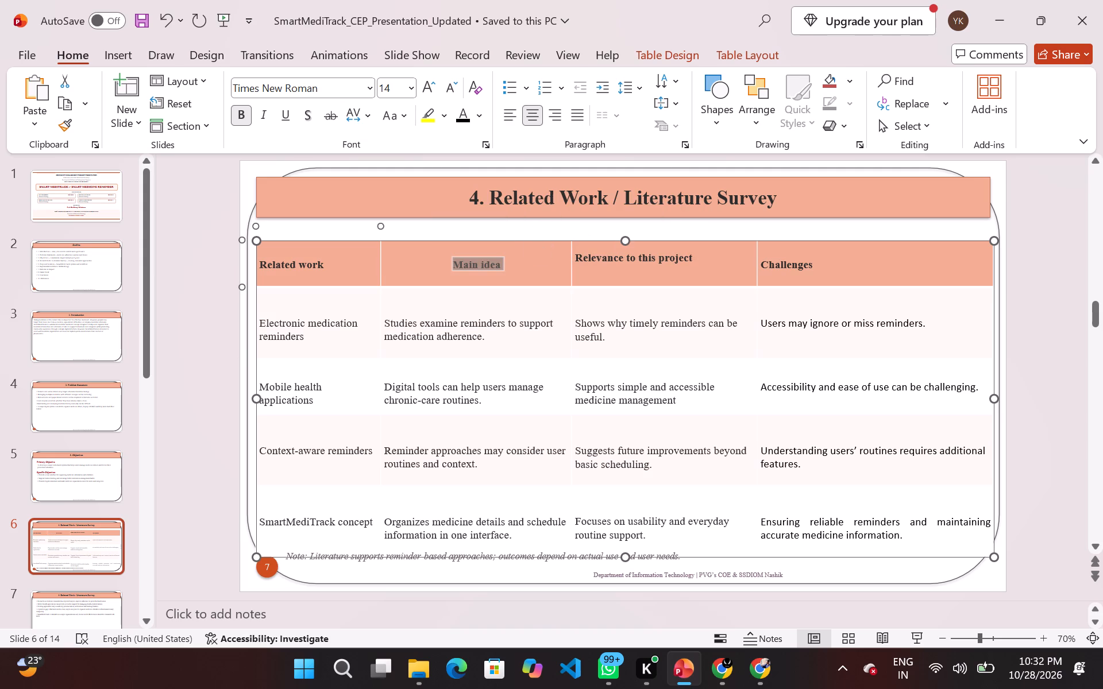
{"action": "left_click_drag", "start_coordinate": [322, 275], "coordinate": [274, 262]}
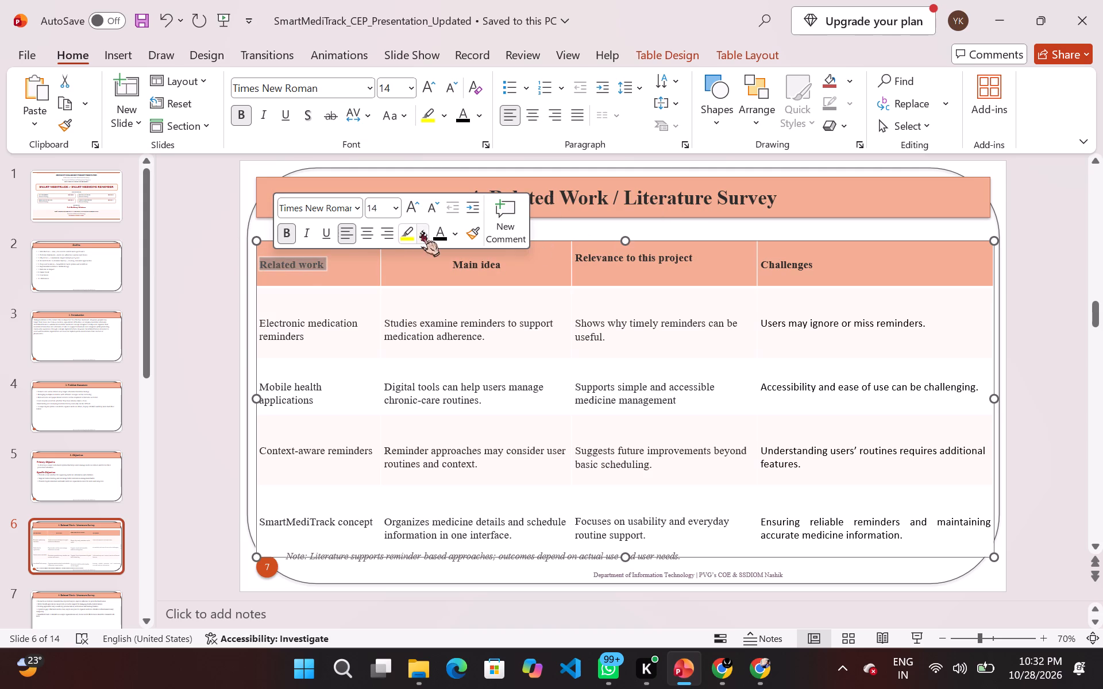
{"action": "left_click", "coordinate": [369, 231]}
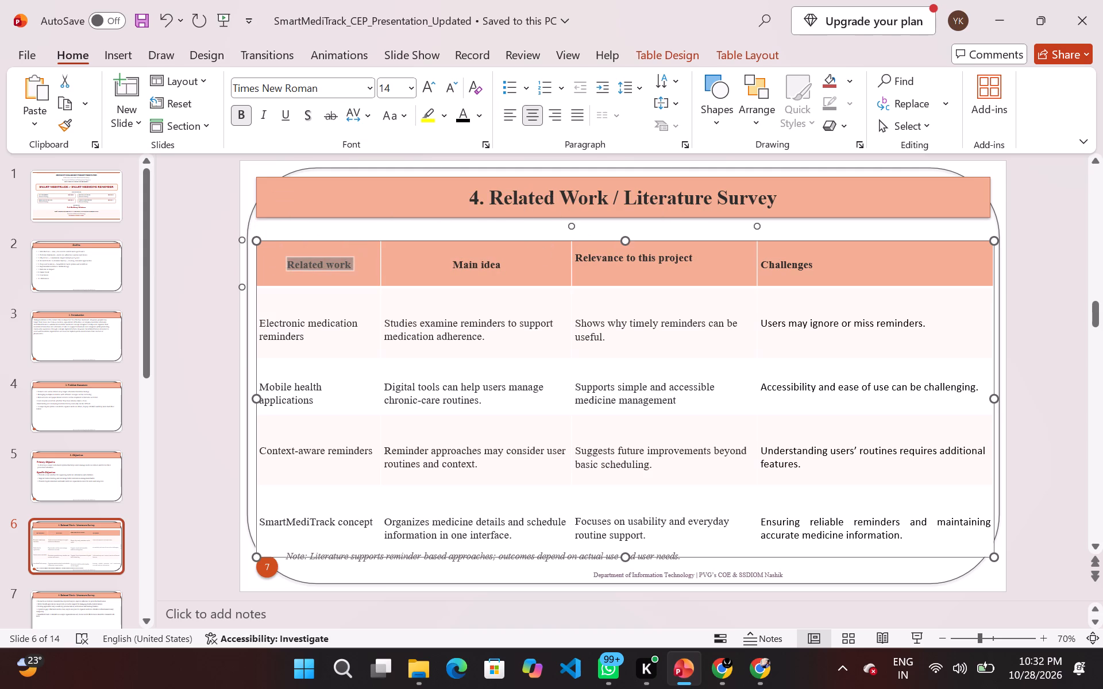
{"action": "left_click_drag", "start_coordinate": [768, 262], "coordinate": [807, 264]}
{"action": "left_click", "coordinate": [807, 264]}
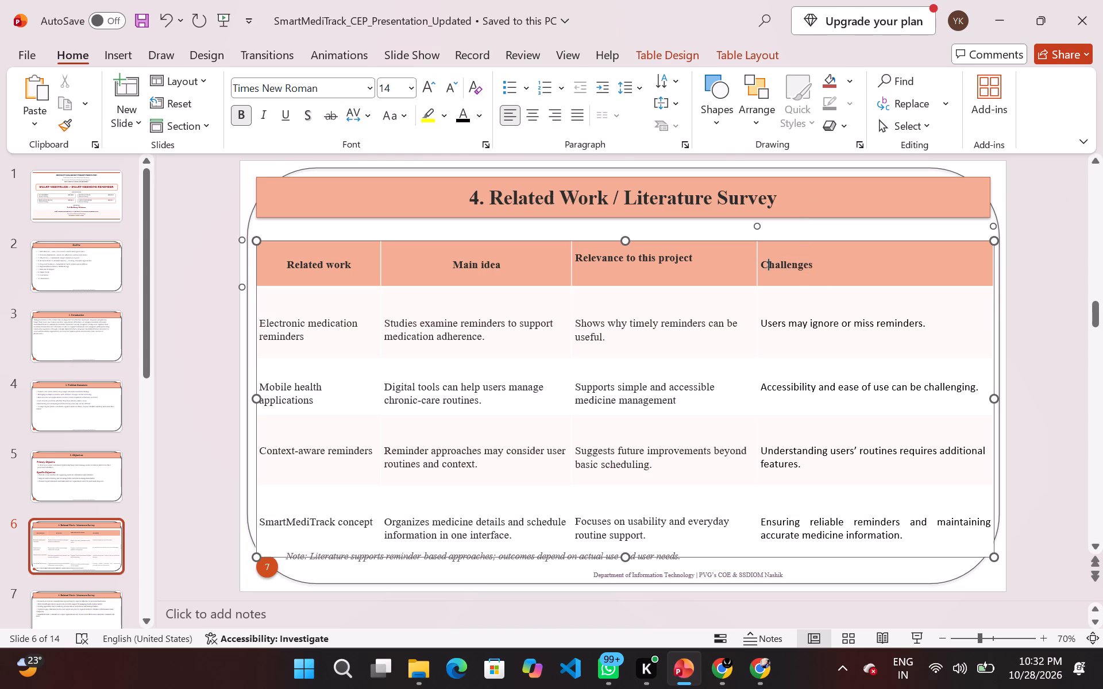
{"action": "left_click_drag", "start_coordinate": [818, 264], "coordinate": [772, 272]}
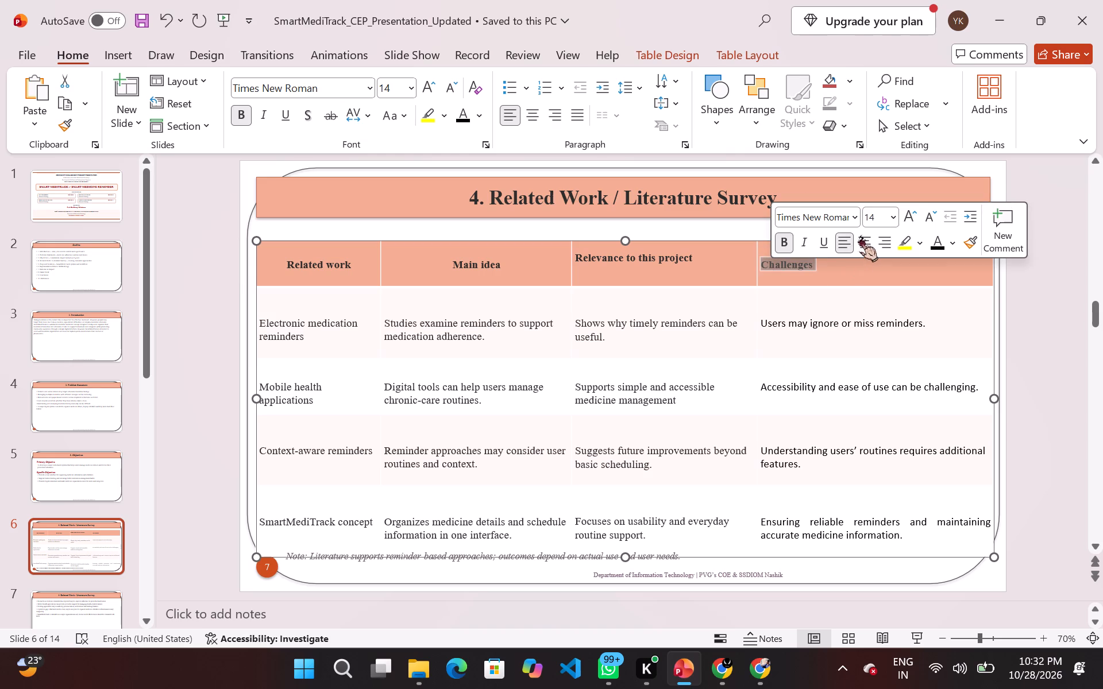
{"action": "left_click", "coordinate": [861, 235]}
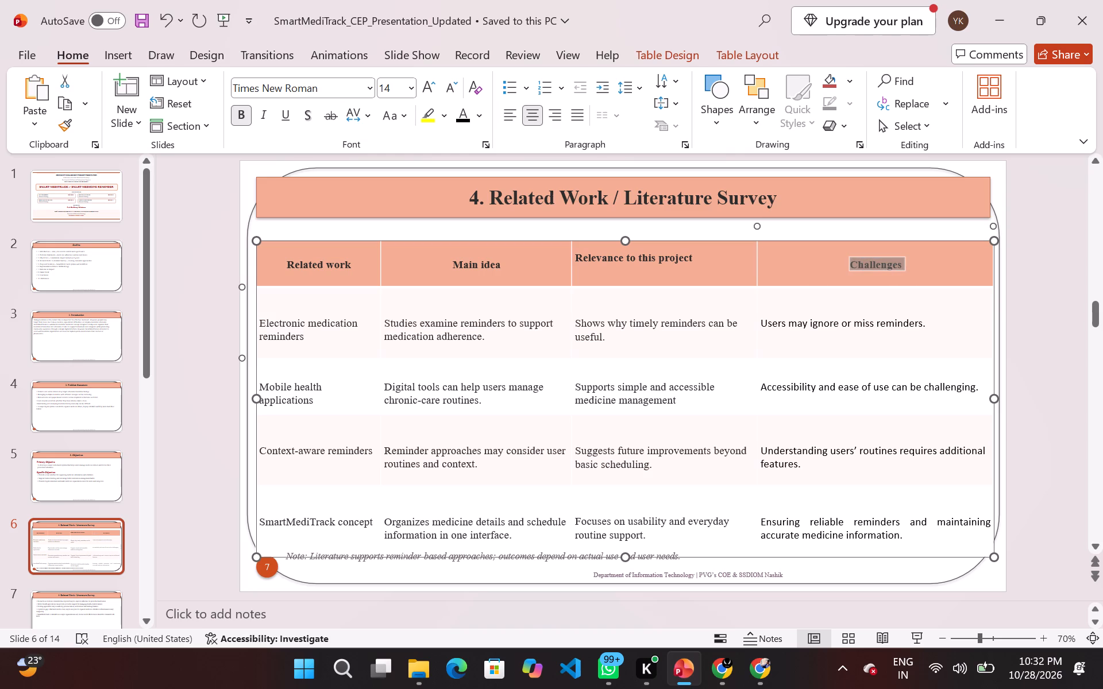
{"action": "left_click", "coordinate": [959, 339]}
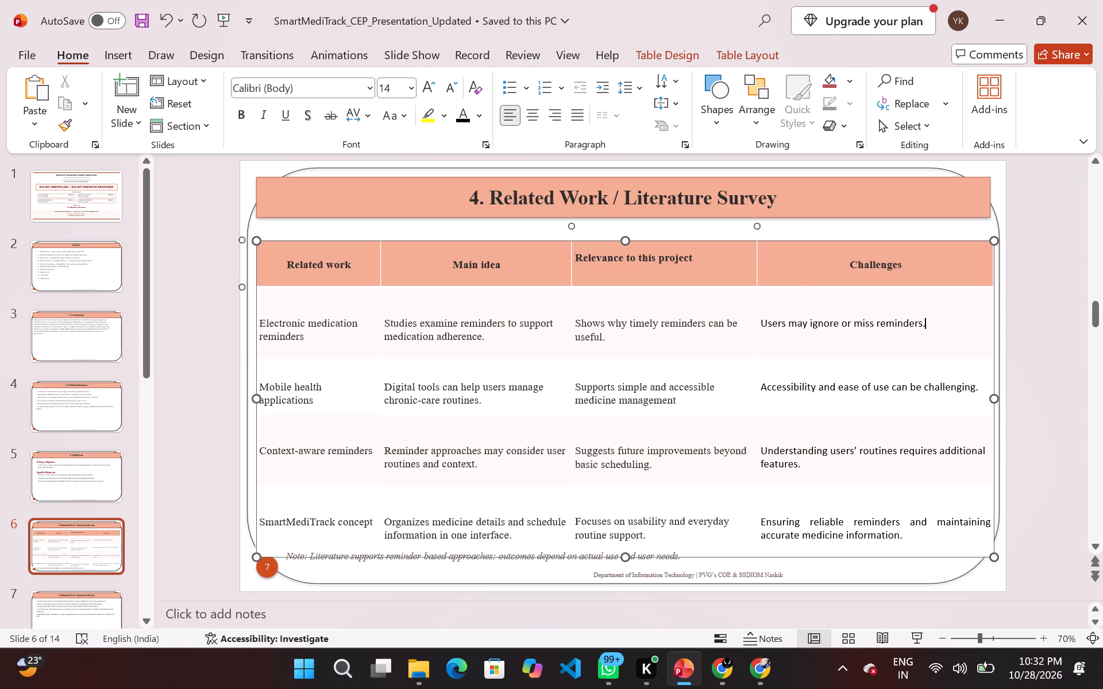
Add one blank line above the "Relevance to this project" heading and center the heading in its cell.
{"action": "left_click", "coordinate": [580, 256]}
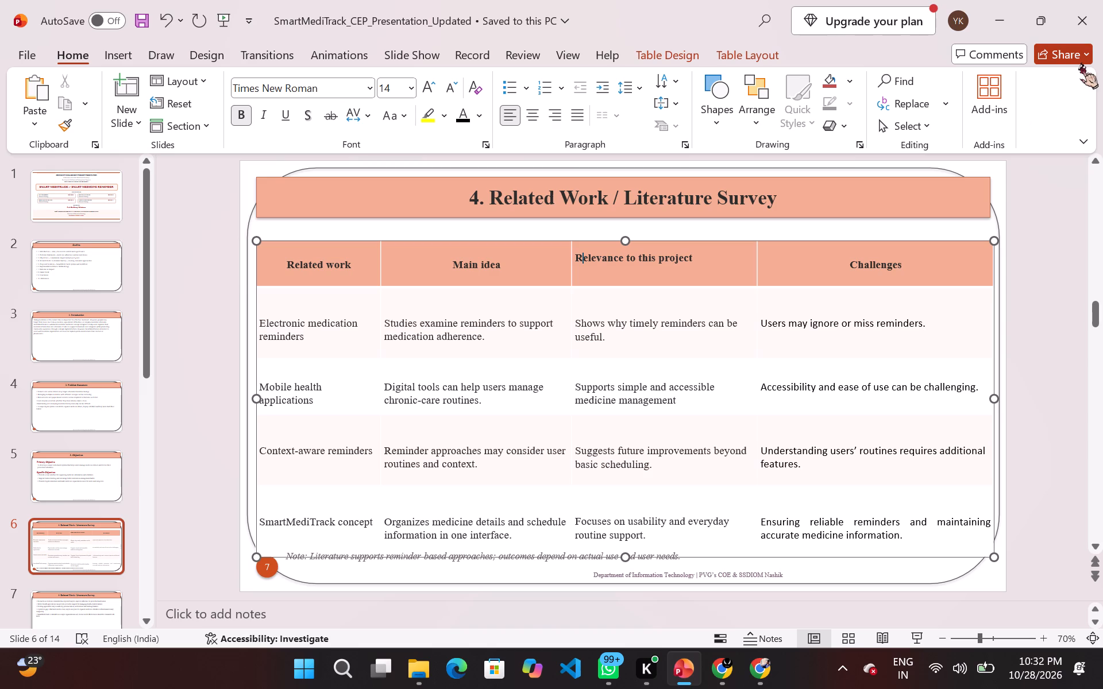
{"action": "key", "text": "Left"}
{"action": "key", "text": "Return"}
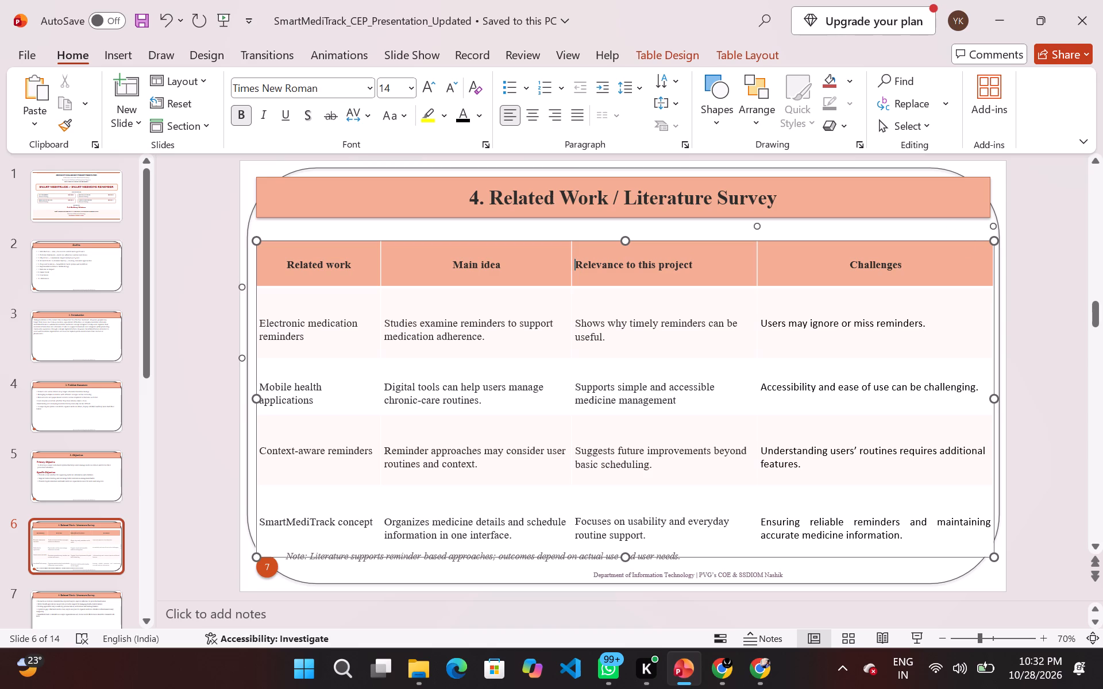
{"action": "left_click_drag", "start_coordinate": [698, 270], "coordinate": [607, 257]}
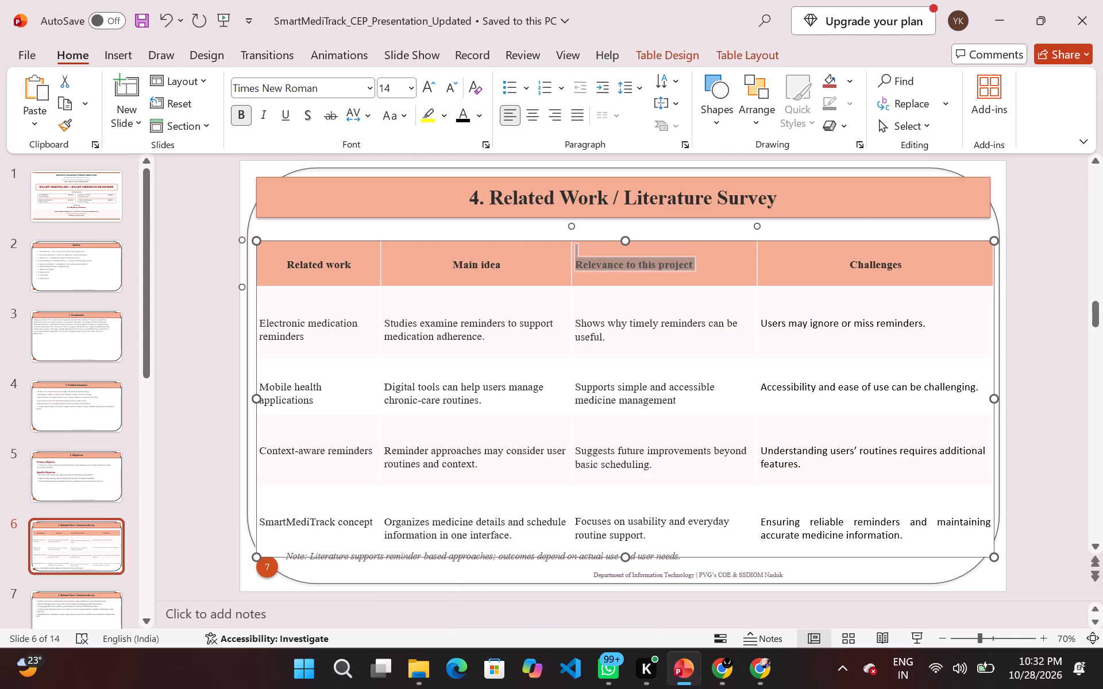
{"action": "left_click_drag", "start_coordinate": [607, 257], "coordinate": [607, 265]}
{"action": "left_click", "coordinate": [705, 242]}
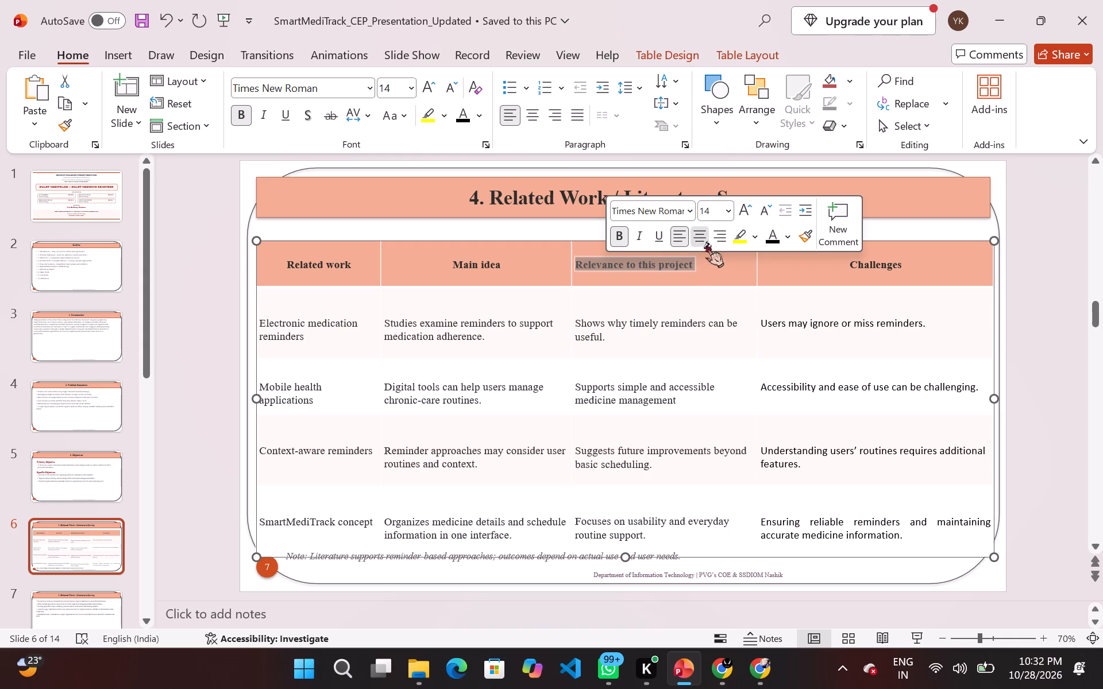
{"action": "left_click", "coordinate": [810, 281]}
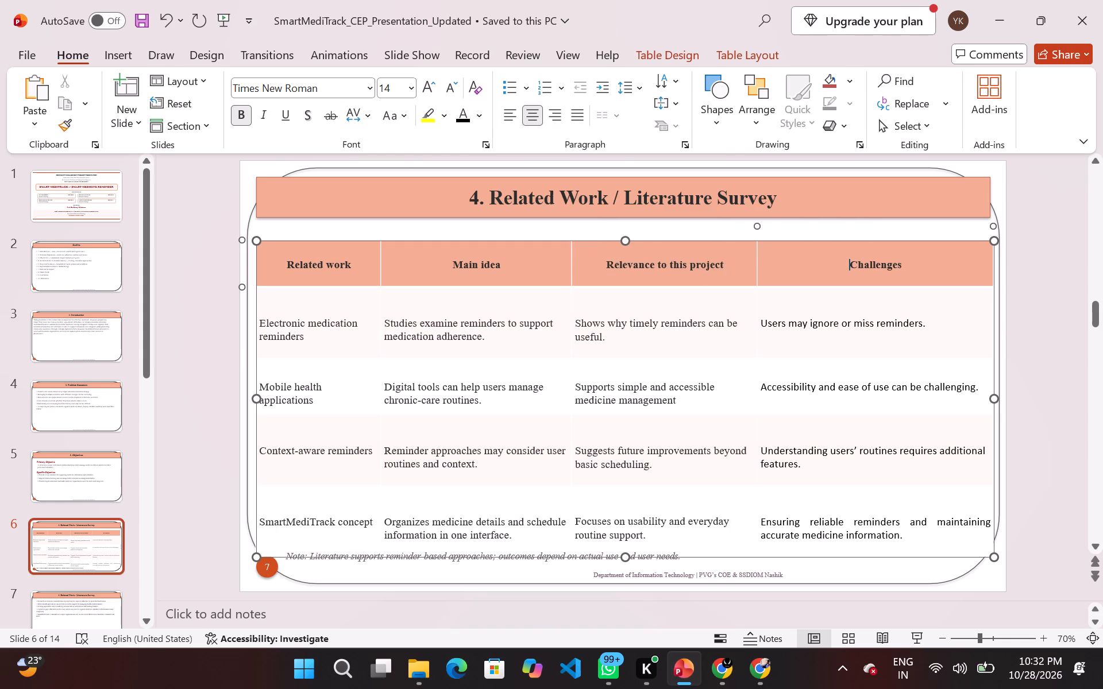
Look through the slides preceding the Literature Survey table, and view the bulleted Related Work / Literature Survey slide that follows it.
{"action": "scroll", "coordinate": [810, 281], "scroll_direction": "up", "scroll_amount": 4}
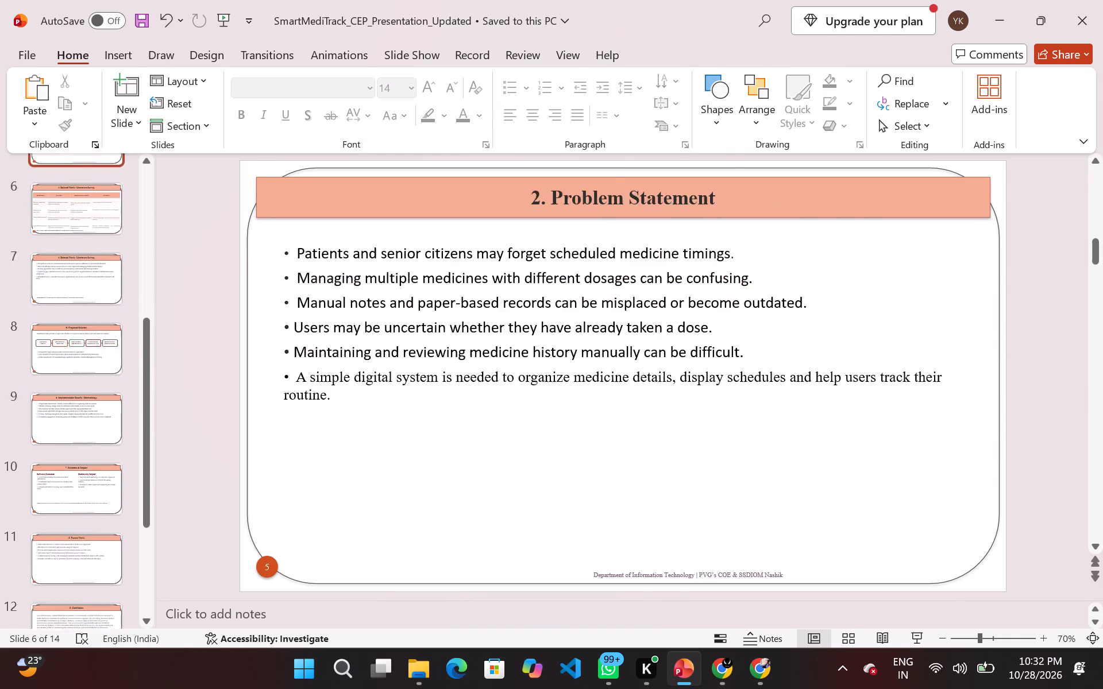
{"action": "scroll", "coordinate": [810, 281], "scroll_direction": "up", "scroll_amount": 4}
{"action": "scroll", "coordinate": [810, 281], "scroll_direction": "down", "scroll_amount": 2}
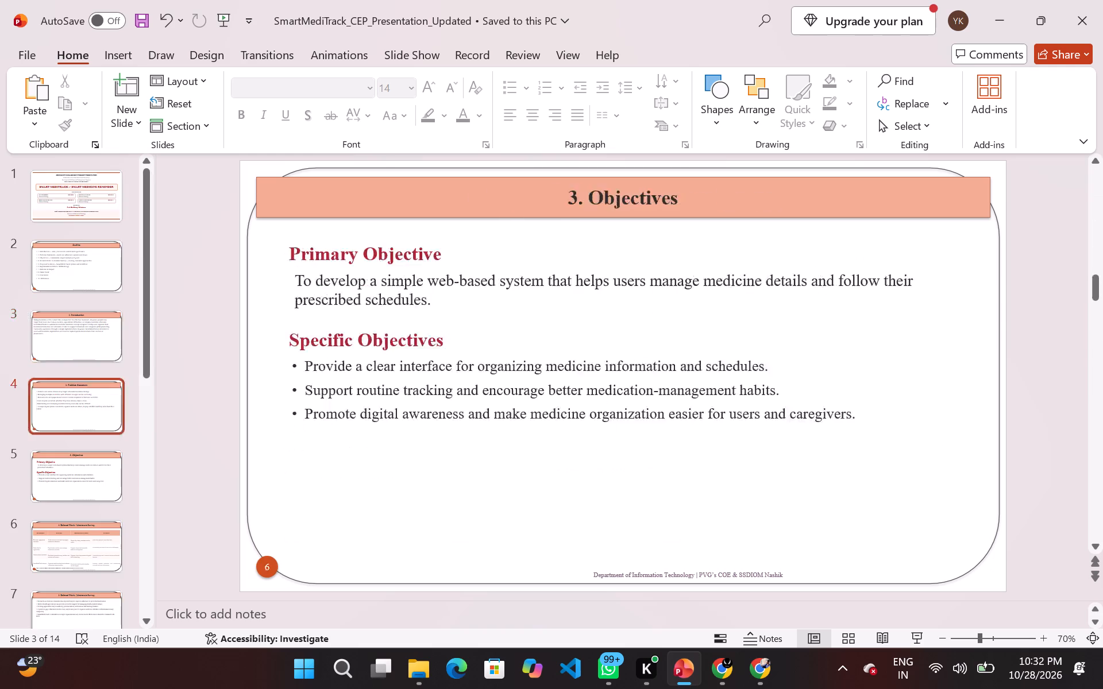
{"action": "scroll", "coordinate": [810, 281], "scroll_direction": "down", "scroll_amount": 1}
{"action": "scroll", "coordinate": [810, 281], "scroll_direction": "up", "scroll_amount": 1}
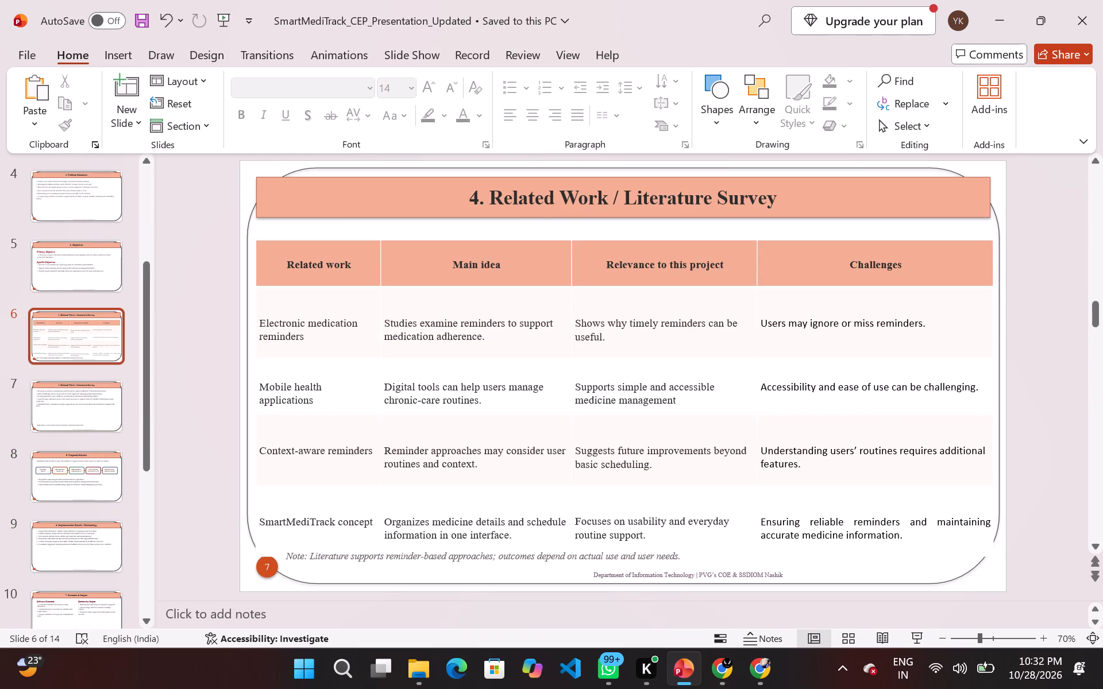
{"action": "left_click", "coordinate": [101, 400]}
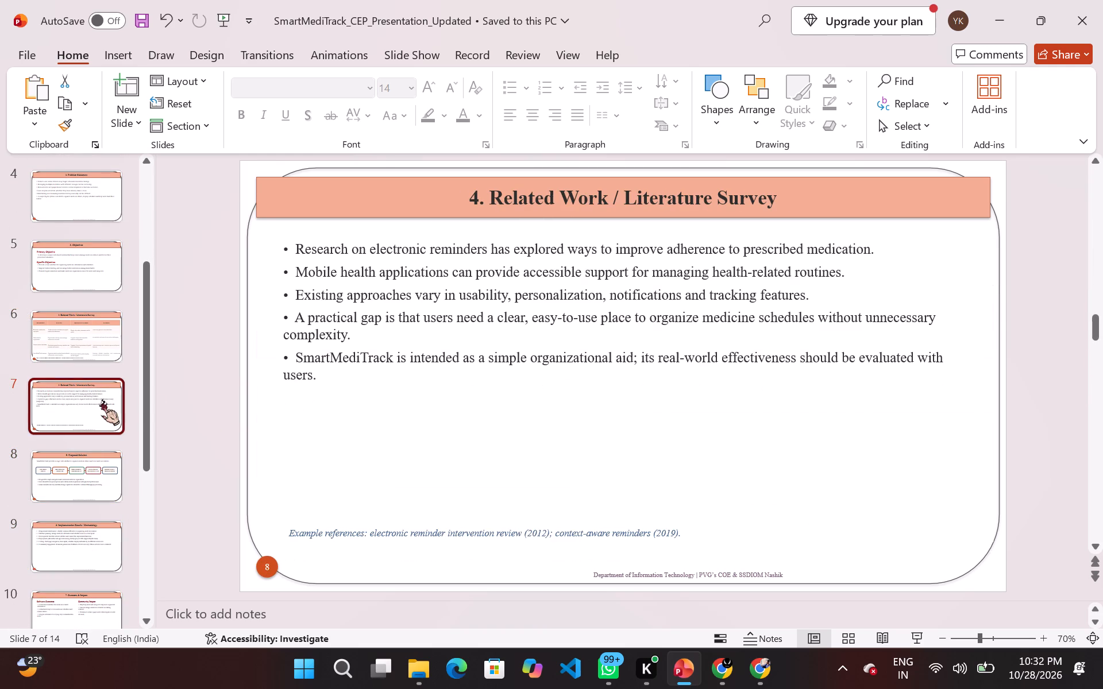
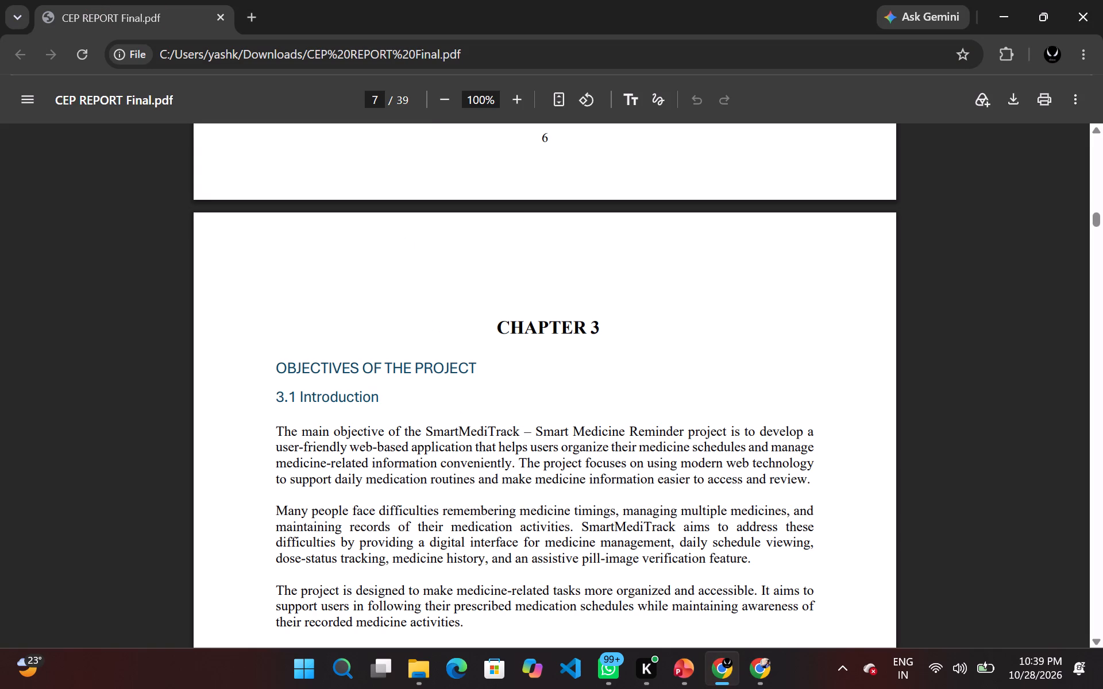
{"action": "scroll", "coordinate": [483, 429], "scroll_direction": "down", "scroll_amount": 4}
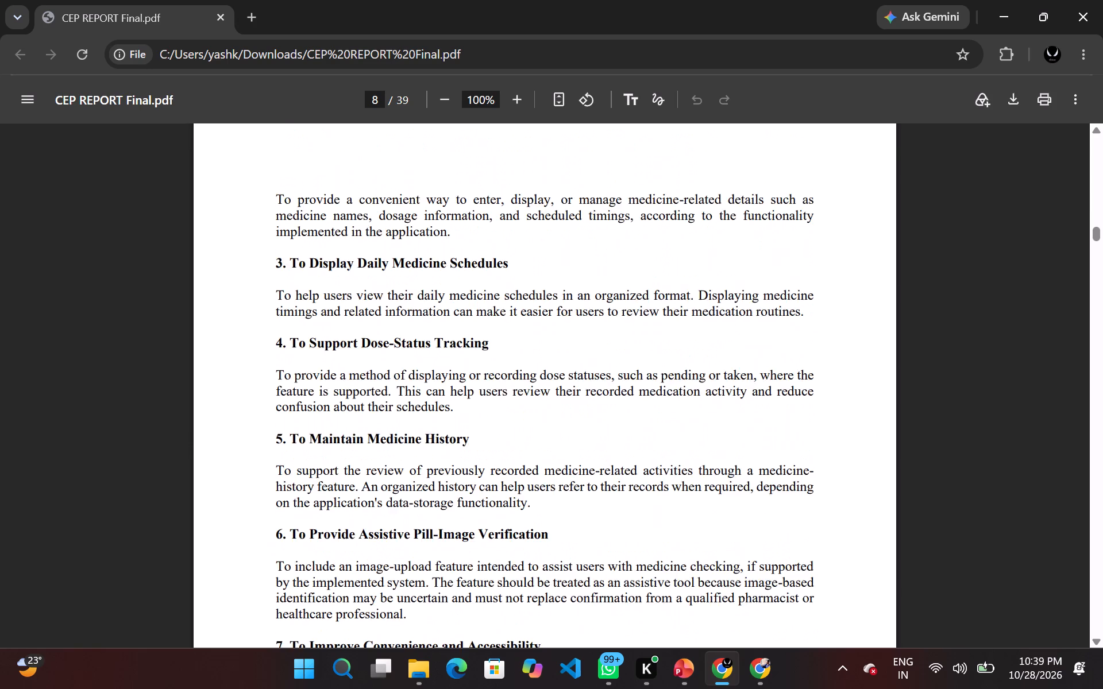
{"action": "key", "text": "ctrl+f"}
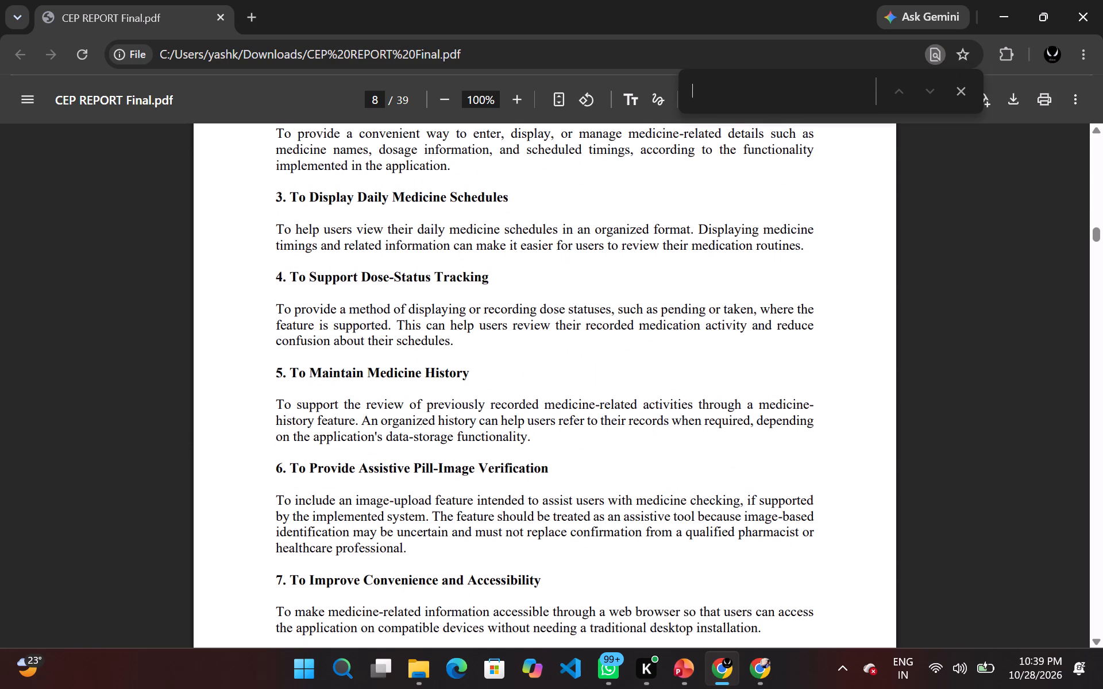
{"action": "type", "text": "rela"}
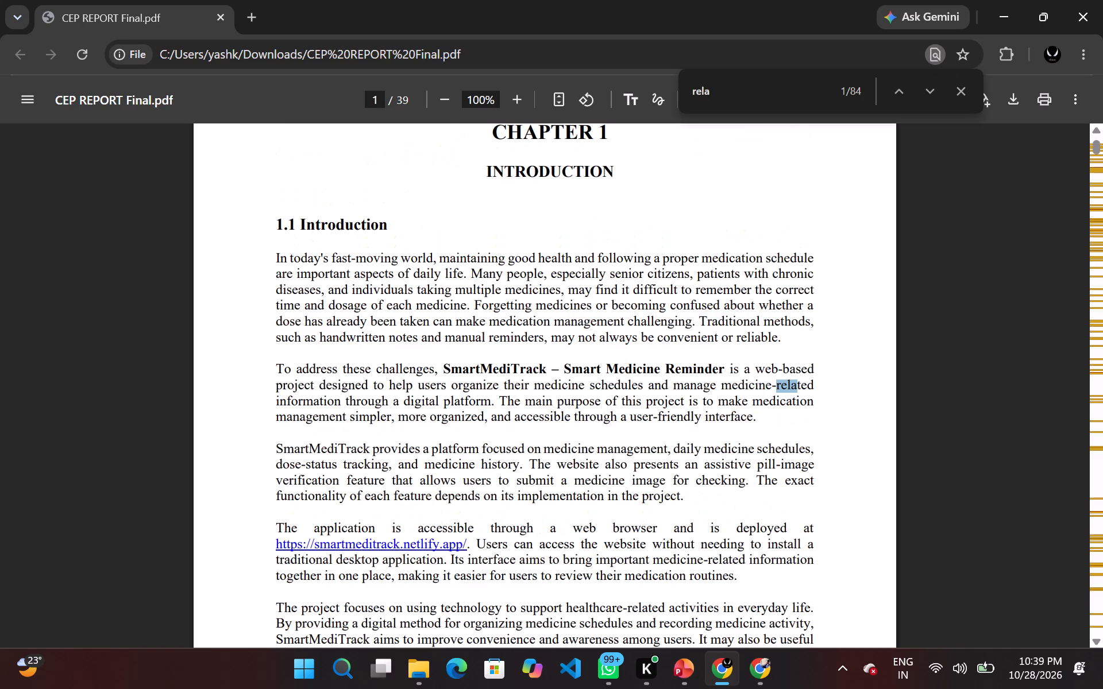
{"action": "type", "text": "ted"}
{"action": "key", "text": "space"}
{"action": "type", "text": "work"}
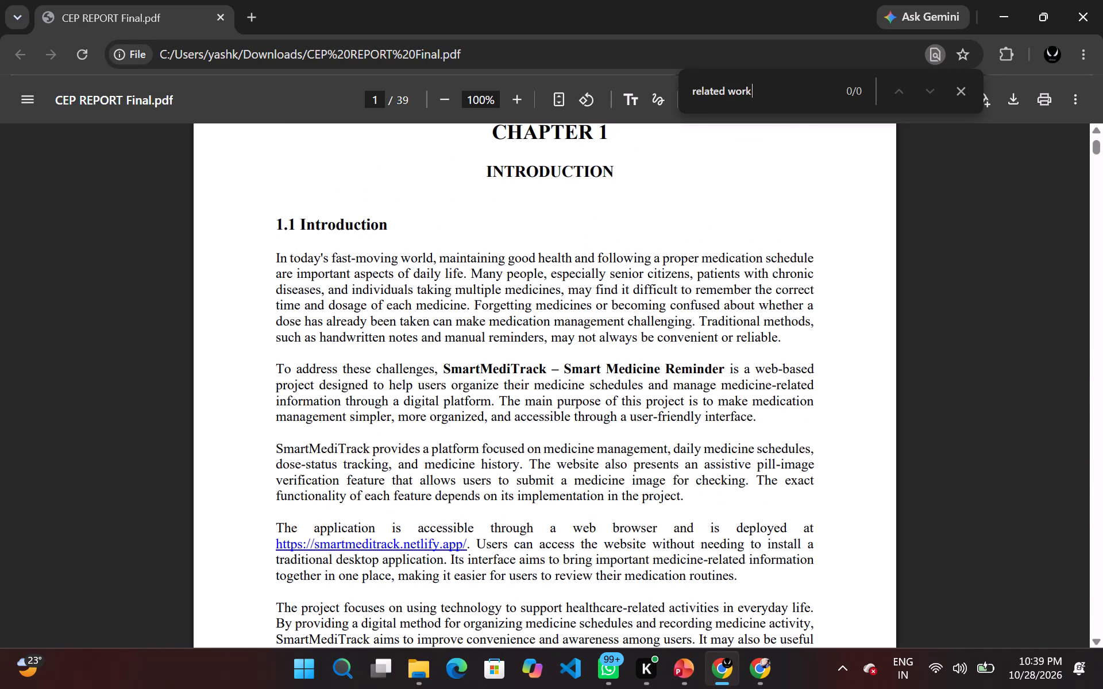
Shorten the report search to "relat" and go through the matches as far as the Chapter 4 Literature Review introduction.
{"action": "key", "text": "BackSpace"}
{"action": "key", "text": "BackSpace"}
{"action": "key", "text": "BackSpace"}
{"action": "key", "text": "BackSpace"}
{"action": "key", "text": "BackSpace"}
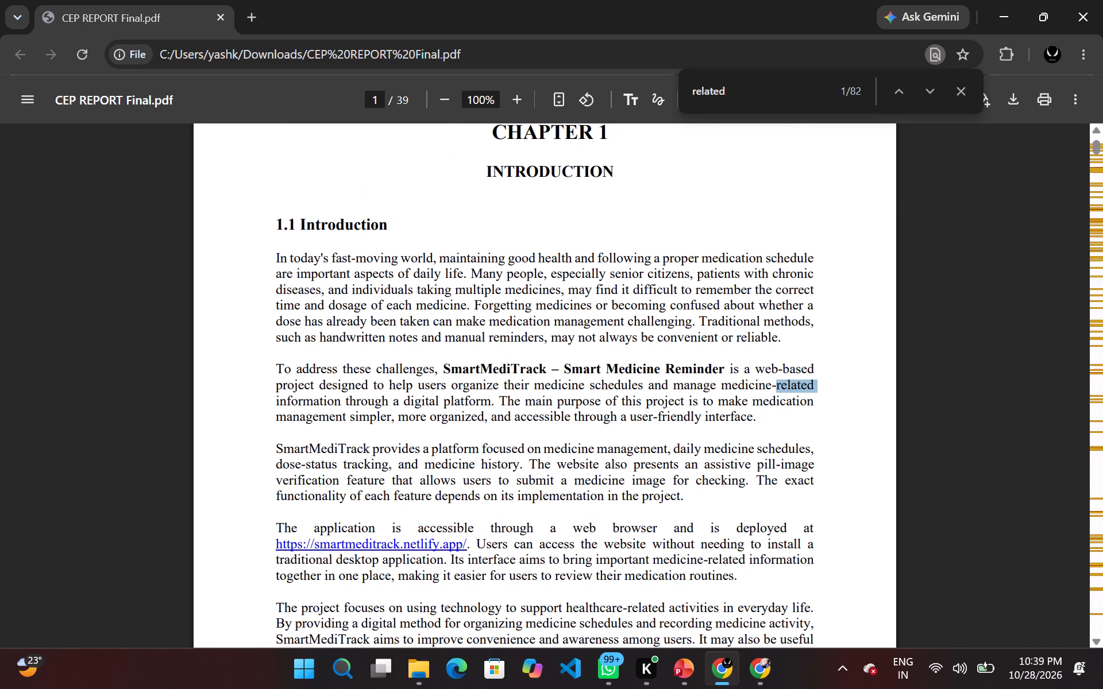
{"action": "key", "text": "BackSpace"}
{"action": "key", "text": "BackSpace"}
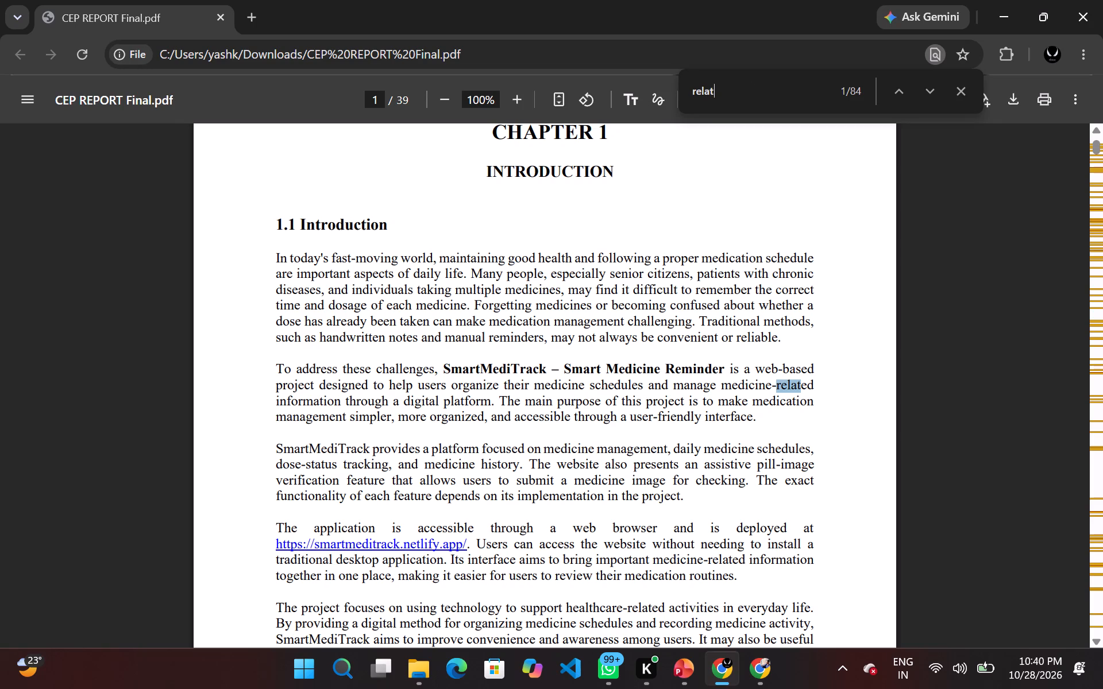
{"action": "key", "text": "Down"}
{"action": "key", "text": "Return"}
{"action": "key", "text": "Return"}
{"action": "key", "text": "Return"}
{"action": "key", "text": "Return"}
{"action": "key", "text": "Return"}
{"action": "key", "text": "Return"}
{"action": "key", "text": "Return"}
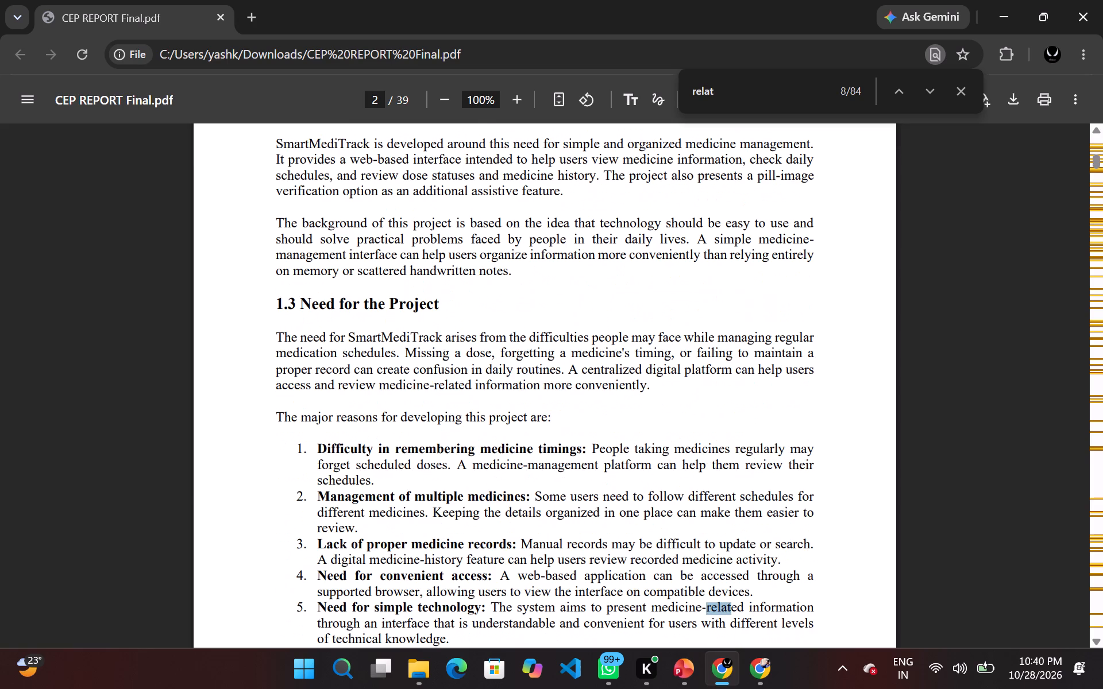
{"action": "key", "text": "Return"}
{"action": "key", "text": "Return"}
{"action": "key", "text": "Return"}
{"action": "key", "text": "Return"}
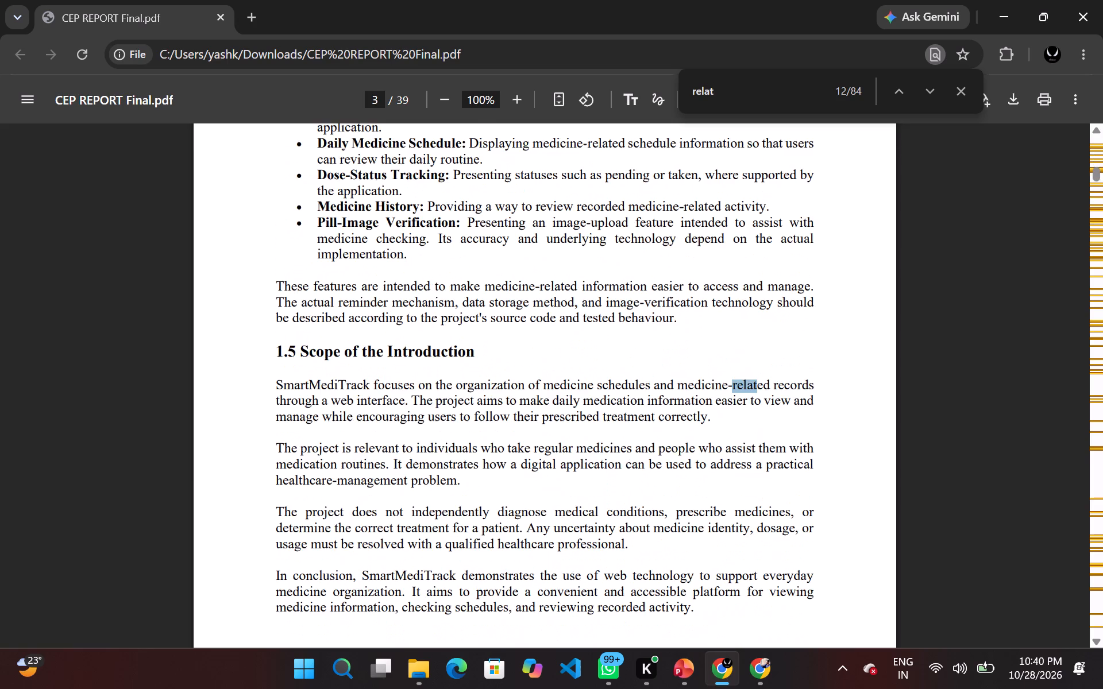
{"action": "key", "text": "Return"}
{"action": "key", "text": "Return"}
{"action": "key", "text": "Return"}
{"action": "key", "text": "Return"}
{"action": "key", "text": "Return"}
{"action": "key", "text": "Return"}
{"action": "key", "text": "Return"}
{"action": "key", "text": "Return"}
{"action": "key", "text": "Return"}
{"action": "key", "text": "Return"}
{"action": "key", "text": "Return"}
{"action": "key", "text": "Return"}
{"action": "key", "text": "Return"}
{"action": "key", "text": "Return"}
{"action": "key", "text": "Return"}
{"action": "key", "text": "Return"}
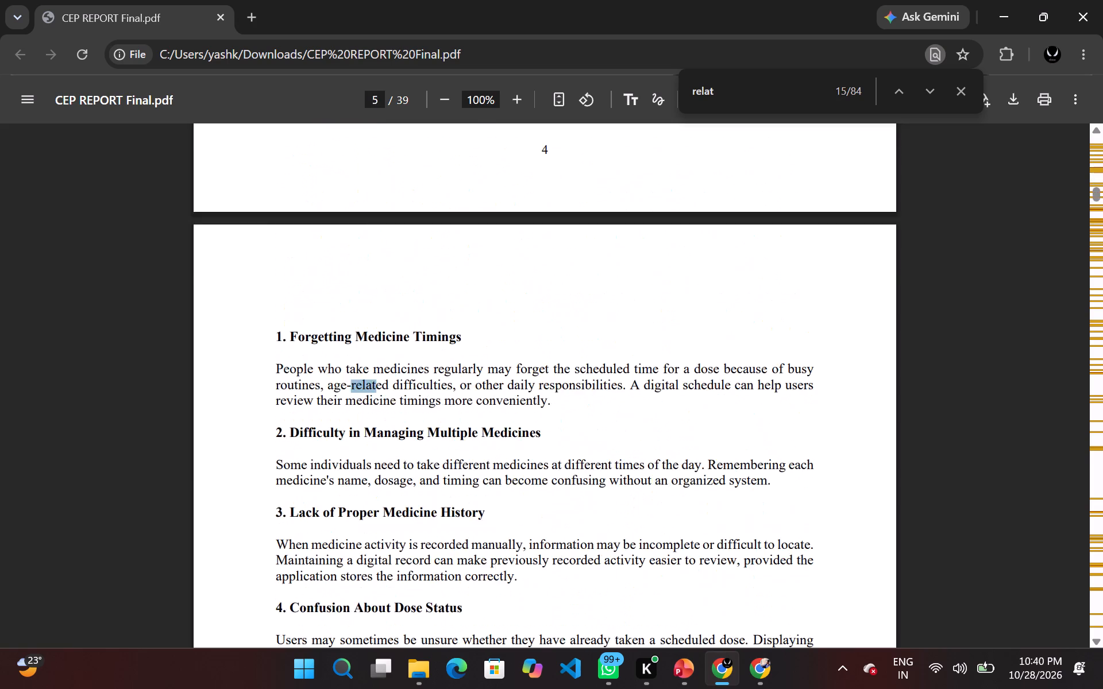
{"action": "key", "text": "Return"}
{"action": "key", "text": "Return"}
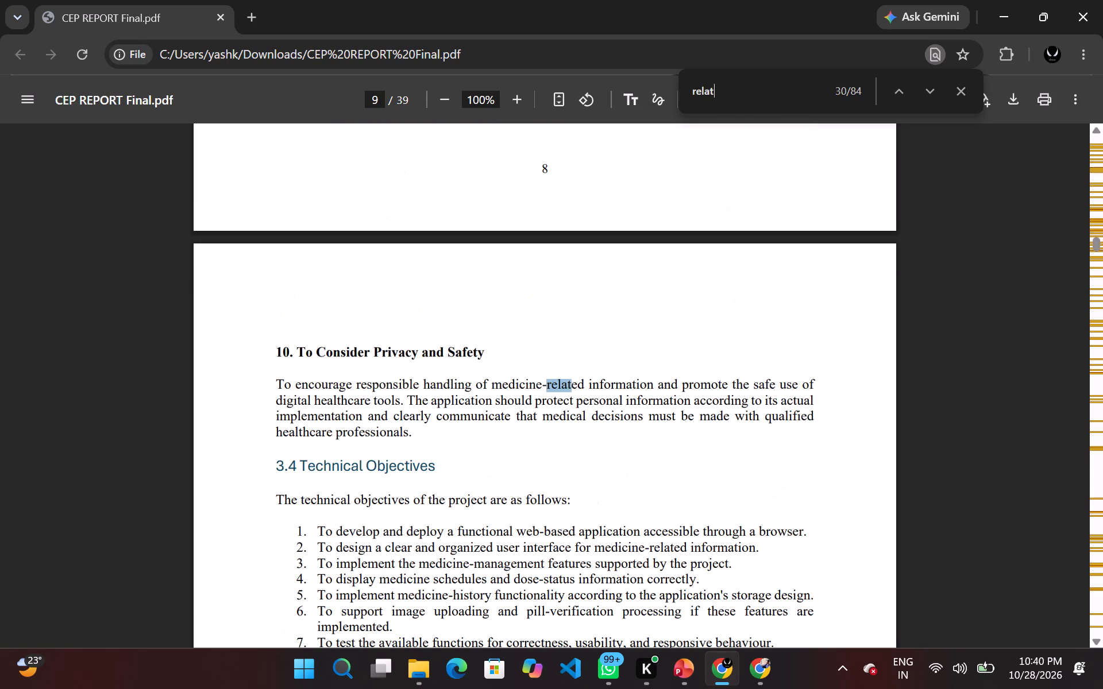
{"action": "key", "text": "Return"}
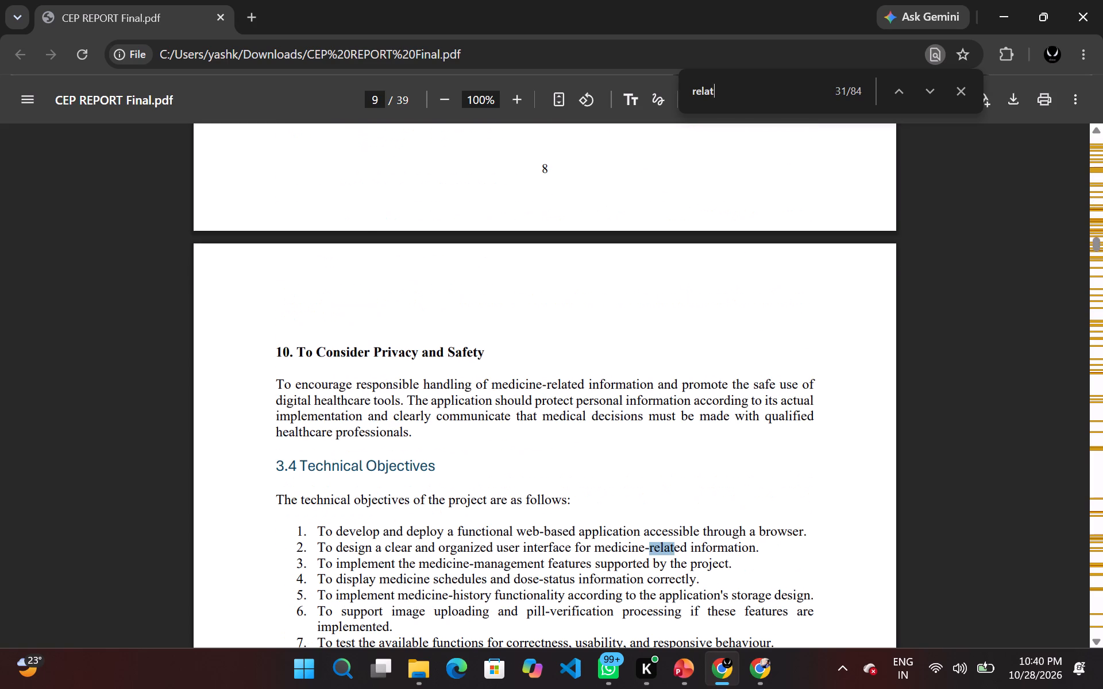
{"action": "key", "text": "Return"}
{"action": "key", "text": "Return"}
{"action": "key", "text": "Return"}
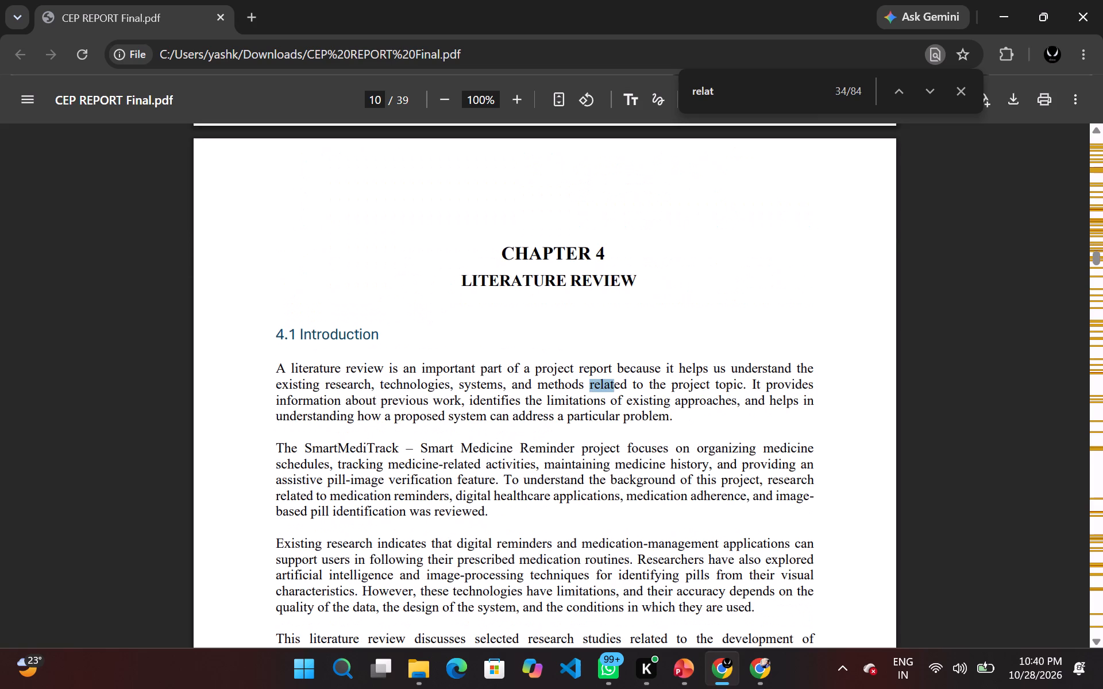
Check the Related Work / Literature Survey table slide in PowerPoint, and return to the Literature Review chapter in the report PDF.
{"action": "left_click", "coordinate": [672, 669]}
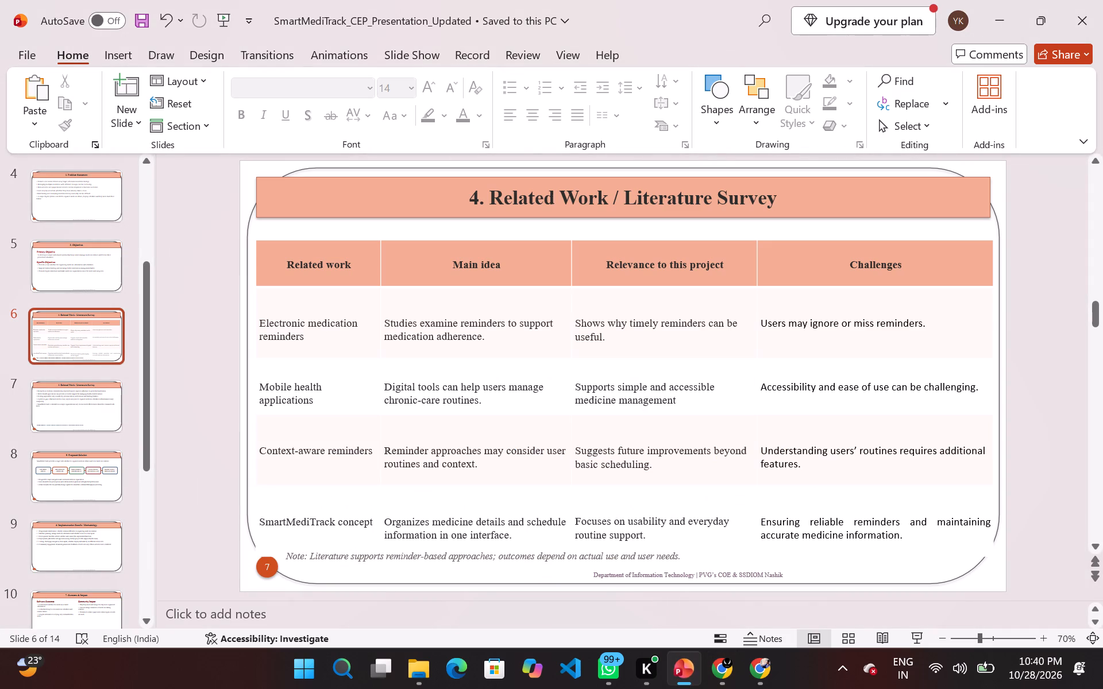
{"action": "left_click", "coordinate": [713, 686]}
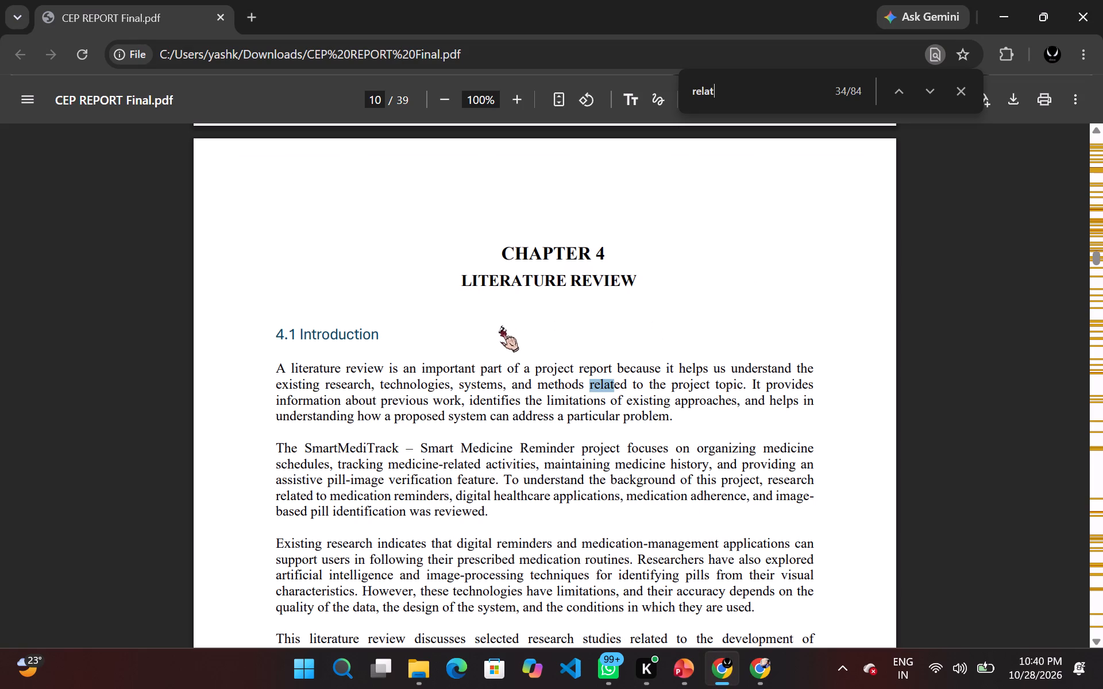
Close the report search and look back through the Chapter 3 objectives up to the start of Chapter 4.
{"action": "left_click", "coordinate": [500, 326]}
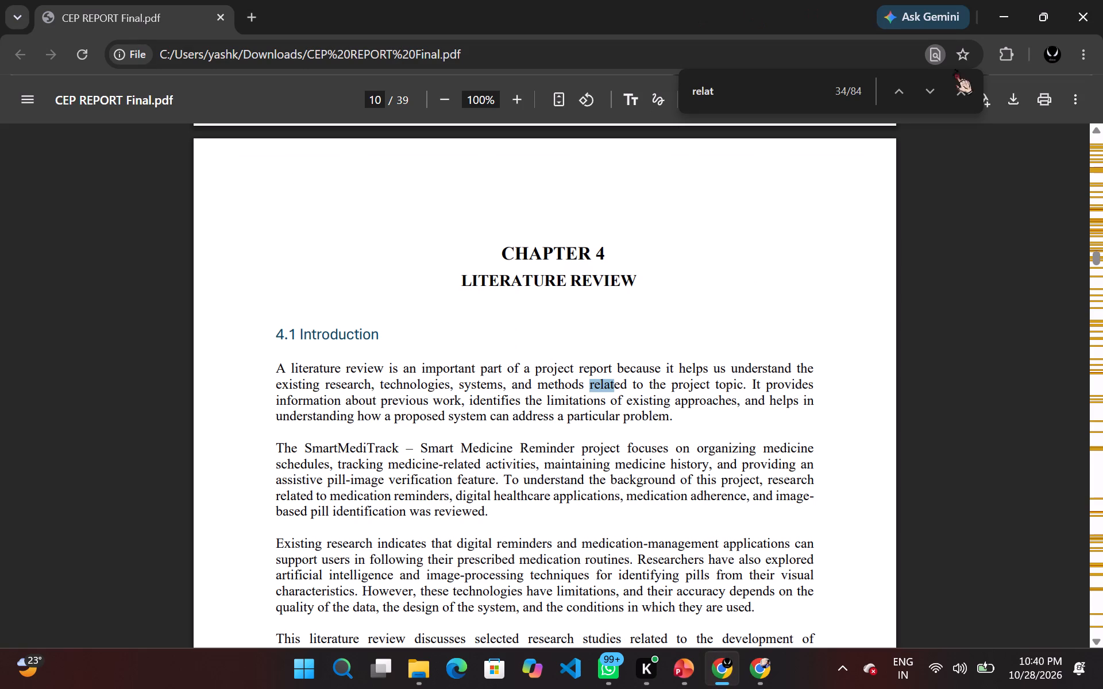
{"action": "left_click", "coordinate": [970, 85]}
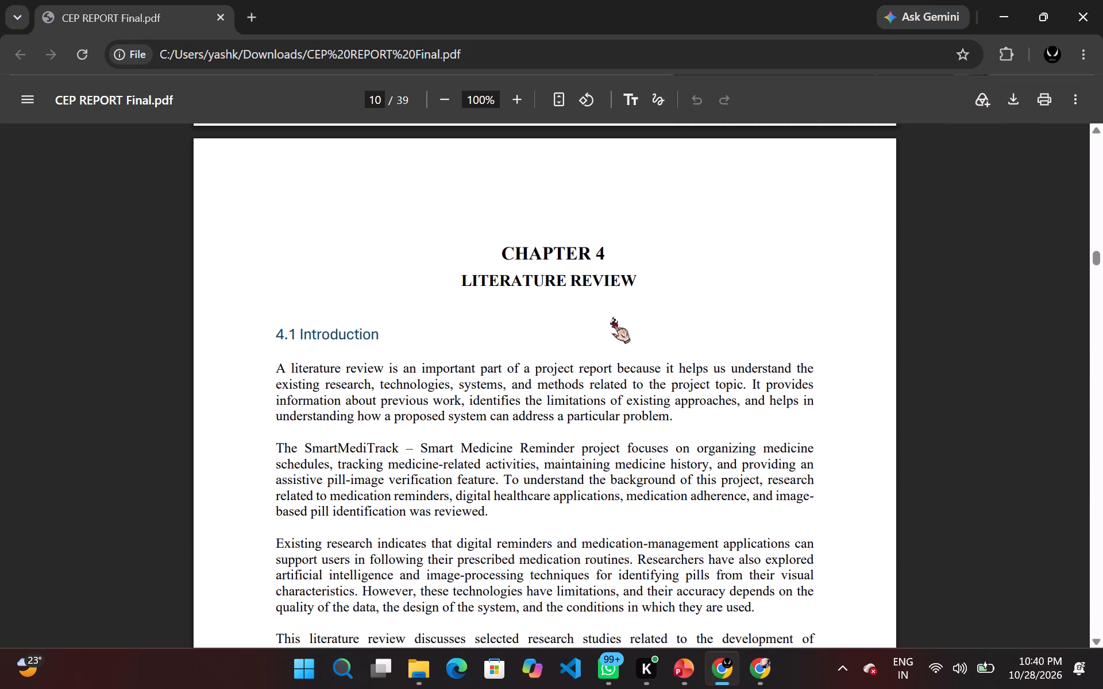
{"action": "scroll", "coordinate": [612, 318], "scroll_direction": "up", "scroll_amount": 6}
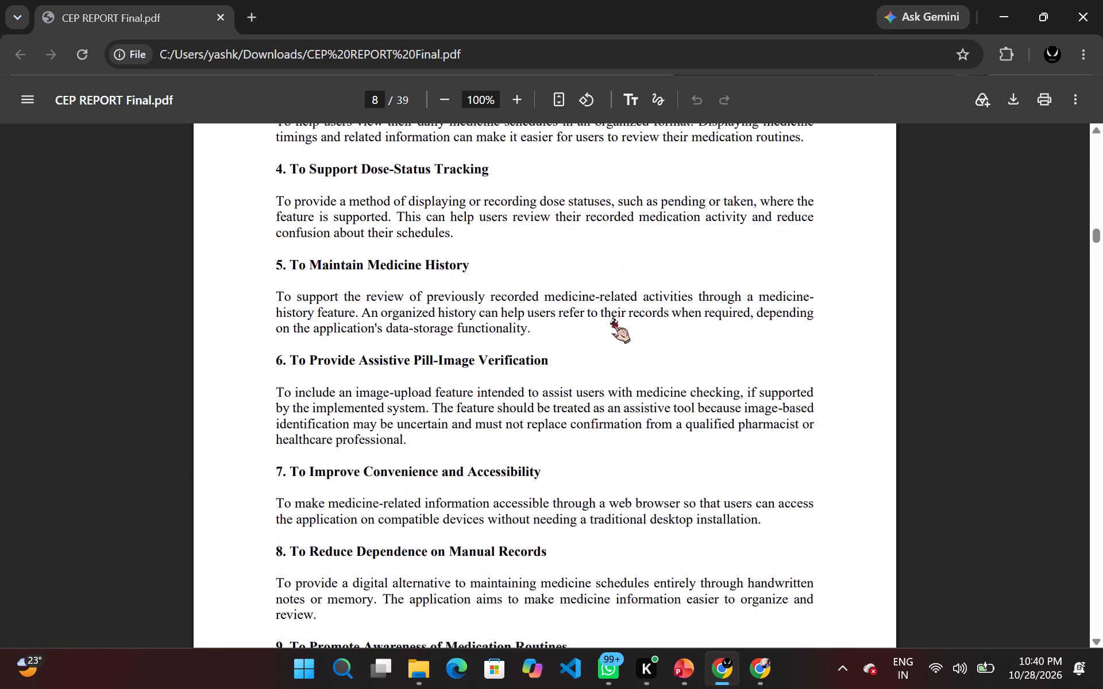
{"action": "scroll", "coordinate": [612, 318], "scroll_direction": "up", "scroll_amount": 2}
{"action": "scroll", "coordinate": [612, 318], "scroll_direction": "down", "scroll_amount": 1}
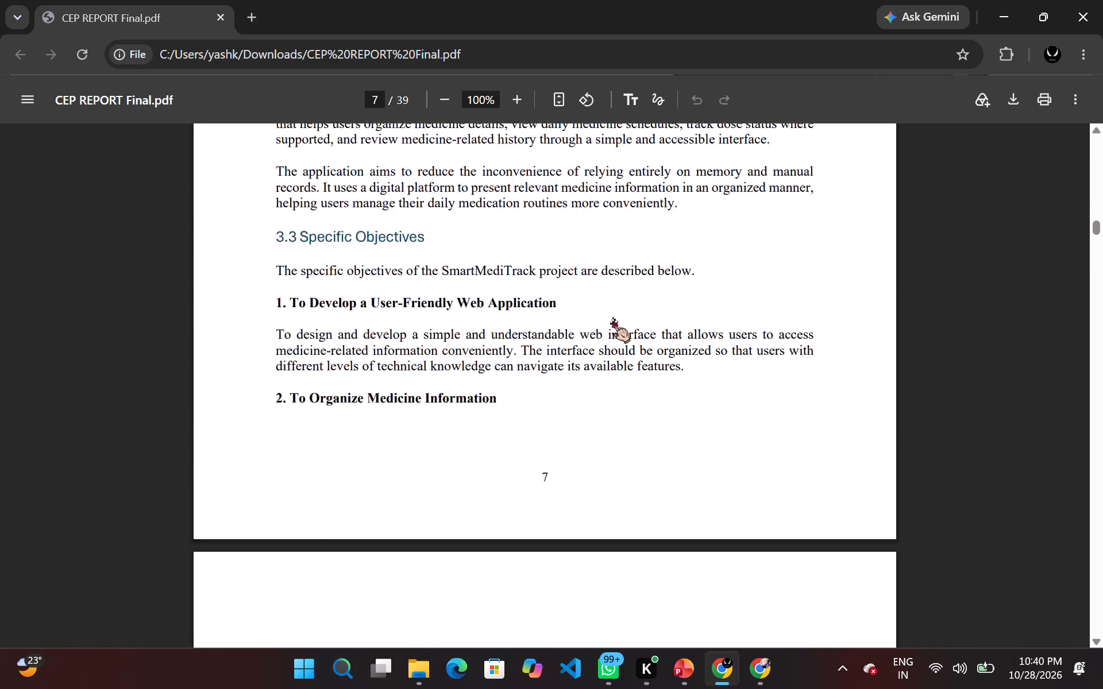
{"action": "scroll", "coordinate": [612, 318], "scroll_direction": "down", "scroll_amount": 1}
{"action": "scroll", "coordinate": [665, 215], "scroll_direction": "down", "scroll_amount": 1}
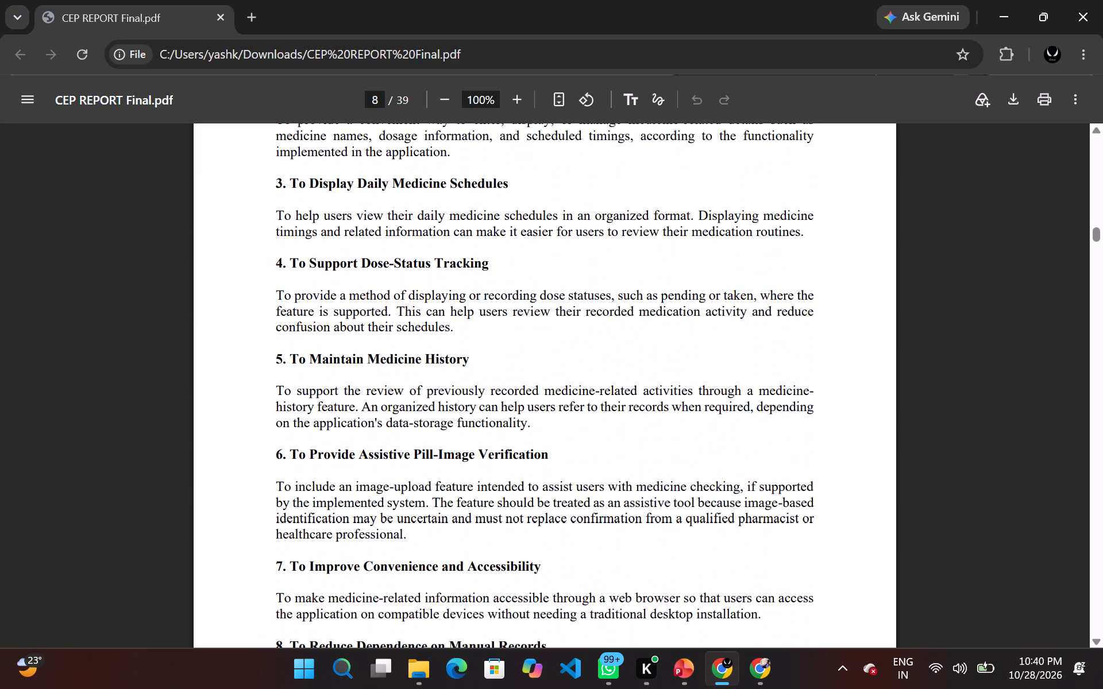
{"action": "scroll", "coordinate": [665, 215], "scroll_direction": "down", "scroll_amount": 4}
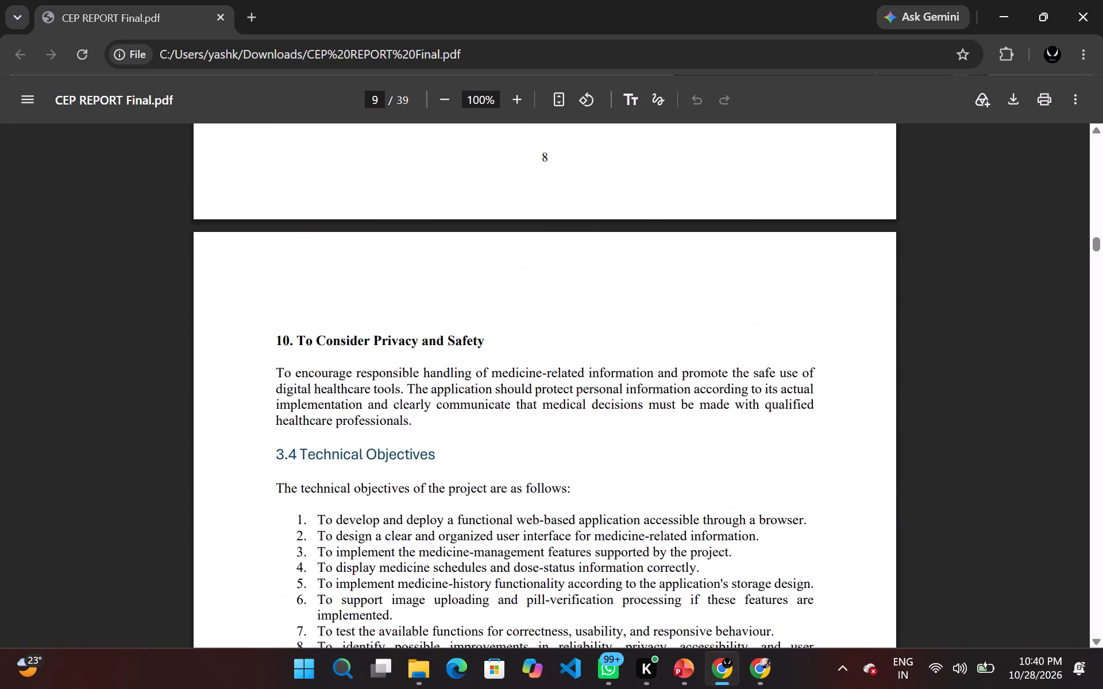
{"action": "scroll", "coordinate": [665, 215], "scroll_direction": "down", "scroll_amount": 4}
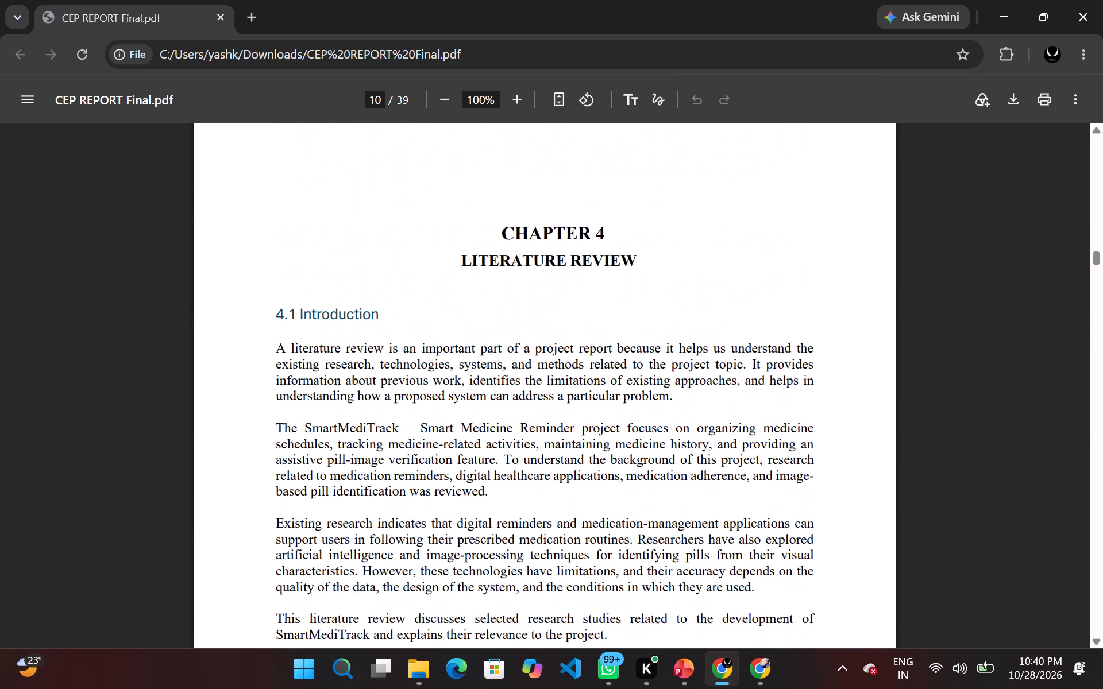
Read the Chapter 4 Literature Review from its introduction through the reviewed research papers to the chapter's end.
{"action": "scroll", "coordinate": [665, 215], "scroll_direction": "down", "scroll_amount": 3}
{"action": "scroll", "coordinate": [665, 215], "scroll_direction": "up", "scroll_amount": 1}
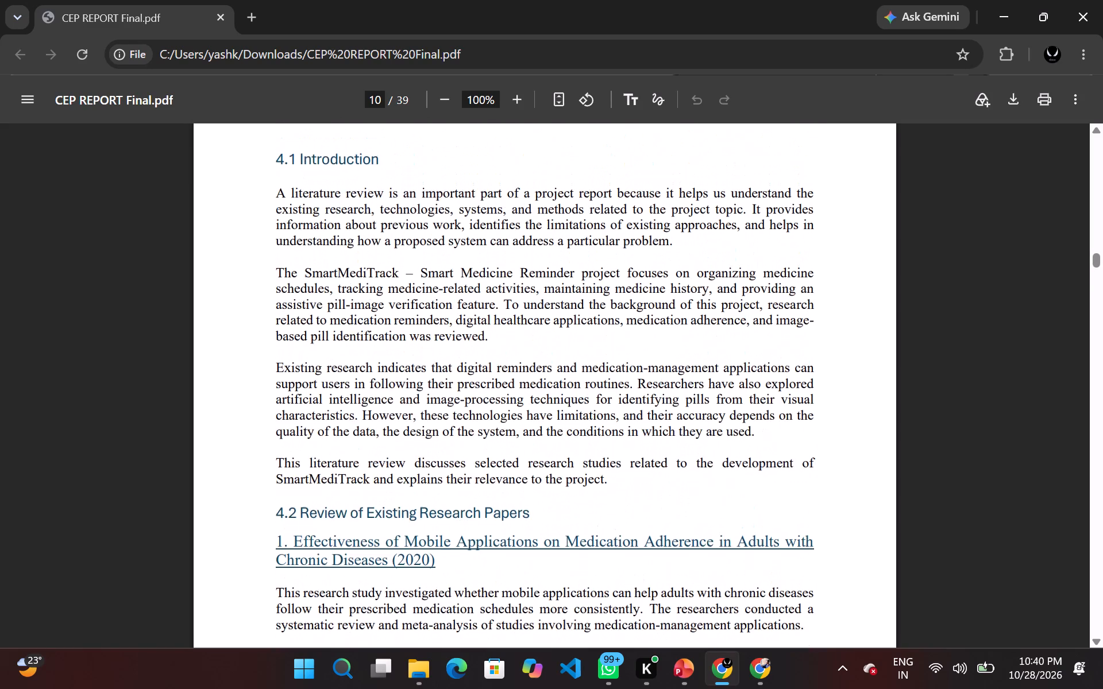
{"action": "scroll", "coordinate": [665, 215], "scroll_direction": "up", "scroll_amount": 1}
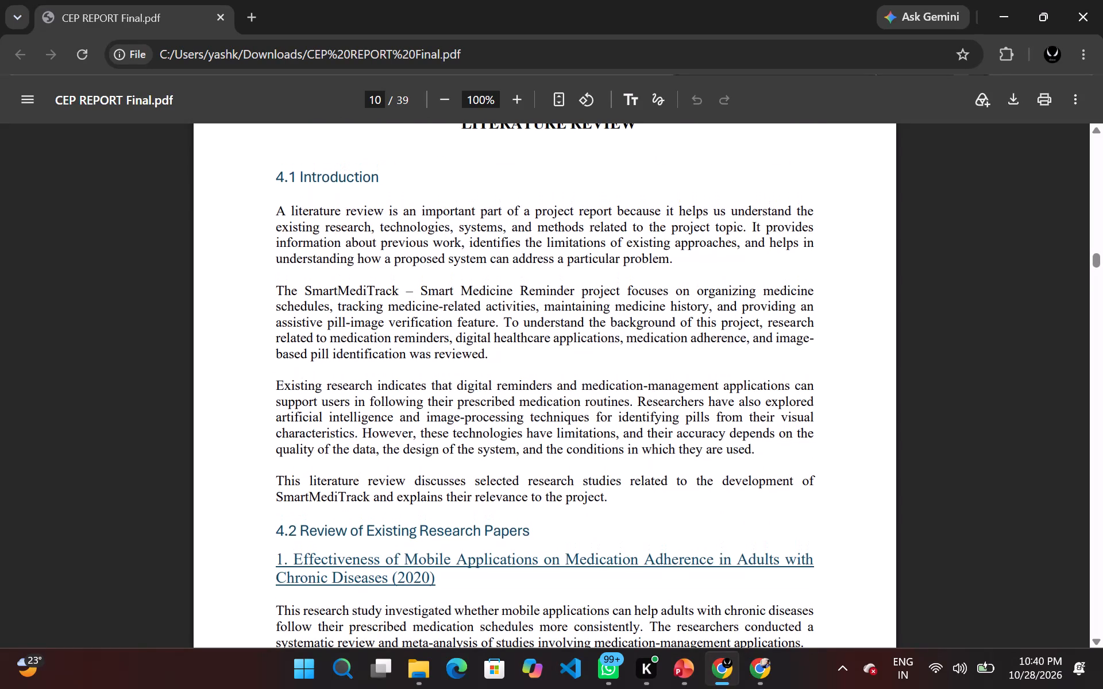
{"action": "scroll", "coordinate": [621, 250], "scroll_direction": "down", "scroll_amount": 1}
{"action": "scroll", "coordinate": [584, 322], "scroll_direction": "down", "scroll_amount": 1}
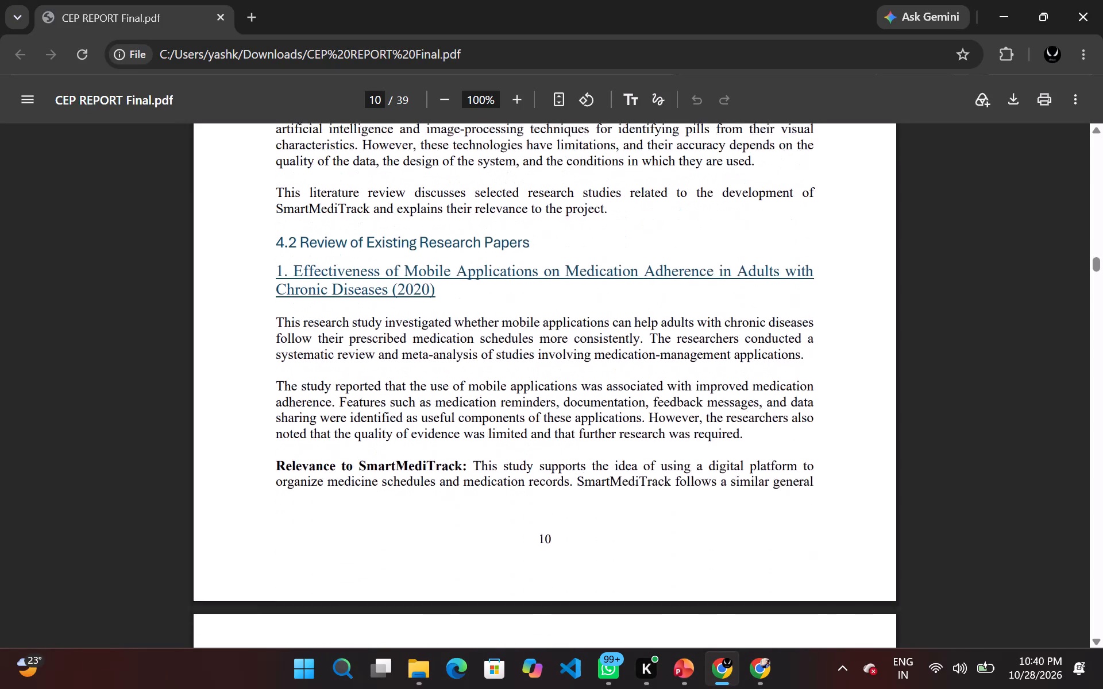
{"action": "scroll", "coordinate": [584, 322], "scroll_direction": "down", "scroll_amount": 4}
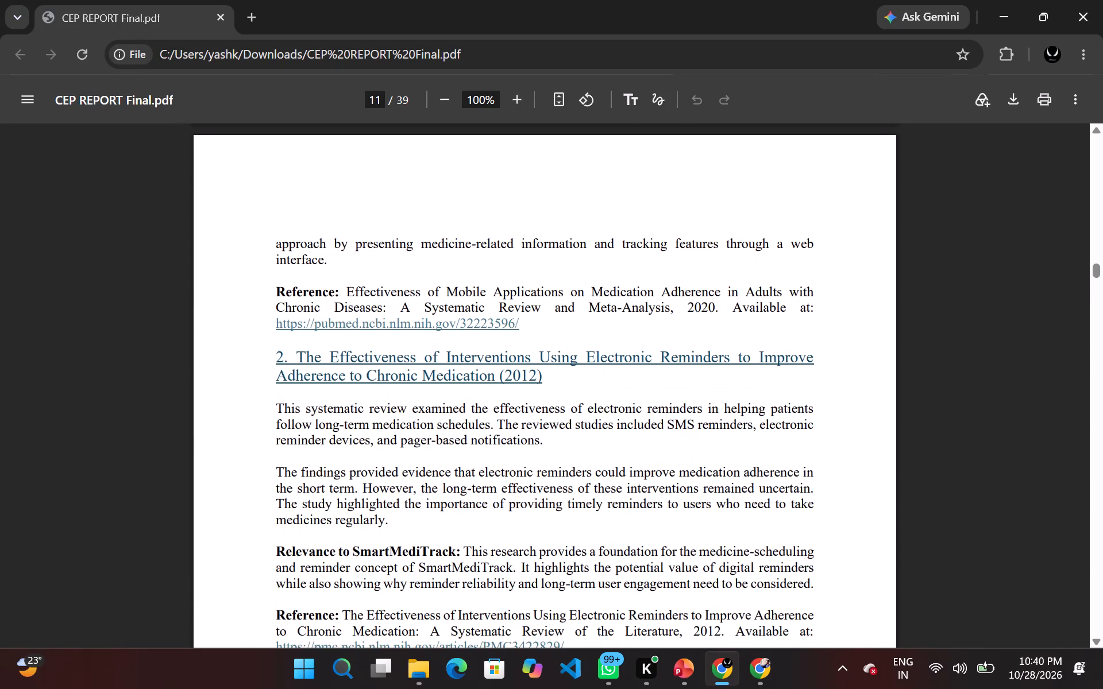
{"action": "scroll", "coordinate": [564, 342], "scroll_direction": "down", "scroll_amount": 2}
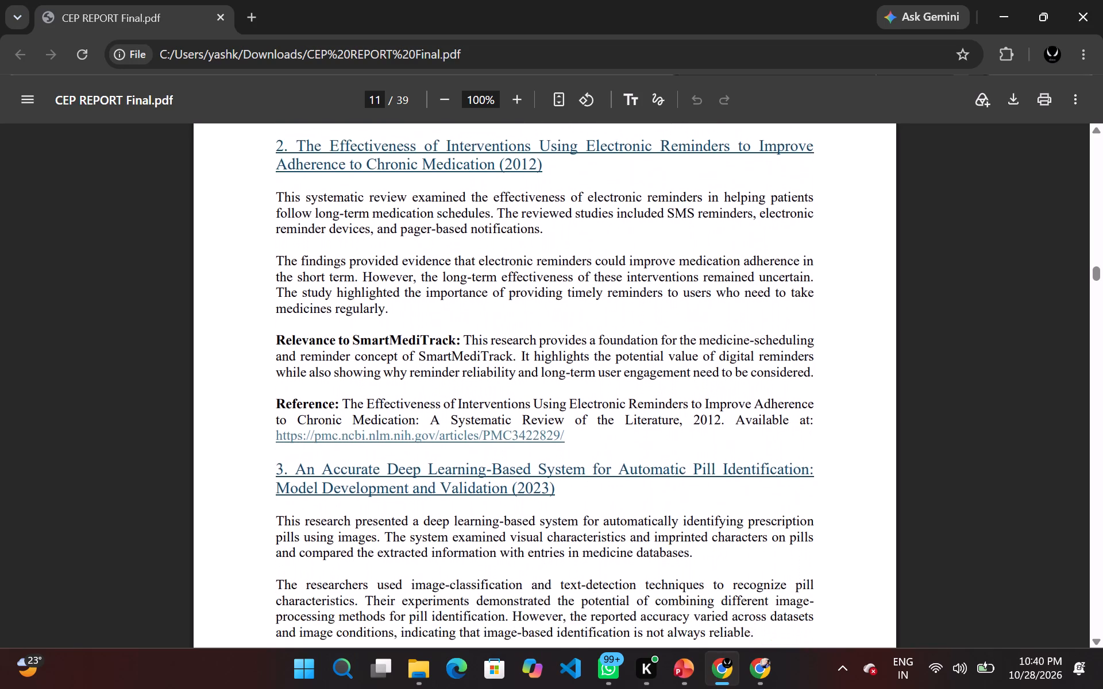
{"action": "scroll", "coordinate": [564, 342], "scroll_direction": "down", "scroll_amount": 5}
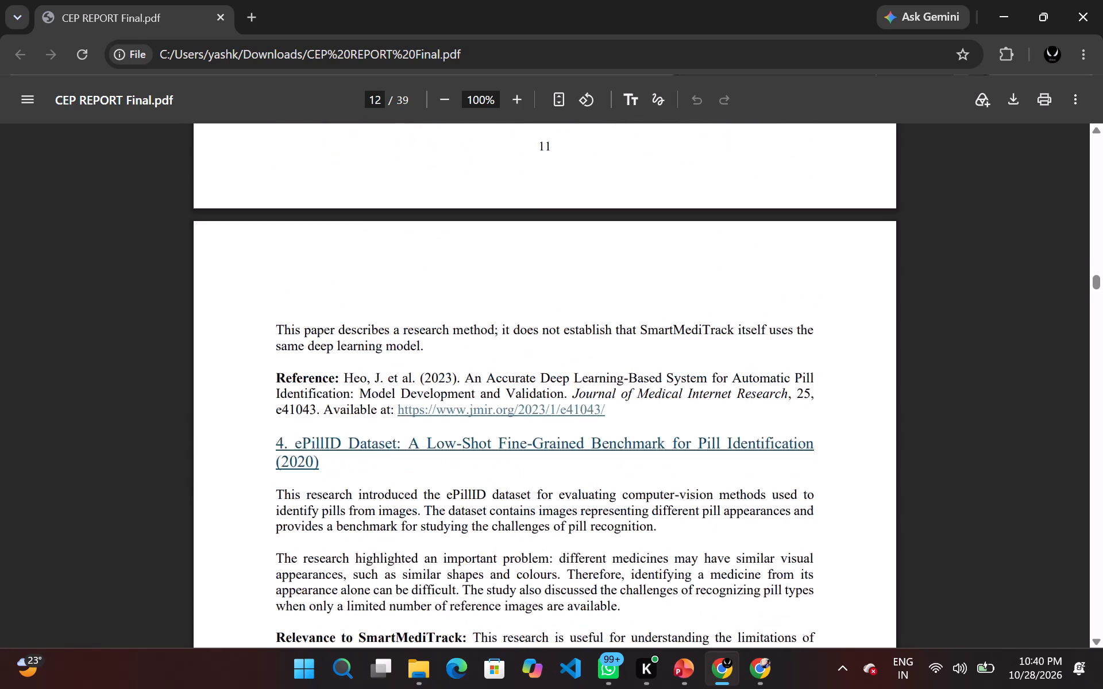
{"action": "scroll", "coordinate": [564, 342], "scroll_direction": "down", "scroll_amount": 5}
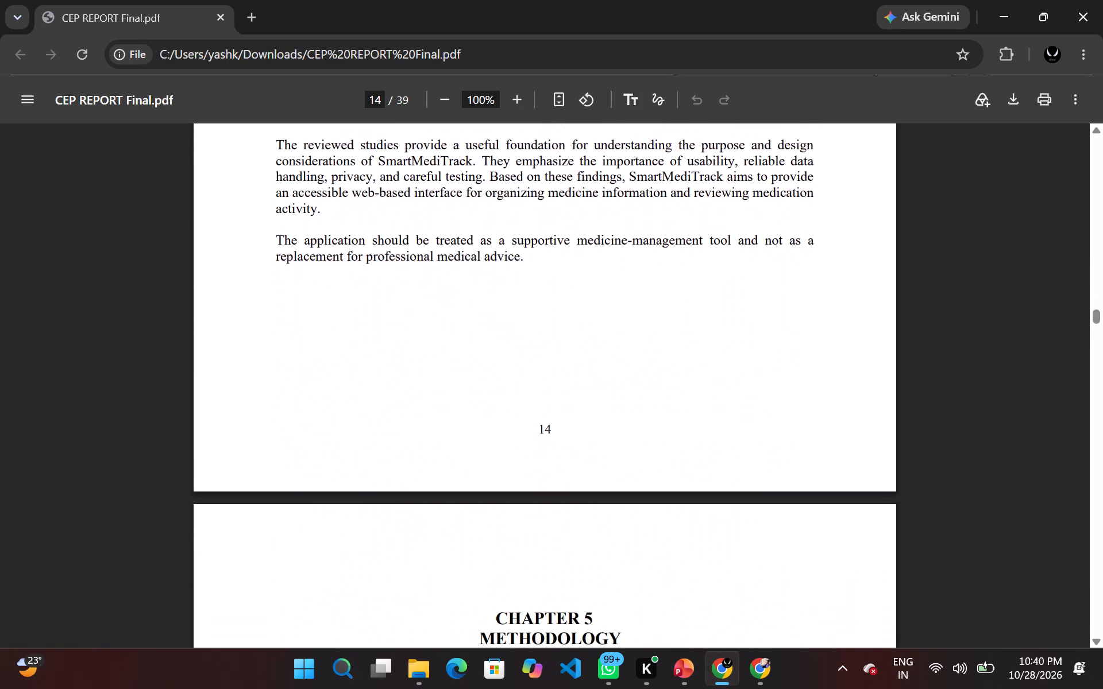
{"action": "scroll", "coordinate": [496, 391], "scroll_direction": "down", "scroll_amount": 1}
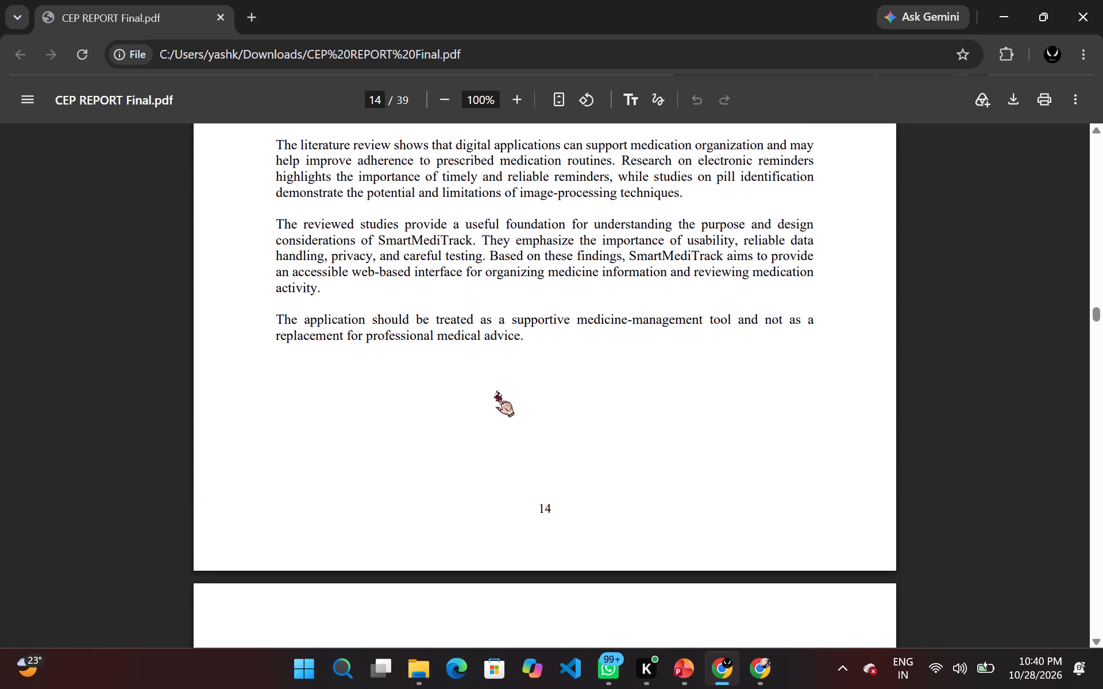
{"action": "scroll", "coordinate": [496, 391], "scroll_direction": "down", "scroll_amount": 2}
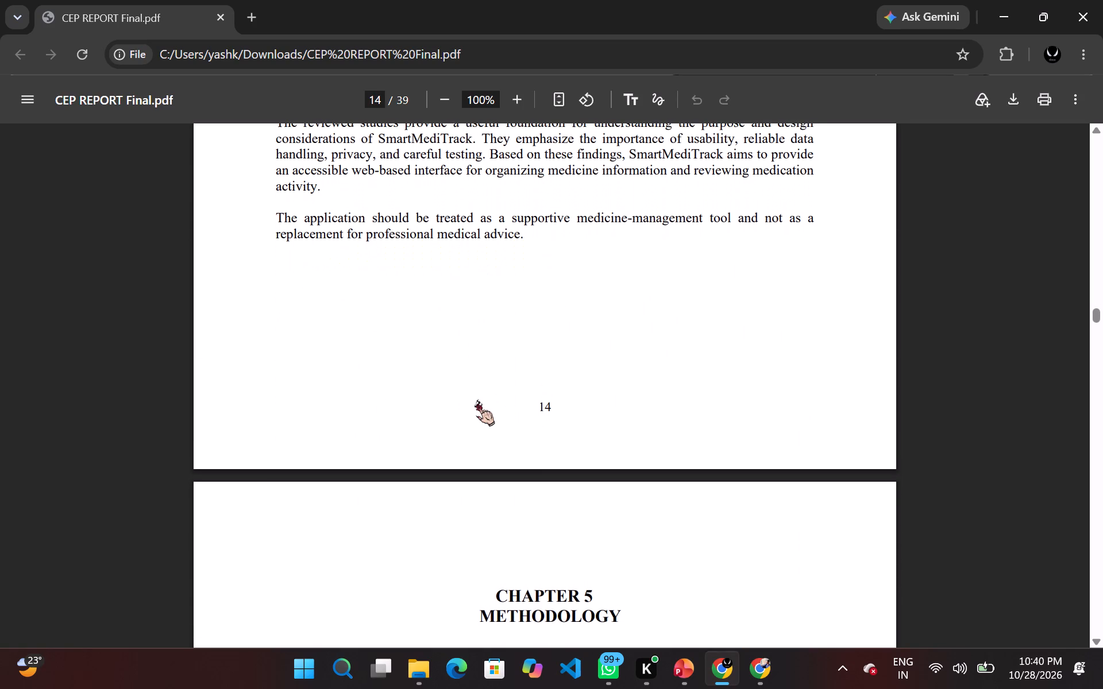
Look back through the Research Gap and Comparative Analysis sections to the reviewed paper on automatic pill identification.
{"action": "scroll", "coordinate": [537, 287], "scroll_direction": "up", "scroll_amount": 4}
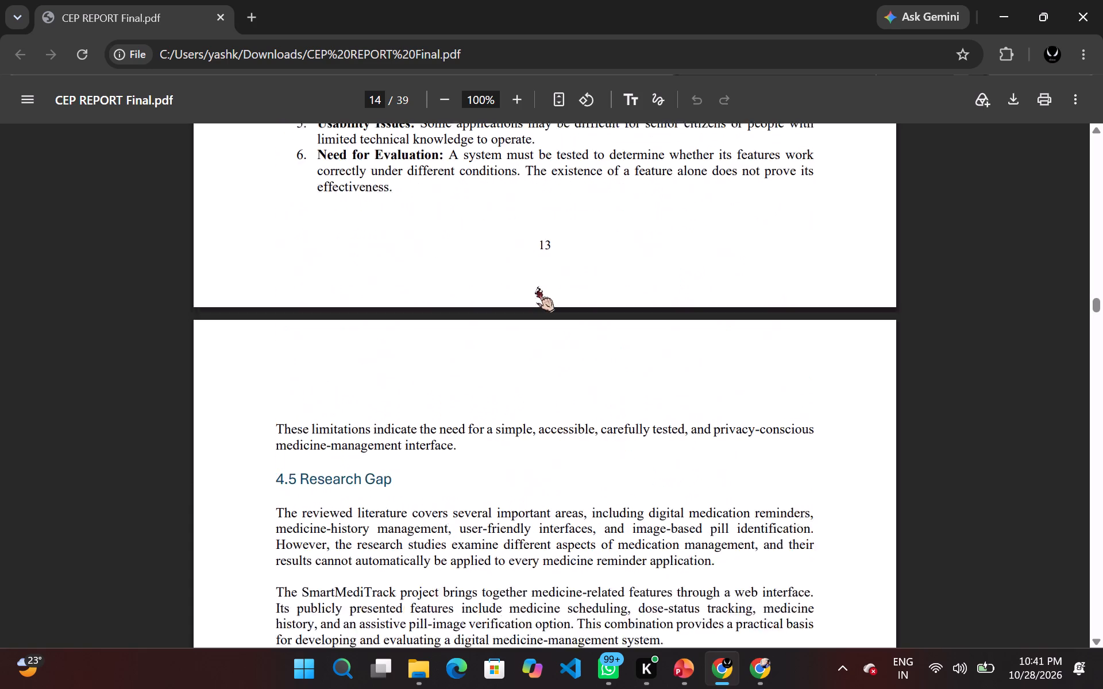
{"action": "scroll", "coordinate": [537, 287], "scroll_direction": "right", "scroll_amount": 1}
{"action": "scroll", "coordinate": [537, 287], "scroll_direction": "up", "scroll_amount": 3}
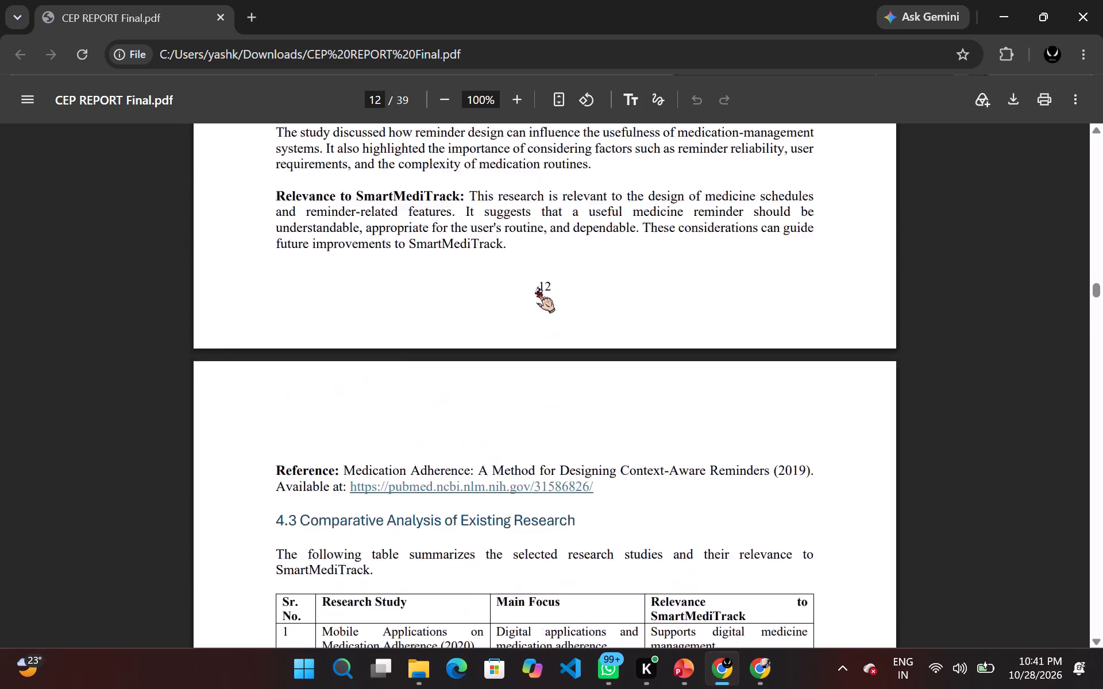
{"action": "scroll", "coordinate": [537, 287], "scroll_direction": "up", "scroll_amount": 4}
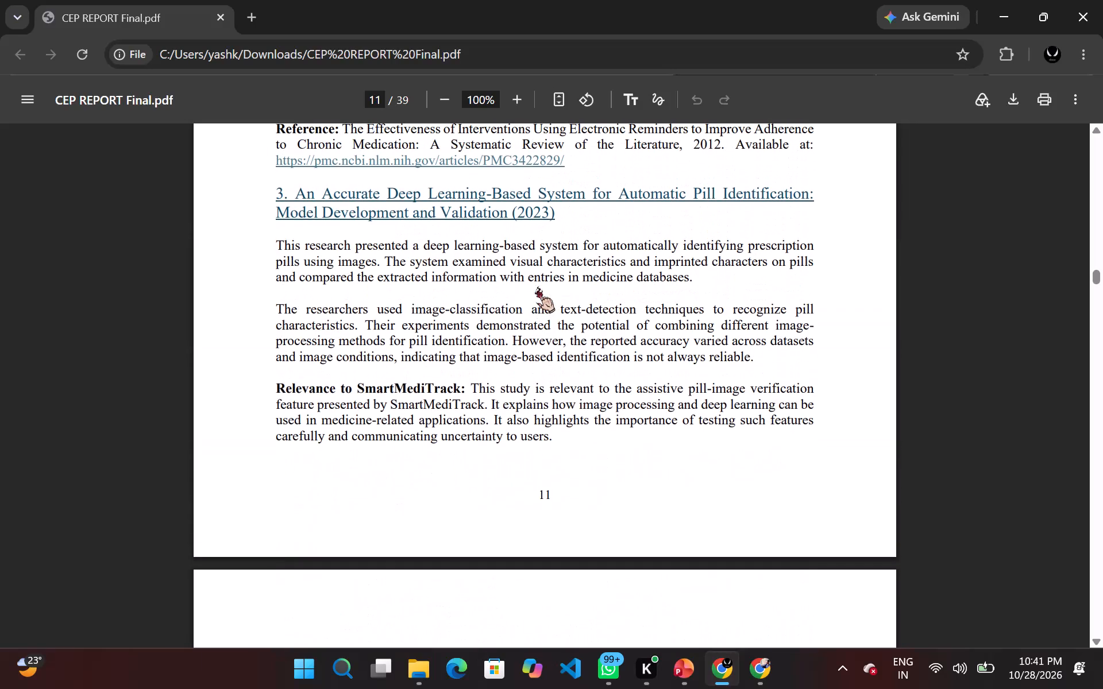
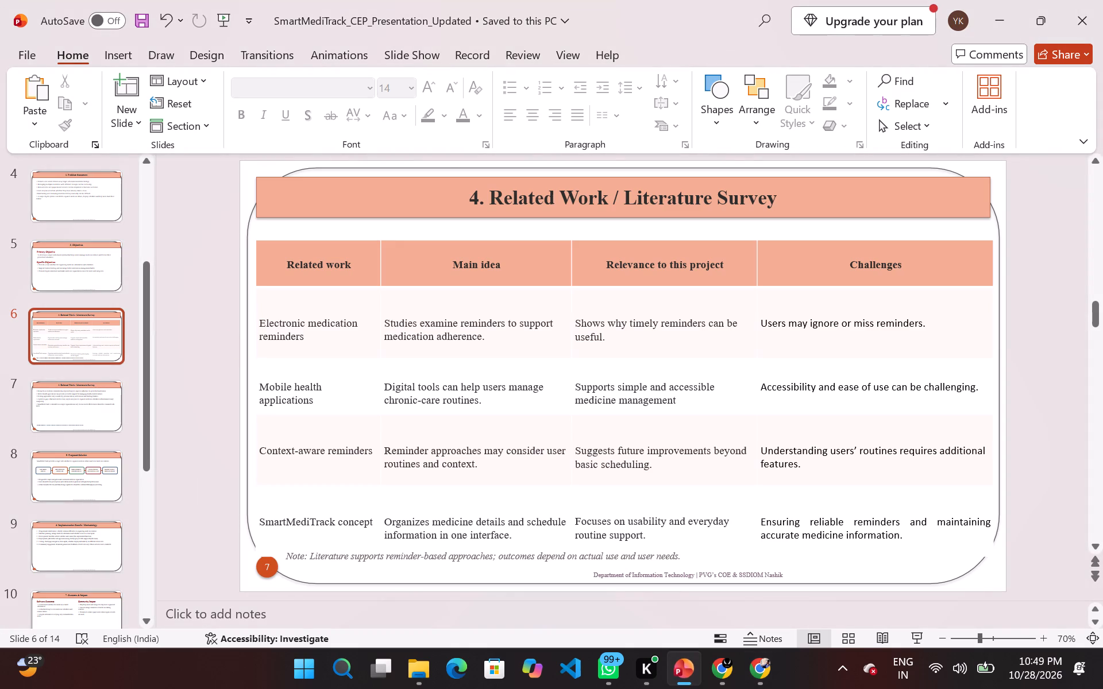
{"action": "left_click_drag", "start_coordinate": [262, 323], "coordinate": [245, 324]}
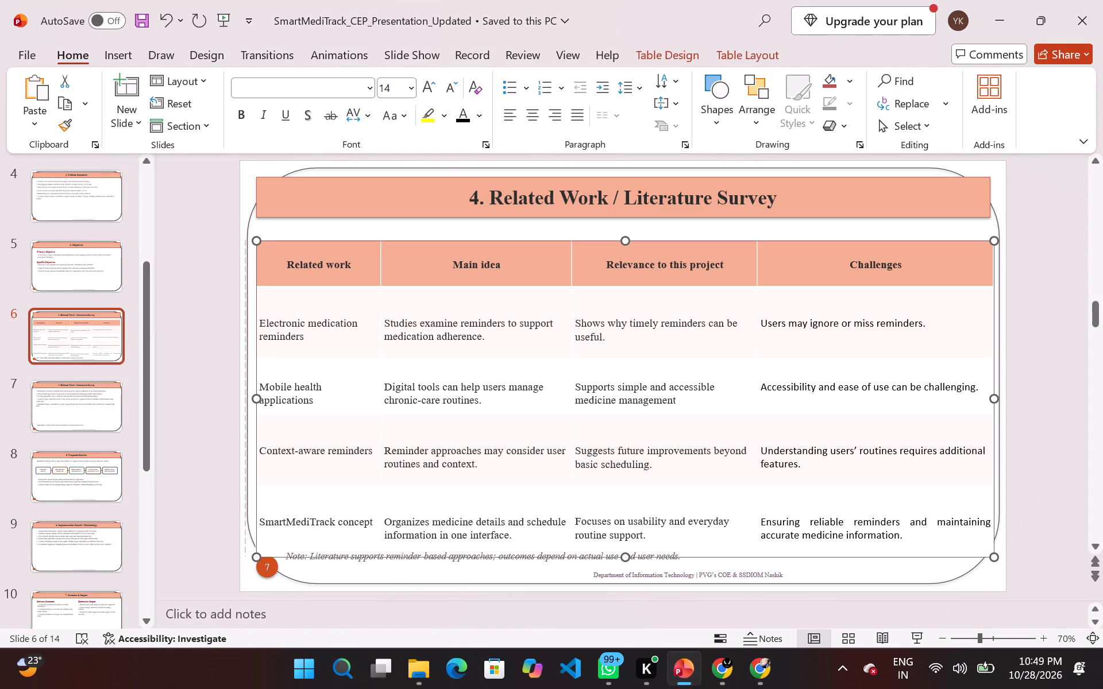
{"action": "left_click_drag", "start_coordinate": [245, 324], "coordinate": [254, 324]}
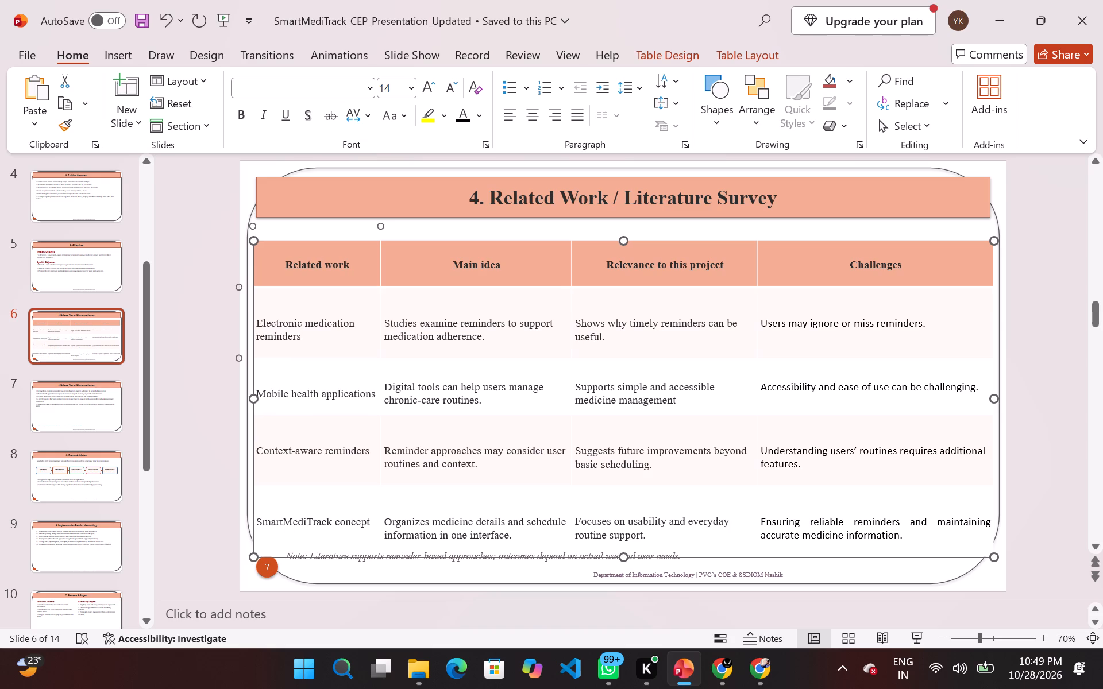
{"action": "left_click_drag", "start_coordinate": [259, 324], "coordinate": [248, 328]}
{"action": "left_click_drag", "start_coordinate": [248, 328], "coordinate": [253, 328]}
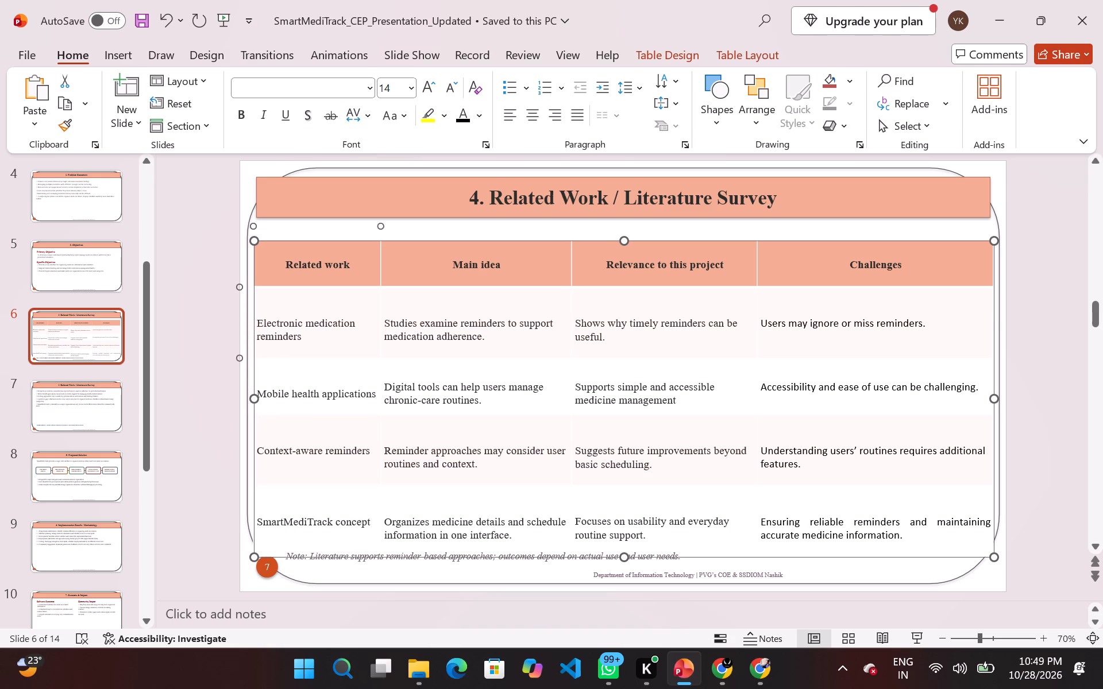
{"action": "left_click_drag", "start_coordinate": [265, 324], "coordinate": [280, 324]}
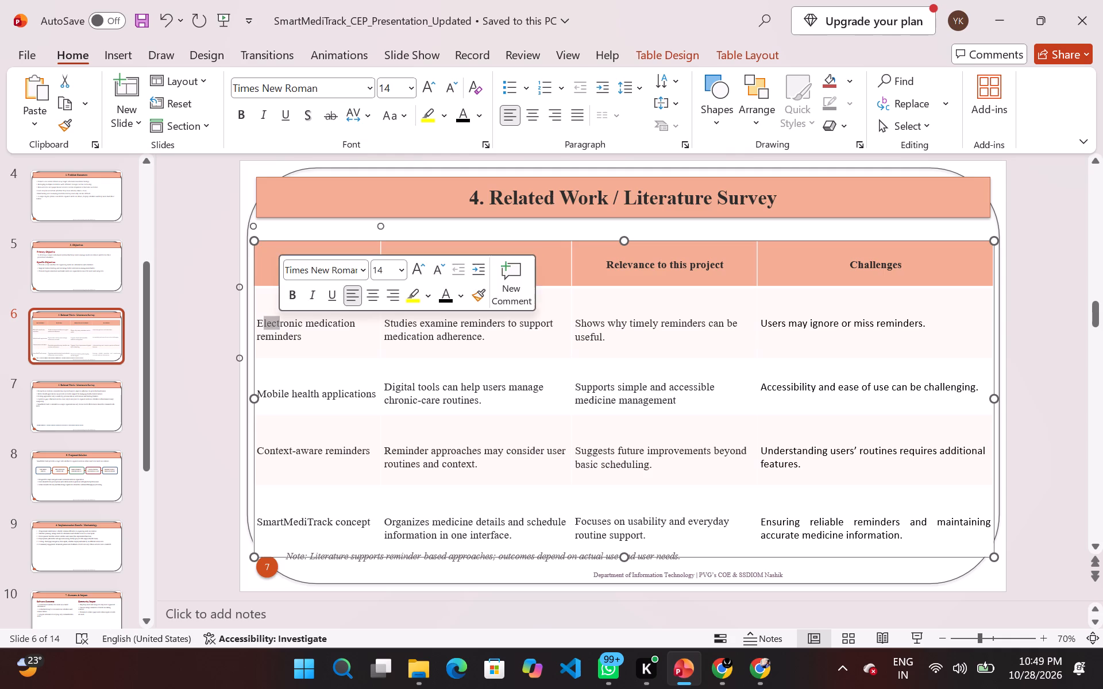
{"action": "left_click", "coordinate": [280, 324]}
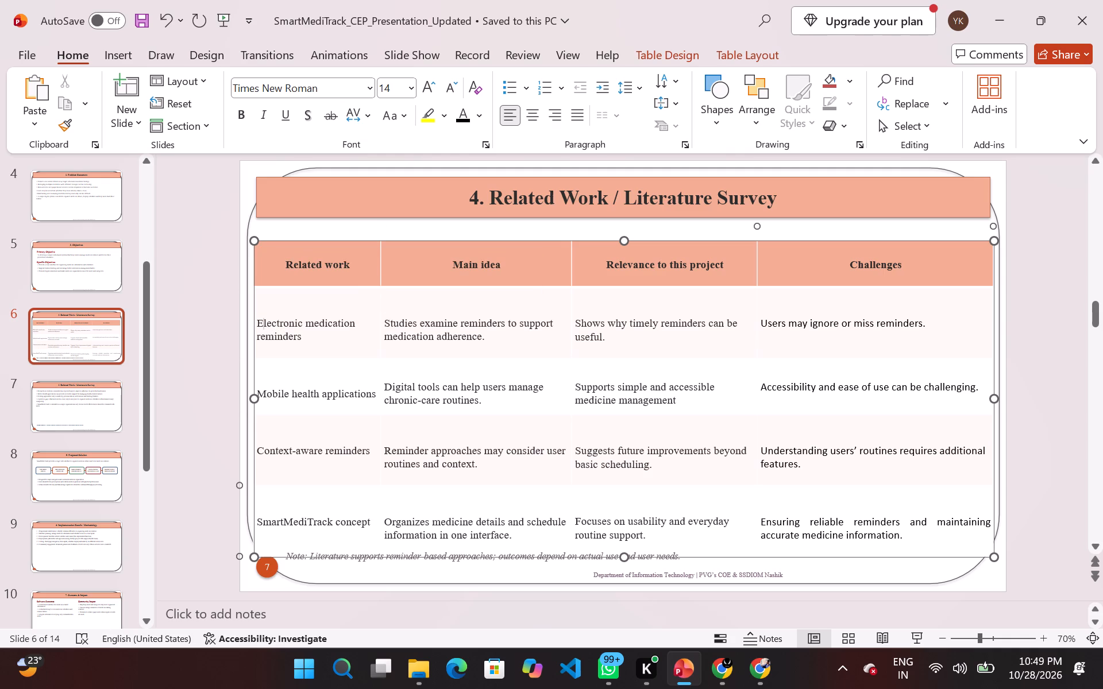
Move the comparison table slightly up, closer to the slide title.
{"action": "left_click_drag", "start_coordinate": [910, 542], "coordinate": [881, 524]}
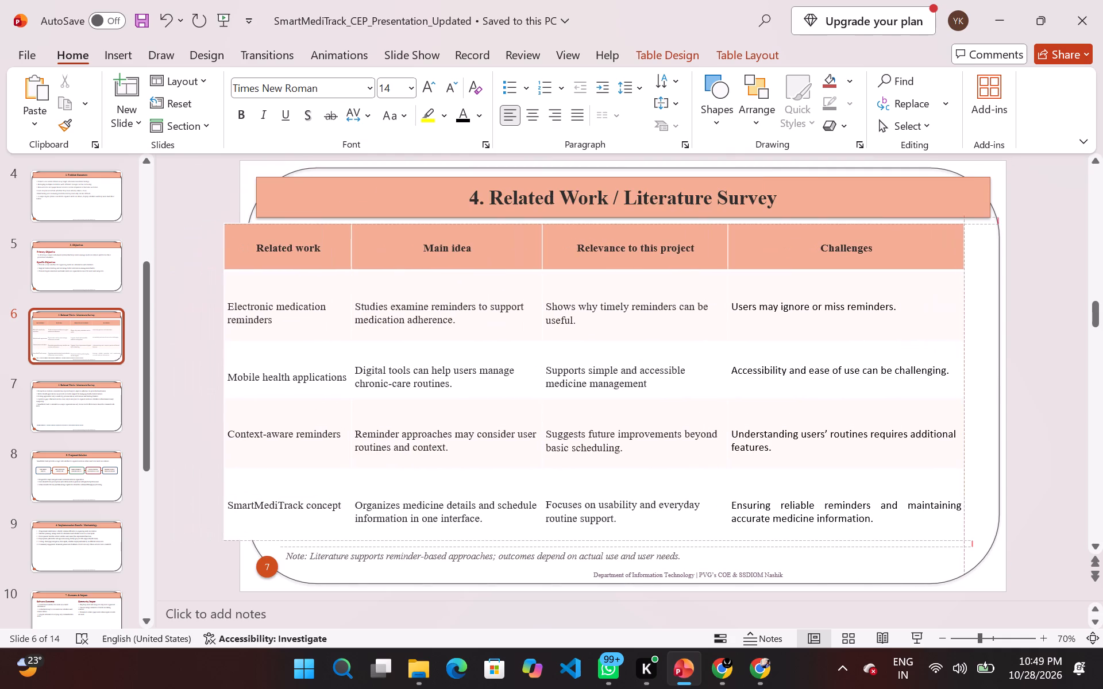
{"action": "left_click_drag", "start_coordinate": [881, 524], "coordinate": [906, 533]}
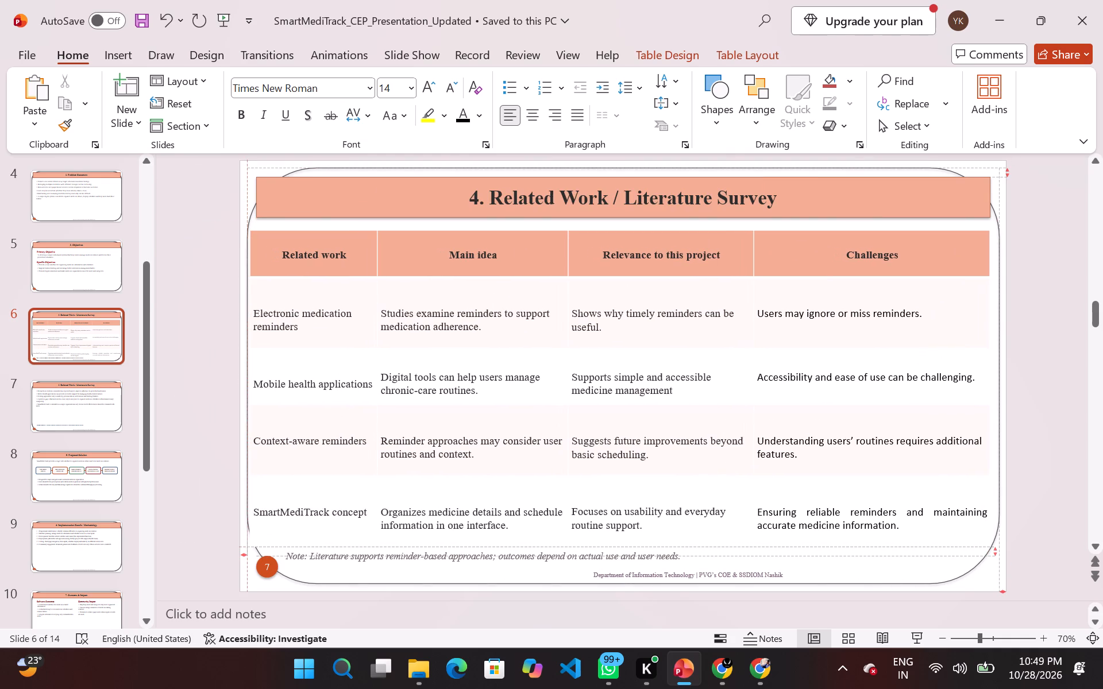
{"action": "left_click_drag", "start_coordinate": [906, 533], "coordinate": [913, 532]}
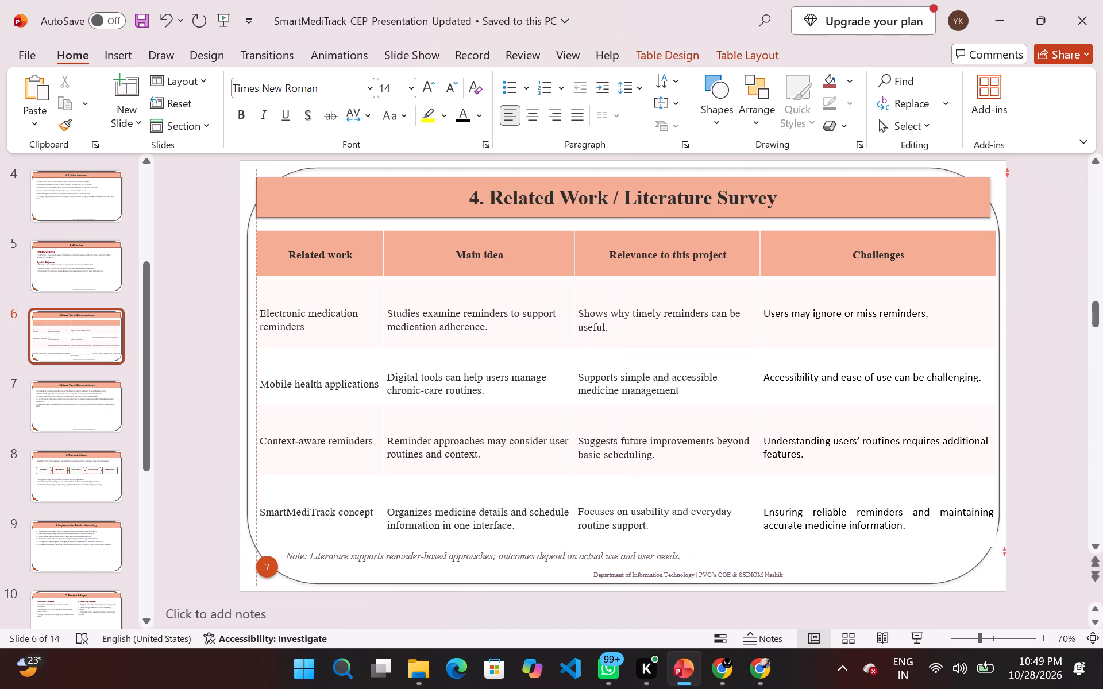
{"action": "left_click_drag", "start_coordinate": [913, 532], "coordinate": [909, 532]}
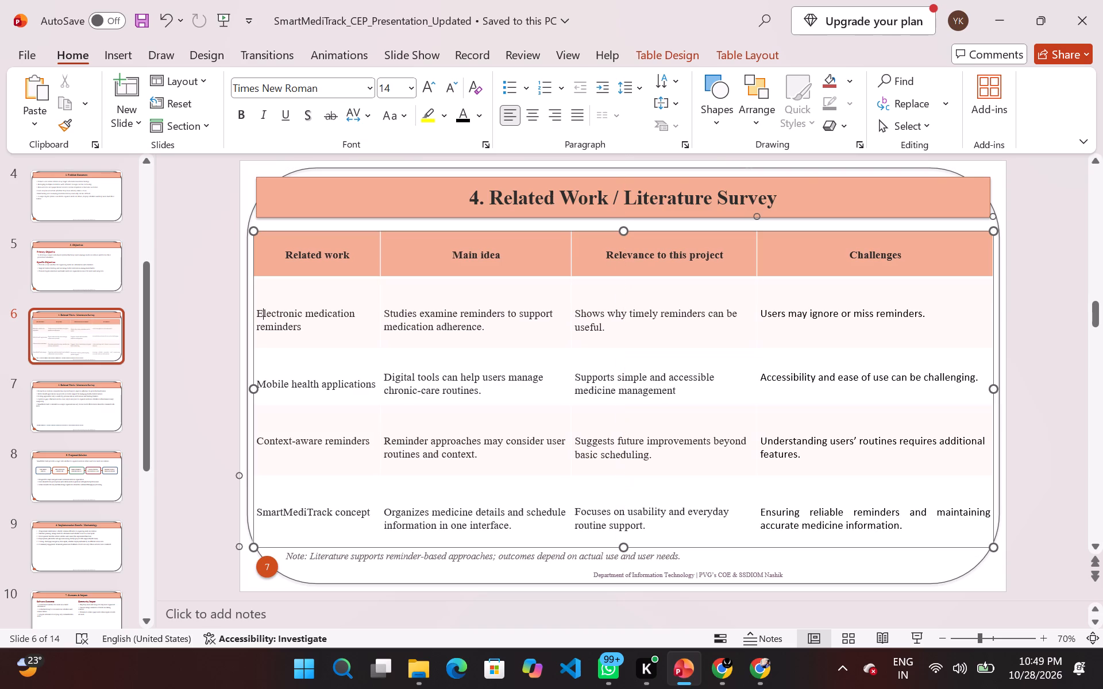
Replace the slide table's body rows below the header with the rows copied from ChatGPT.
{"action": "left_click_drag", "start_coordinate": [904, 532], "coordinate": [622, 415]}
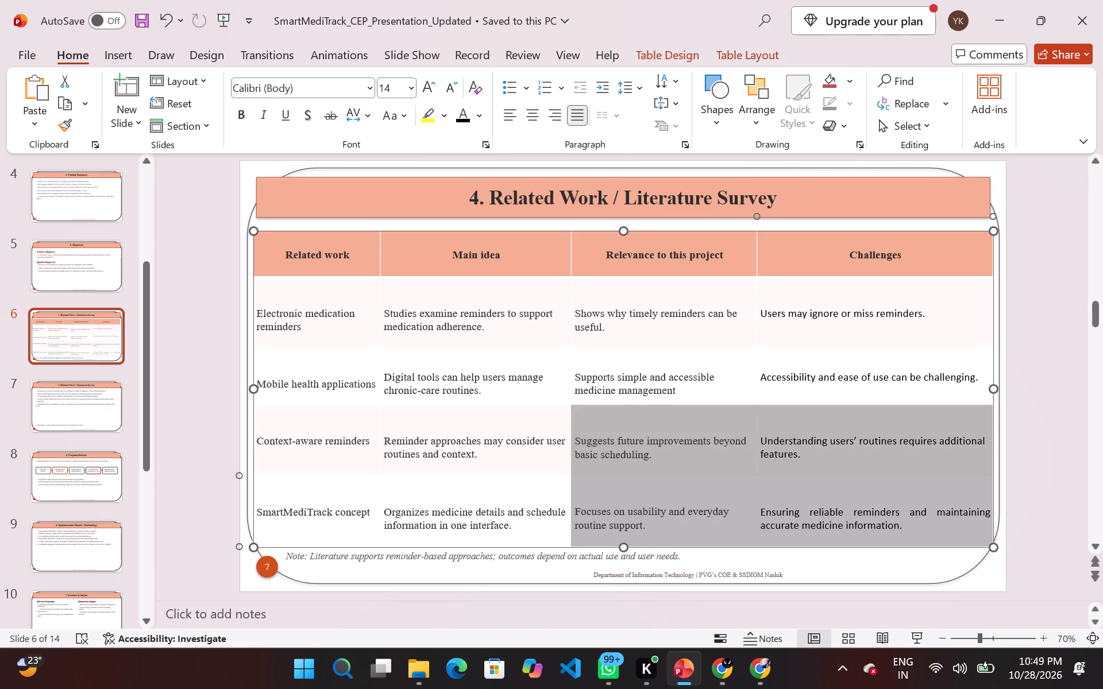
{"action": "left_click_drag", "start_coordinate": [622, 415], "coordinate": [319, 253]}
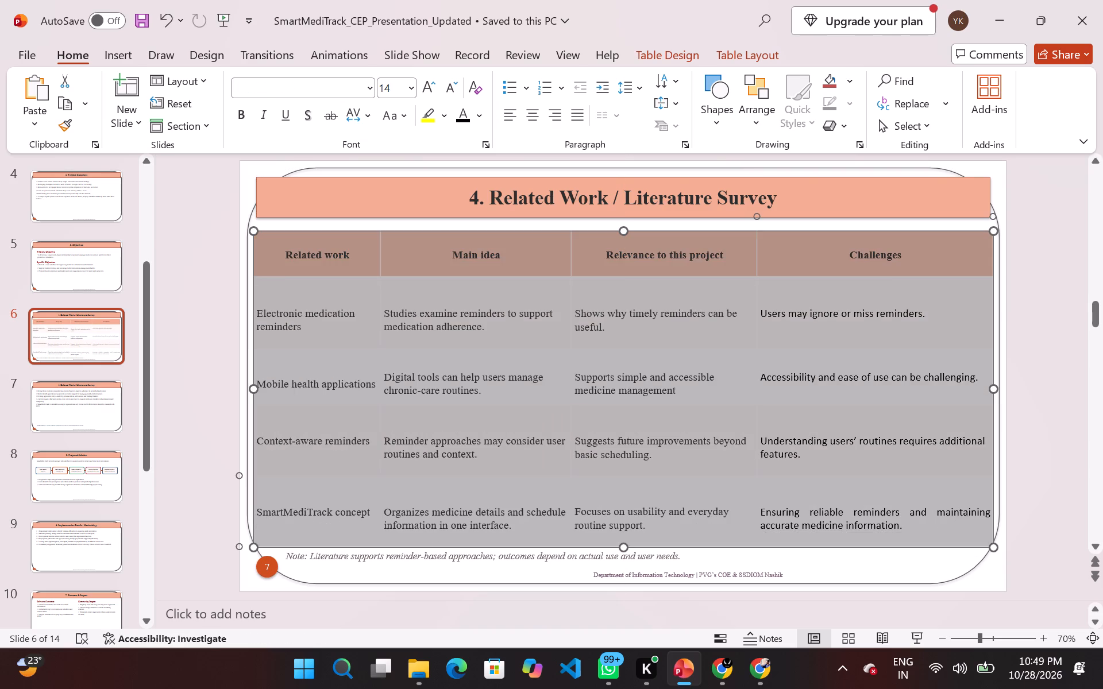
{"action": "left_click_drag", "start_coordinate": [319, 253], "coordinate": [307, 297]}
{"action": "key", "text": "ctrl+v"}
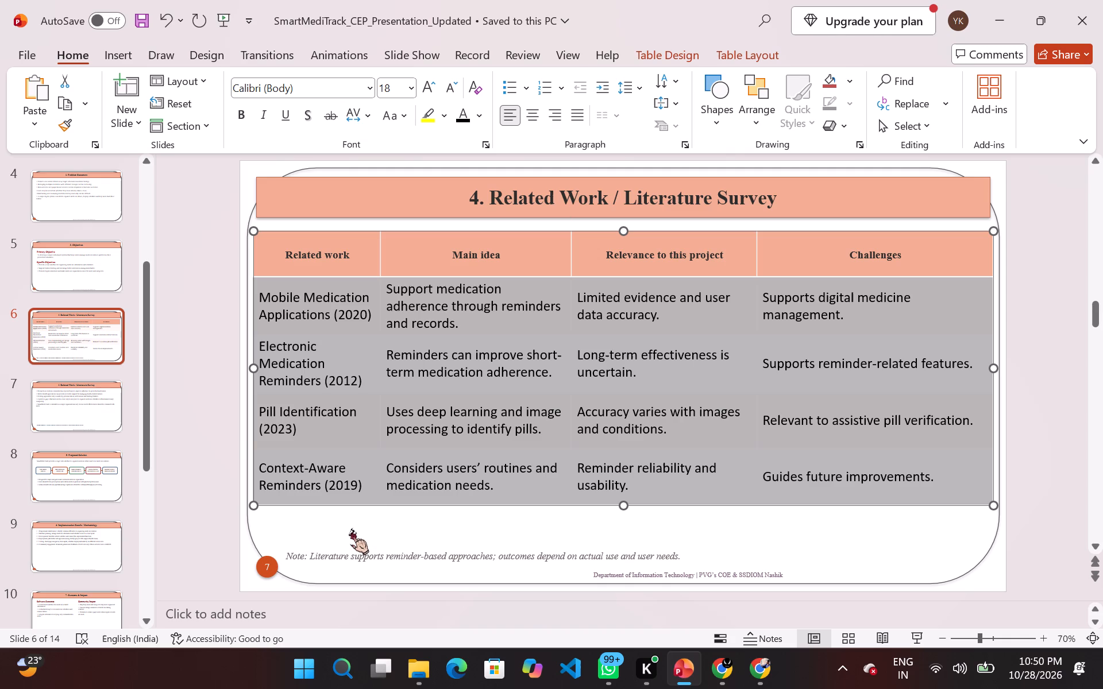
{"action": "left_click", "coordinate": [350, 529]}
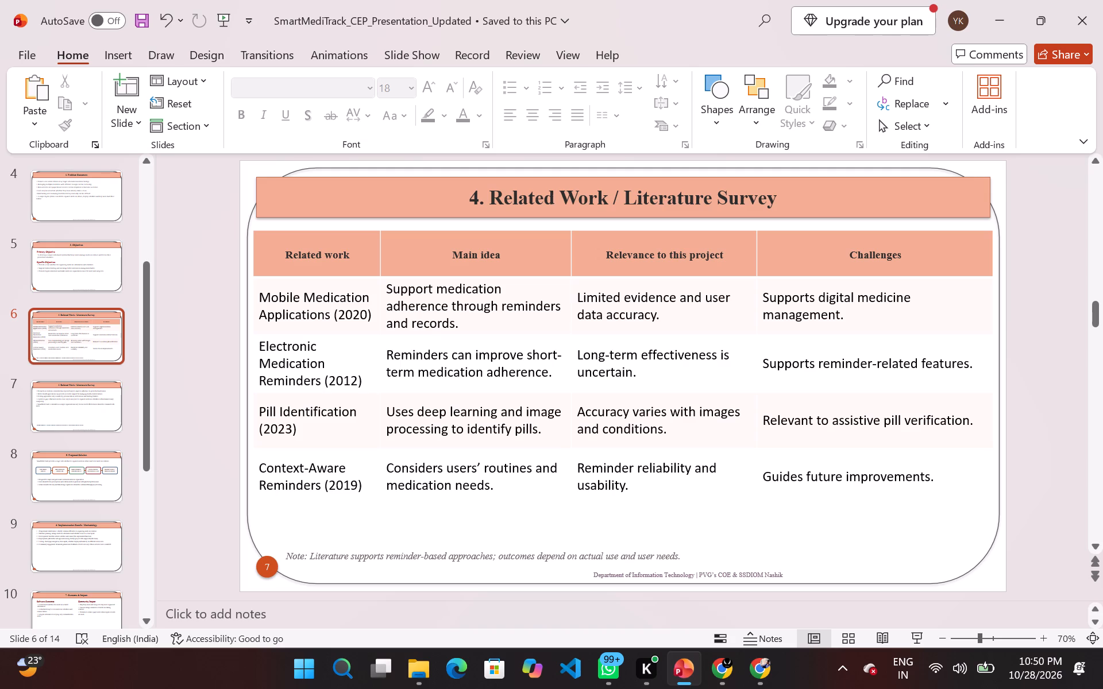
Copy the heading "Relevance to this project" over the fourth column's heading "Challenges".
{"action": "left_click_drag", "start_coordinate": [727, 254], "coordinate": [633, 226]}
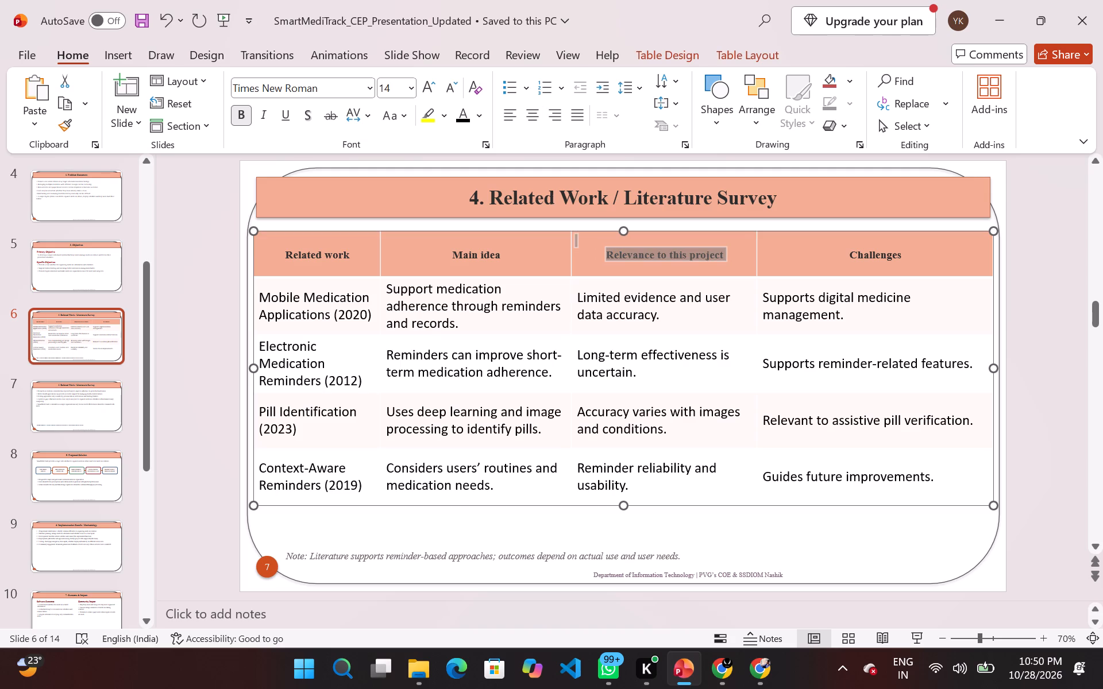
{"action": "left_click_drag", "start_coordinate": [633, 226], "coordinate": [620, 254]}
{"action": "key", "text": "ctrl+c"}
{"action": "left_click_drag", "start_coordinate": [910, 253], "coordinate": [863, 253]}
{"action": "key", "text": "ctrl+v"}
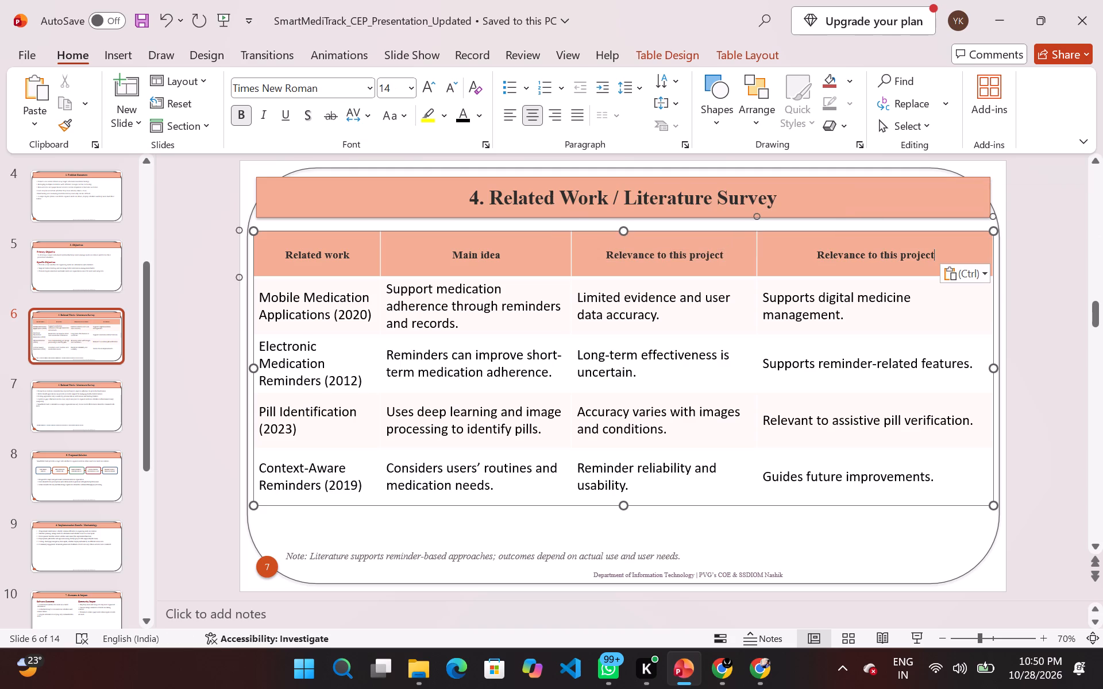
{"action": "left_click", "coordinate": [863, 253]}
Replace the third column's heading with "Chalenges".
{"action": "left_click_drag", "start_coordinate": [731, 249], "coordinate": [630, 229]}
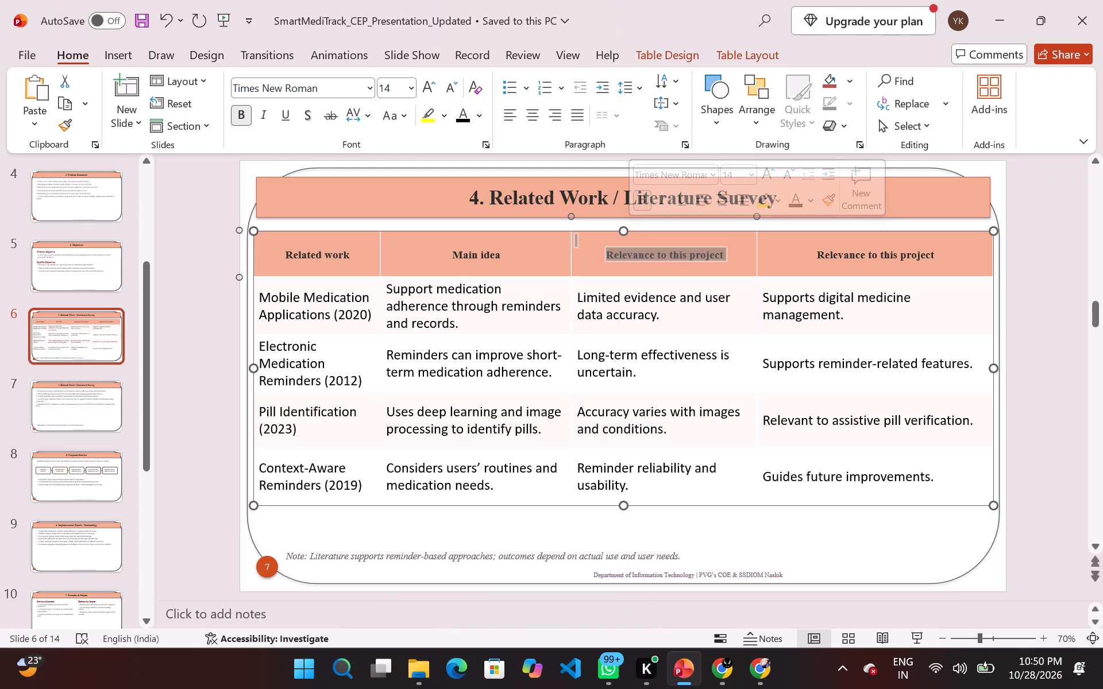
{"action": "key", "text": "h"}
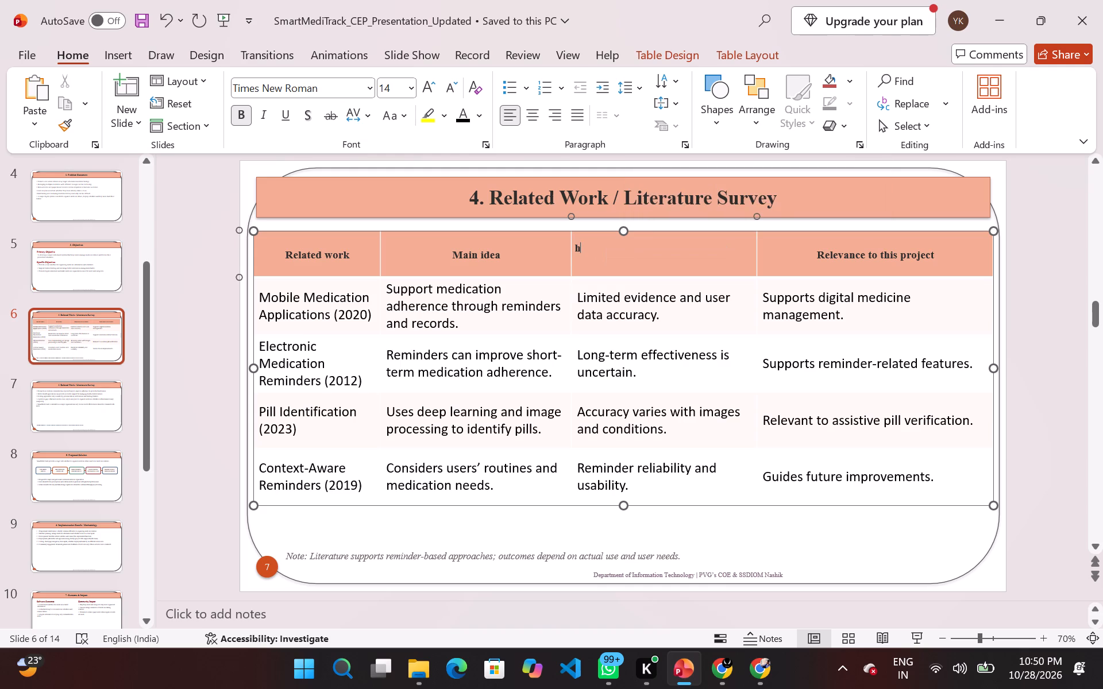
{"action": "key", "text": "BackSpace"}
{"action": "key", "text": "shift+c"}
{"action": "type", "text": "hale"}
{"action": "key", "text": "n"}
{"action": "type", "text": "ges"}
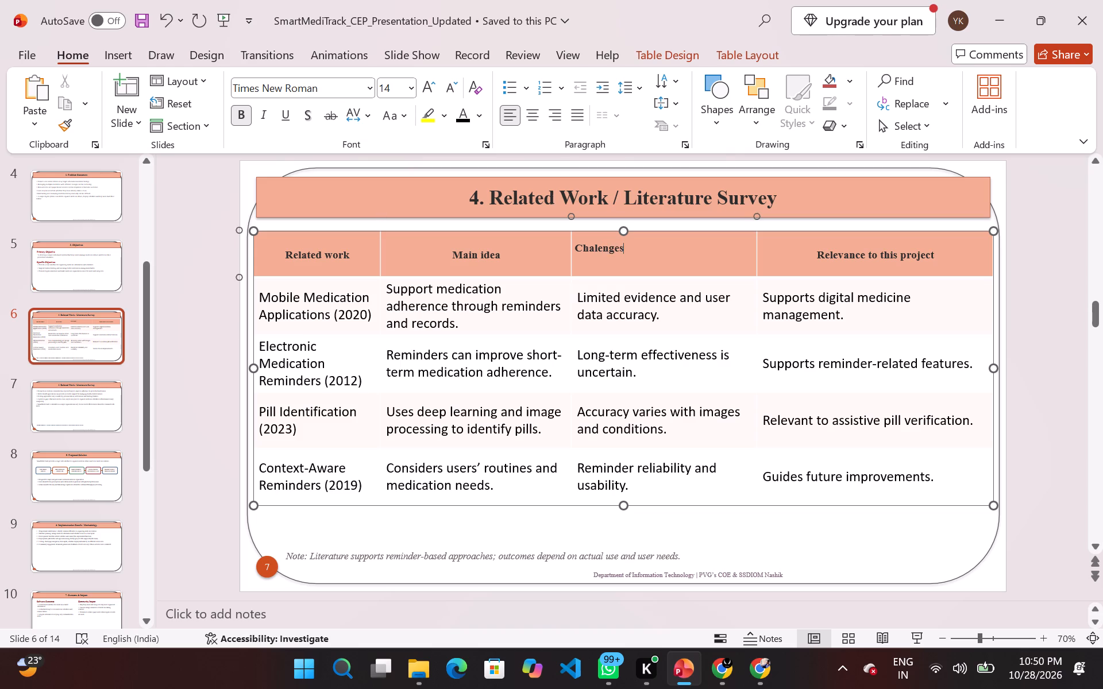
Centre the "Chalenges" heading horizontally and lower it with a line break before the text to align with the other headings.
{"action": "left_click_drag", "start_coordinate": [579, 243], "coordinate": [615, 245]}
{"action": "left_click", "coordinate": [615, 245]}
{"action": "left_click_drag", "start_coordinate": [623, 246], "coordinate": [574, 251]}
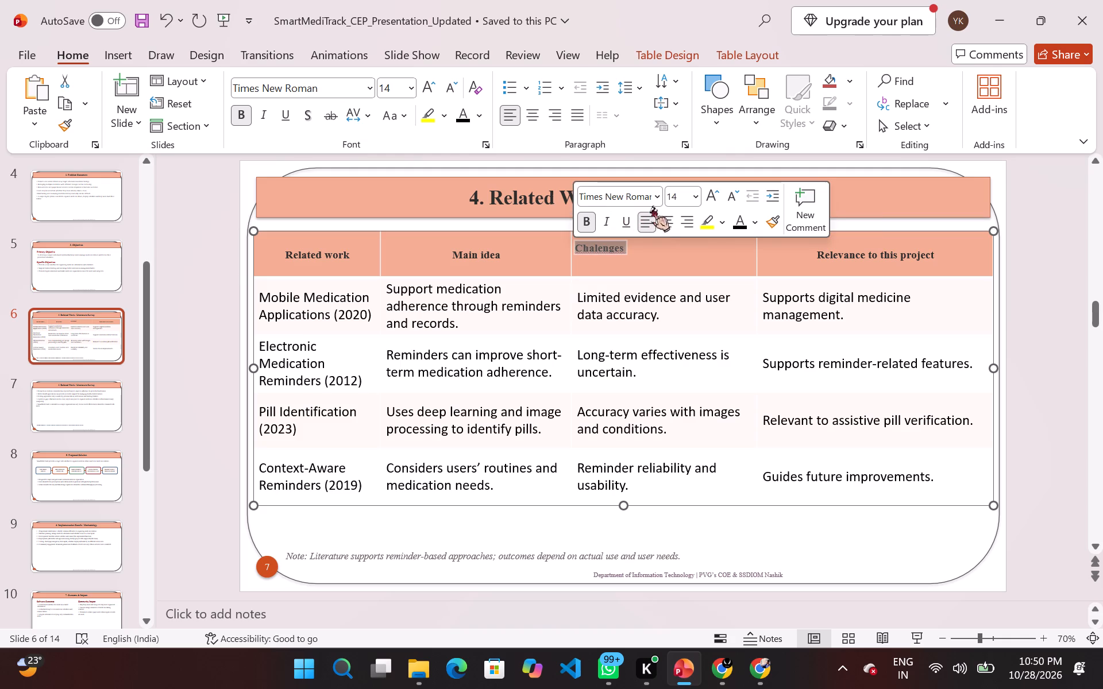
{"action": "left_click", "coordinate": [661, 219]}
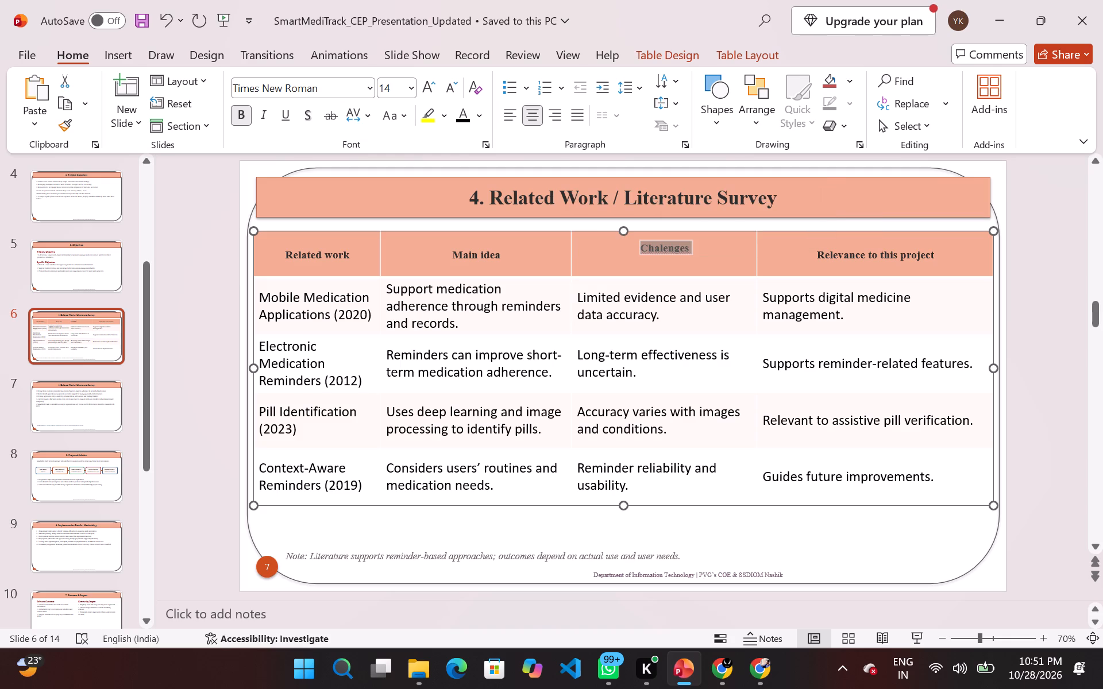
{"action": "left_click", "coordinate": [699, 283]}
{"action": "left_click", "coordinate": [638, 250]}
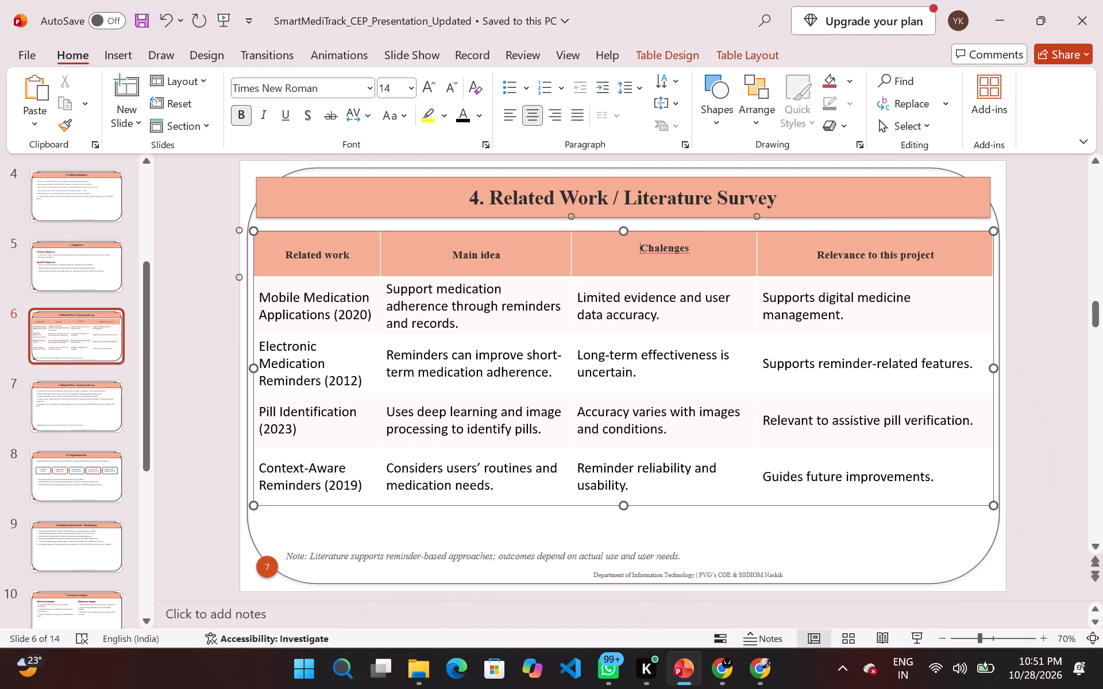
{"action": "left_click", "coordinate": [638, 250]}
{"action": "key", "text": "Return"}
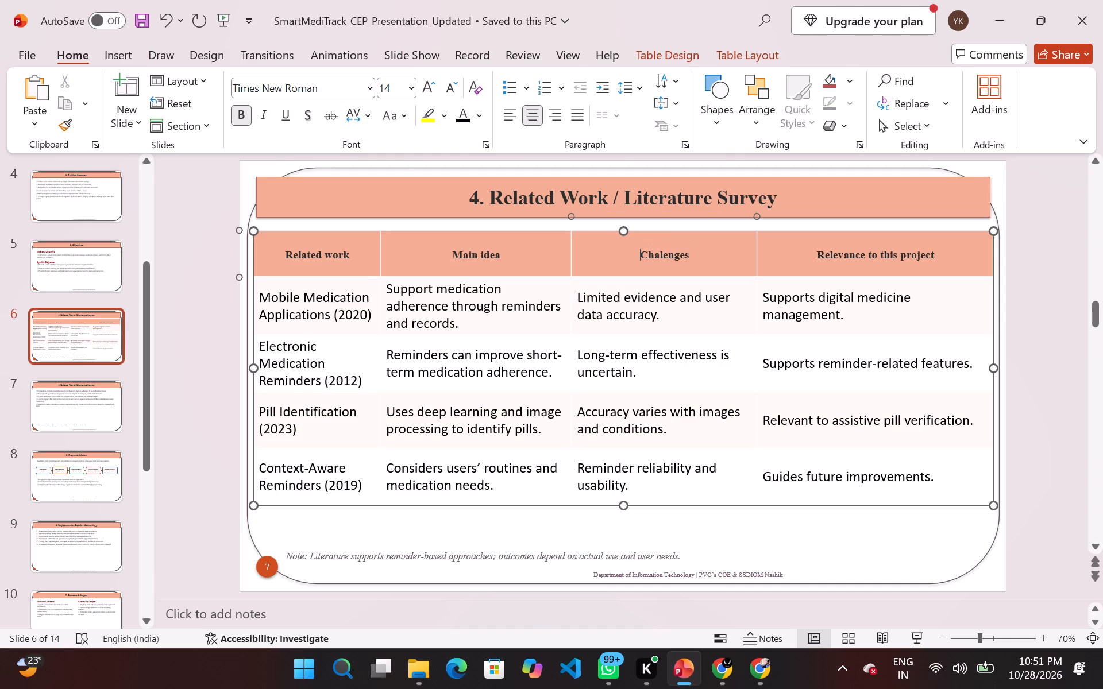
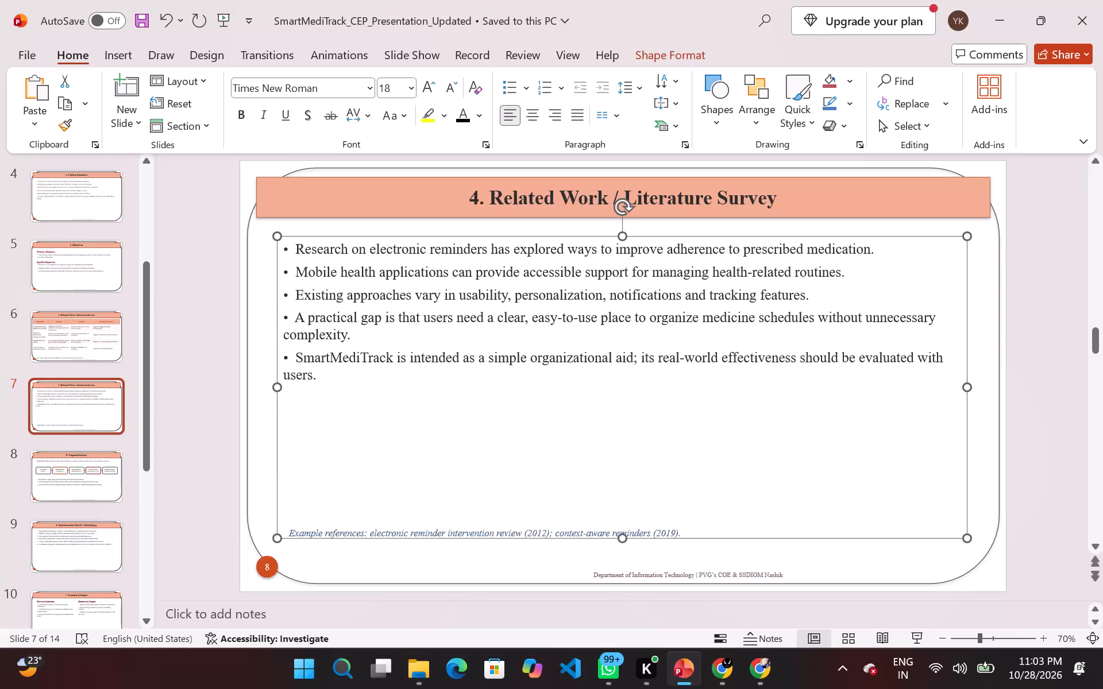
Cut the department footer text box from the bottom of the "4. Related Work / Literature Survey" bullet slide.
{"action": "right_click", "coordinate": [493, 572]}
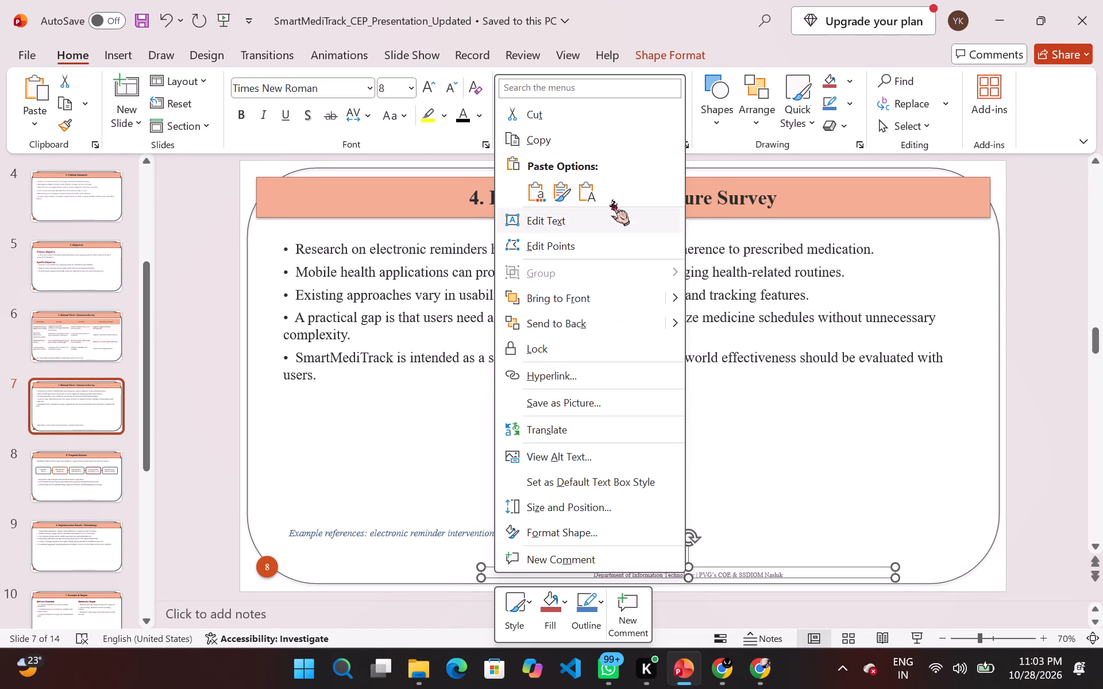
{"action": "left_click", "coordinate": [579, 110]}
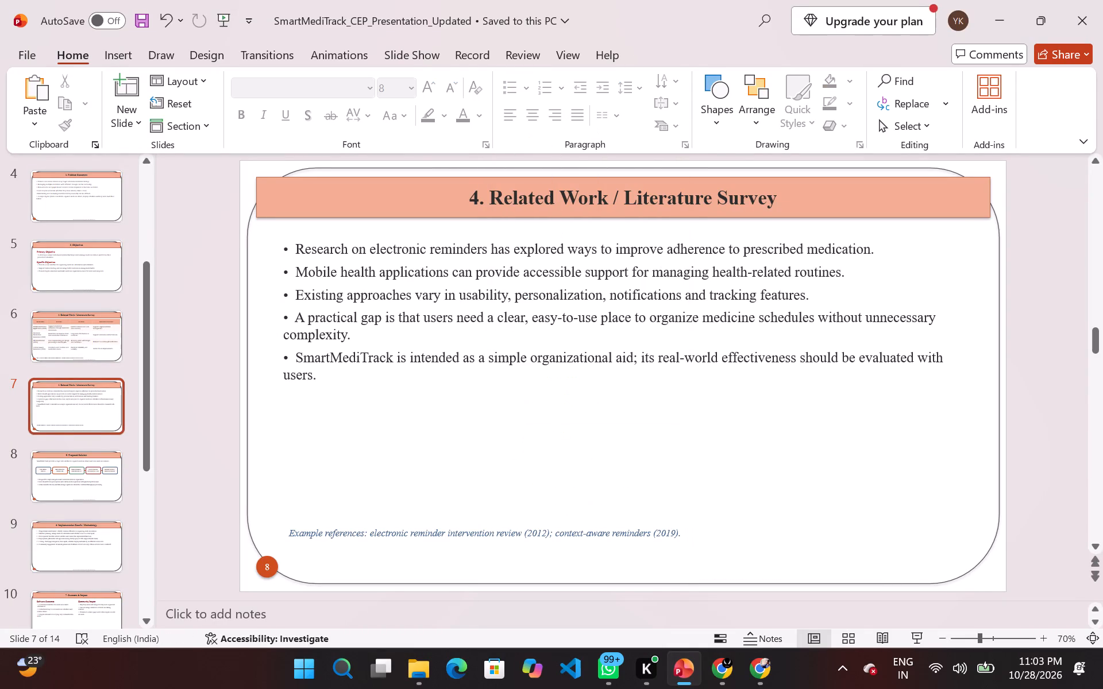
Open the slide's body text box for editing at the end of the last SmartMediTrack bullet.
{"action": "double_click", "coordinate": [563, 438]}
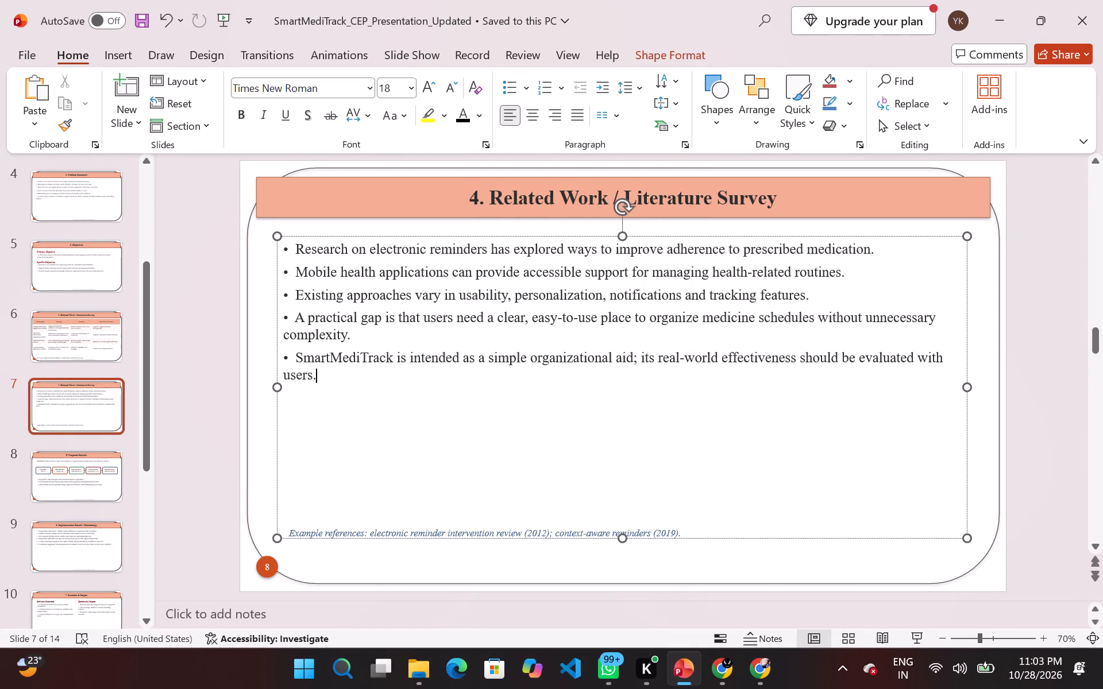
{"action": "right_click", "coordinate": [578, 396]}
{"action": "left_click", "coordinate": [520, 392]}
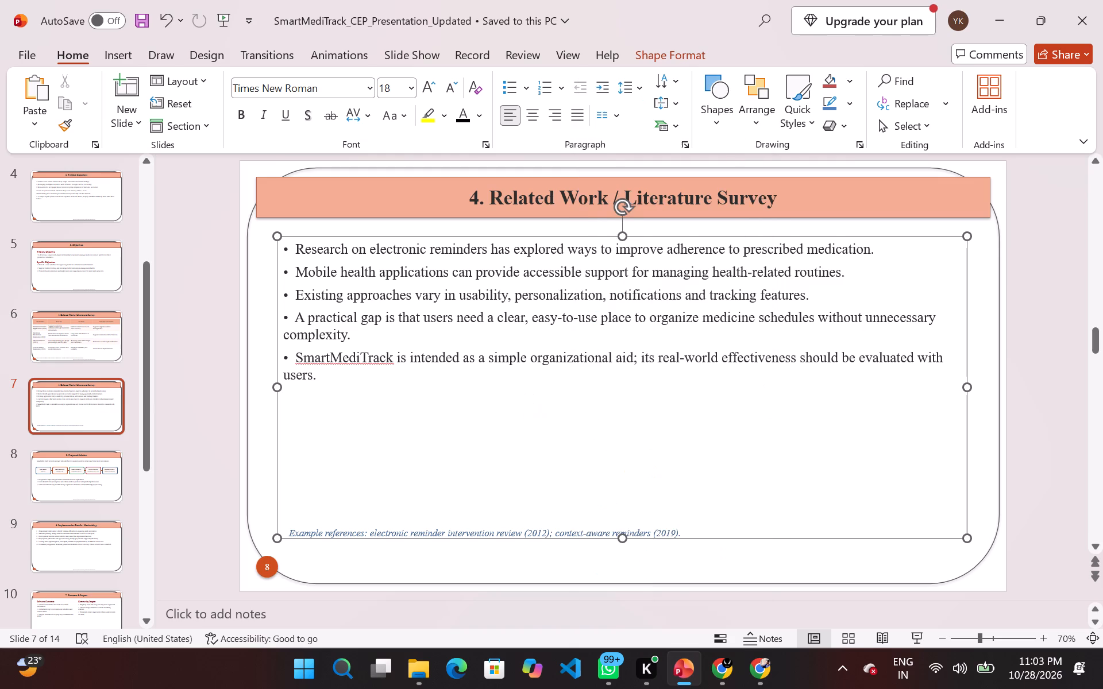
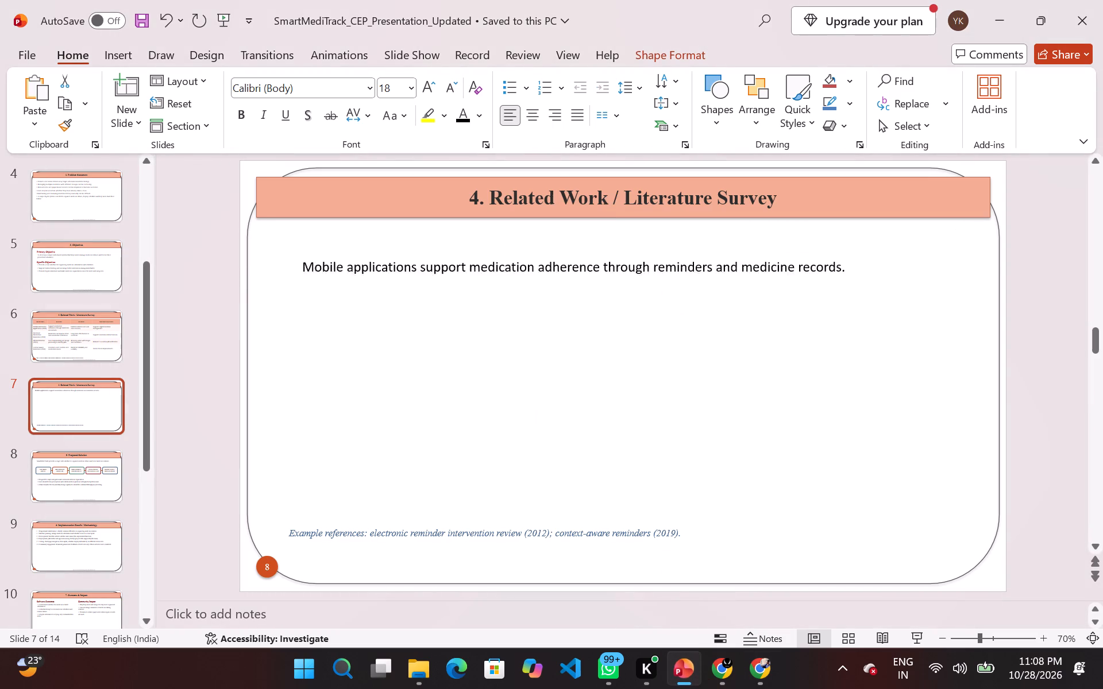
{"action": "left_click_drag", "start_coordinate": [855, 268], "coordinate": [855, 265]}
Delete the sentence in the body text box and paste the copied survey message in its place.
{"action": "double_click", "coordinate": [855, 265]}
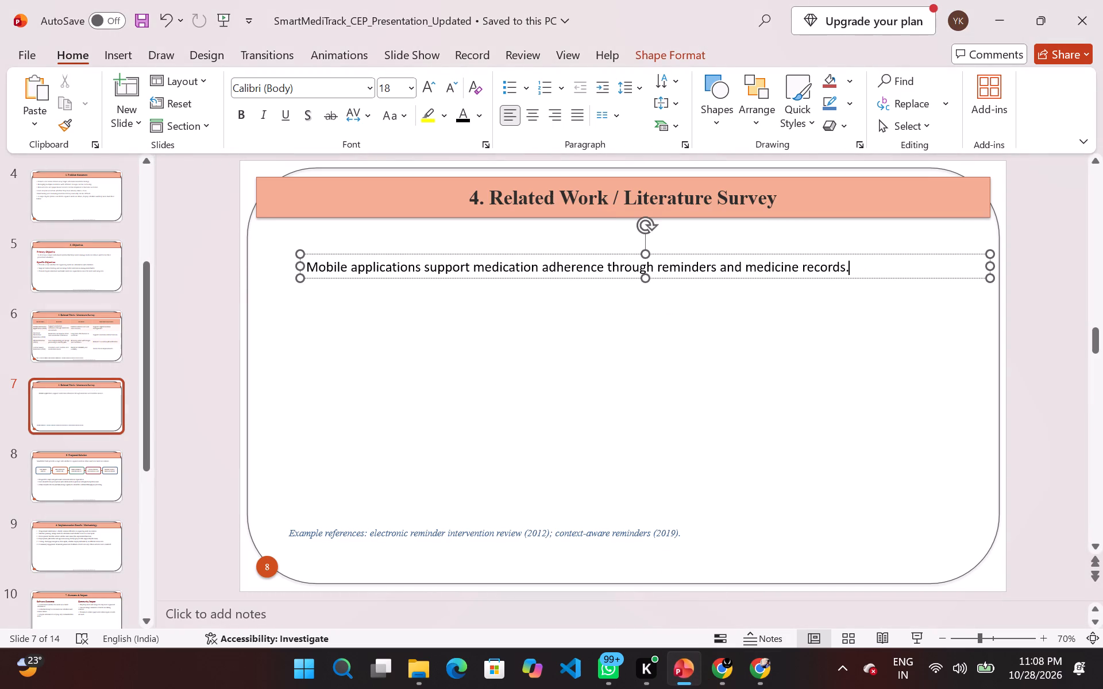
{"action": "double_click", "coordinate": [855, 265]}
{"action": "key", "text": "BackSpace"}
{"action": "key", "text": "BackSpace"}
{"action": "key", "text": "BackSpace"}
{"action": "key", "text": "BackSpace"}
{"action": "key", "text": "BackSpace"}
{"action": "key", "text": "BackSpace"}
{"action": "key", "text": "BackSpace"}
{"action": "key", "text": "BackSpace"}
{"action": "key", "text": "BackSpace"}
{"action": "key", "text": "BackSpace"}
{"action": "key", "text": "BackSpace"}
{"action": "key", "text": "BackSpace"}
{"action": "key", "text": "BackSpace"}
{"action": "key", "text": "BackSpace"}
{"action": "key", "text": "BackSpace"}
{"action": "key", "text": "BackSpace"}
{"action": "key", "text": "BackSpace"}
{"action": "key", "text": "BackSpace"}
{"action": "key", "text": "BackSpace"}
{"action": "key", "text": "BackSpace"}
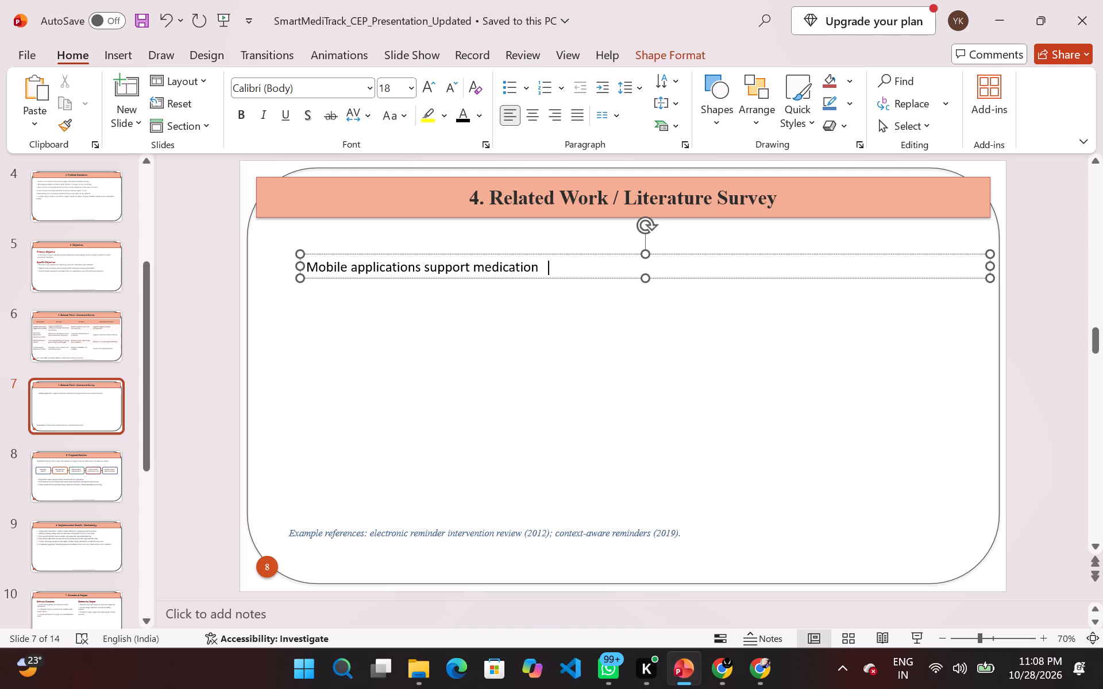
{"action": "key", "text": "BackSpace"}
{"action": "key", "text": "BackSpace"}
{"action": "key", "text": "BackSpace"}
{"action": "key", "text": "BackSpace"}
{"action": "key", "text": "BackSpace"}
{"action": "key", "text": "BackSpace"}
{"action": "key", "text": "BackSpace"}
{"action": "key", "text": "BackSpace"}
{"action": "key", "text": "BackSpace"}
{"action": "key", "text": "BackSpace"}
{"action": "key", "text": "BackSpace"}
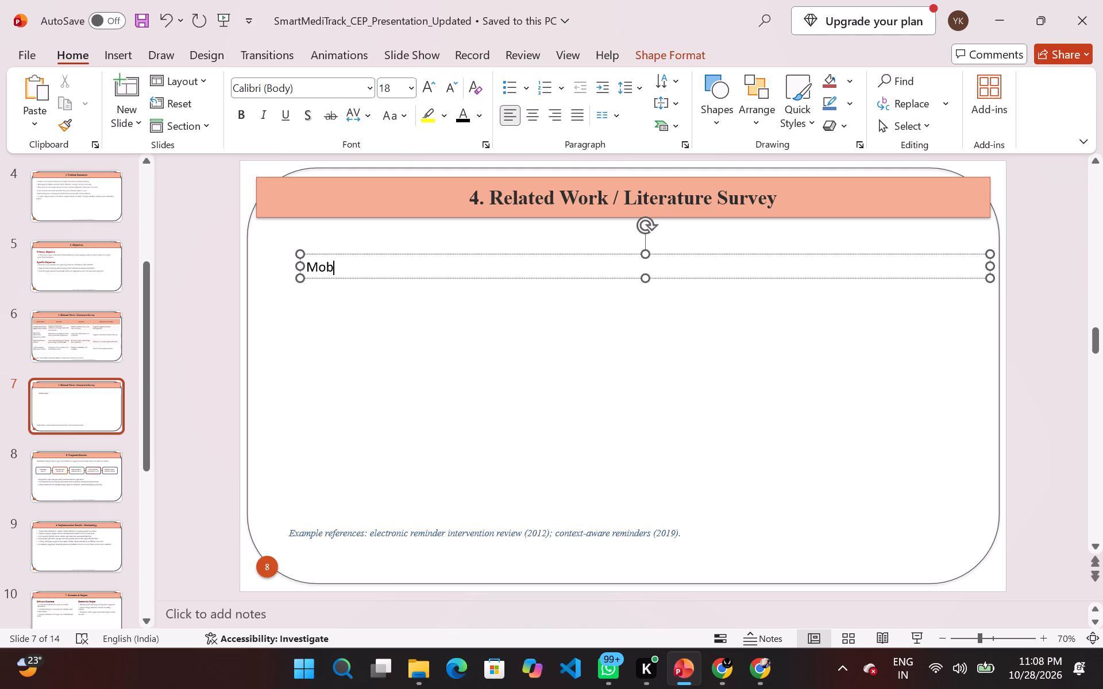
{"action": "key", "text": "BackSpace"}
{"action": "key", "text": "BackSpace"}
{"action": "key", "text": "BackSpace"}
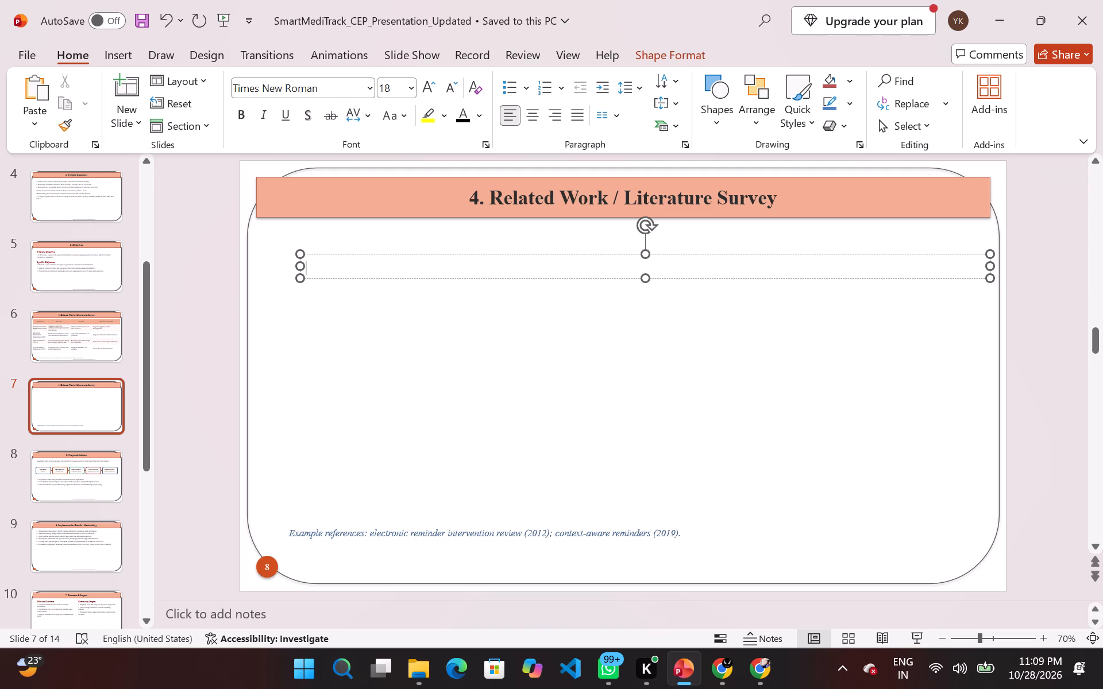
{"action": "key", "text": "ctrl+v"}
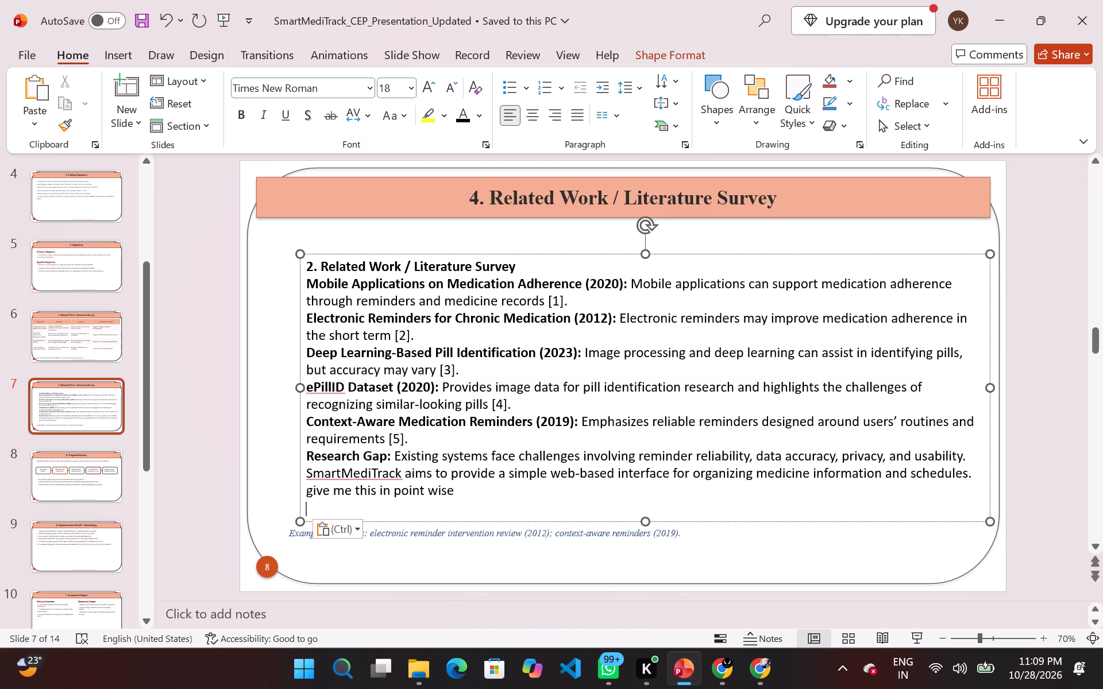
Delete the heading text "2. Related Work / Literature Survey" from the first line of the pasted content.
{"action": "left_click", "coordinate": [522, 268]}
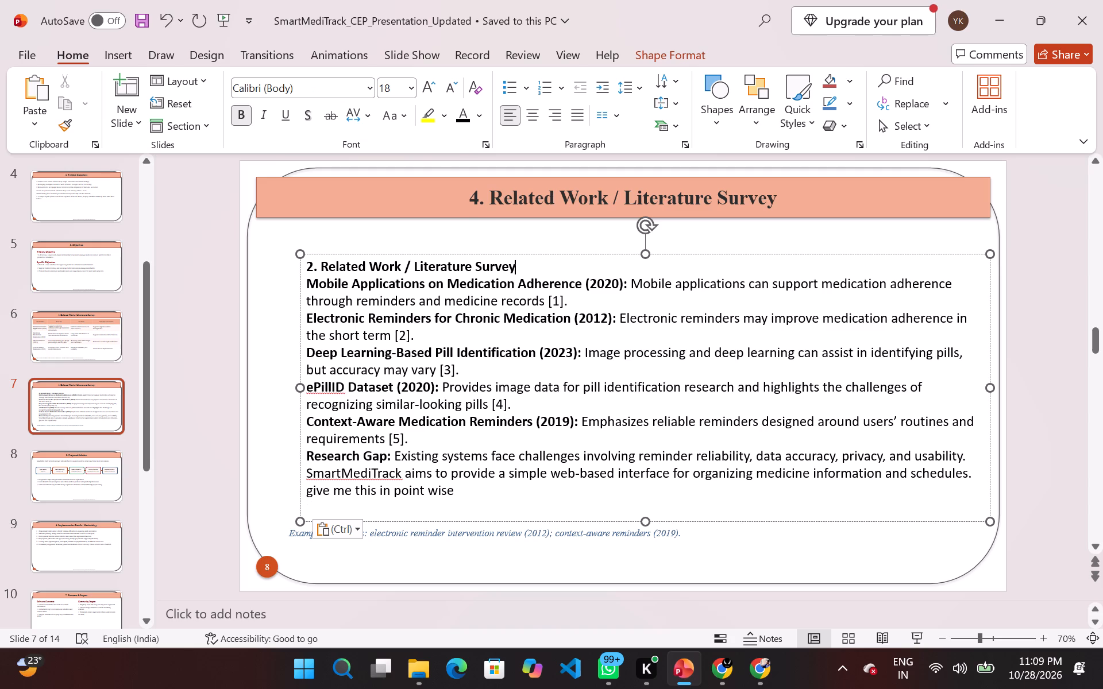
{"action": "key", "text": "BackSpace"}
{"action": "key", "text": "BackSpace"}
{"action": "key", "text": "BackSpace"}
{"action": "key", "text": "BackSpace"}
{"action": "key", "text": "BackSpace"}
{"action": "key", "text": "BackSpace"}
{"action": "key", "text": "BackSpace"}
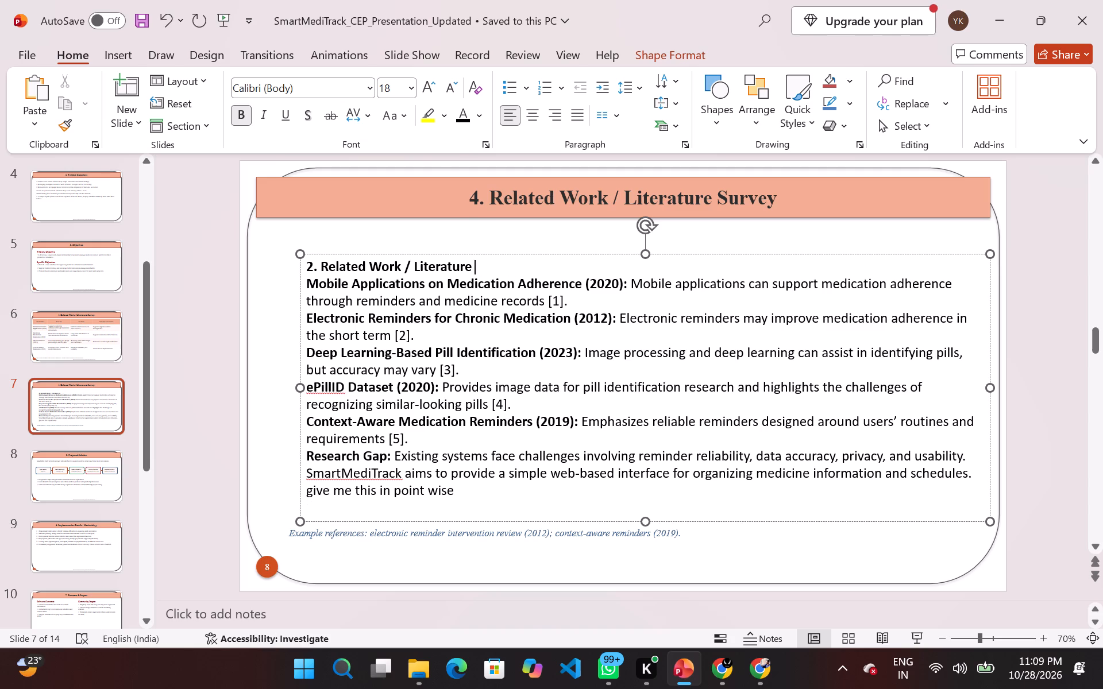
{"action": "key", "text": "BackSpace"}
{"action": "key", "text": "BackSpace"}
{"action": "key", "text": "BackSpace"}
{"action": "key", "text": "BackSpace"}
{"action": "key", "text": "BackSpace"}
{"action": "key", "text": "BackSpace"}
{"action": "key", "text": "BackSpace"}
{"action": "key", "text": "BackSpace"}
{"action": "key", "text": "BackSpace"}
{"action": "key", "text": "BackSpace"}
{"action": "key", "text": "BackSpace"}
{"action": "key", "text": "BackSpace"}
{"action": "key", "text": "BackSpace"}
{"action": "key", "text": "BackSpace"}
{"action": "key", "text": "BackSpace"}
{"action": "key", "text": "BackSpace"}
{"action": "key", "text": "BackSpace"}
{"action": "key", "text": "BackSpace"}
{"action": "key", "text": "BackSpace"}
{"action": "key", "text": "BackSpace"}
{"action": "key", "text": "BackSpace"}
{"action": "key", "text": "BackSpace"}
{"action": "key", "text": "BackSpace"}
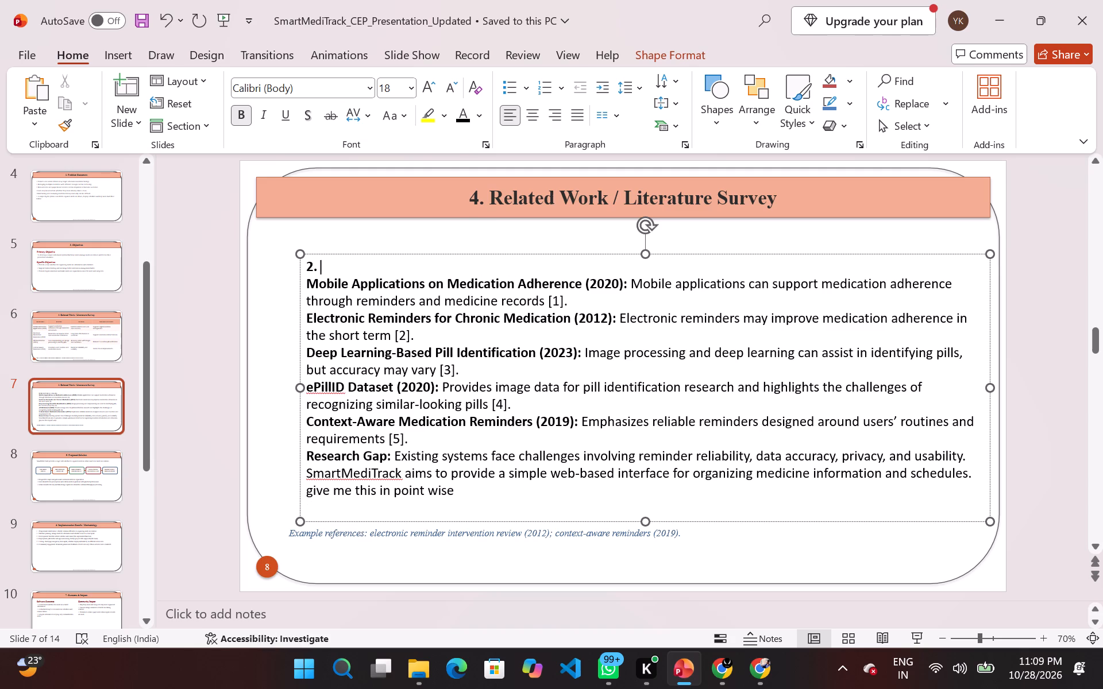
{"action": "key", "text": "BackSpace"}
{"action": "key", "text": "BackSpace"}
{"action": "key", "text": "BackSpace"}
Remove the trailing prompt "give me this in point wise" and the empty lines around it from the end of the body text.
{"action": "left_click", "coordinate": [462, 503]}
{"action": "key", "text": "BackSpace"}
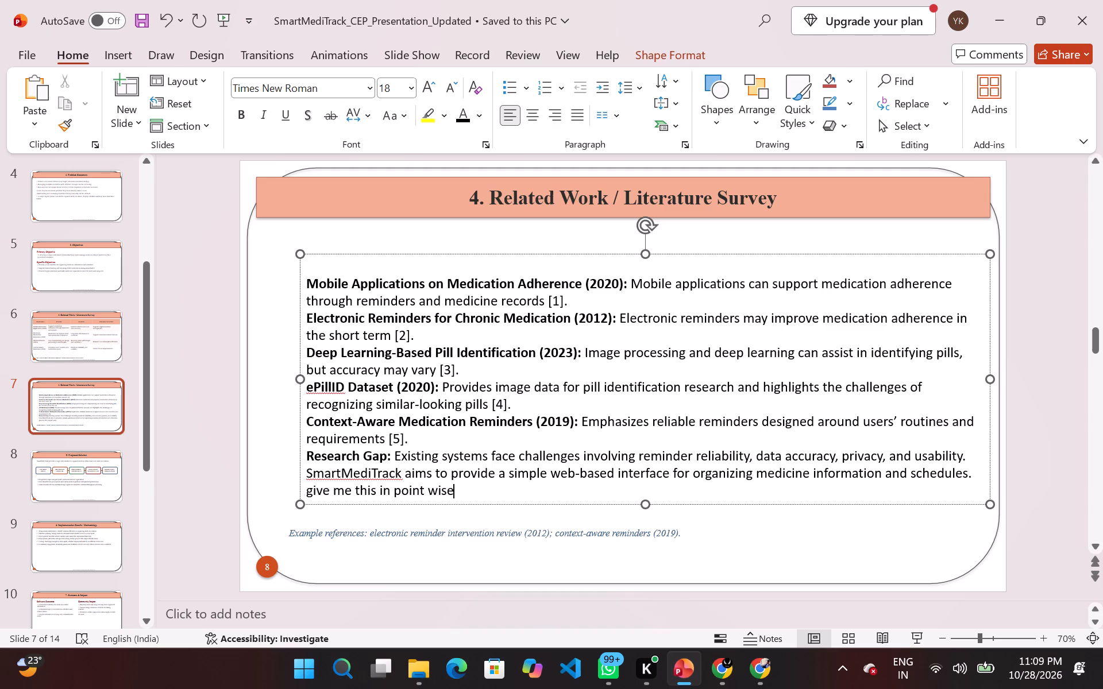
{"action": "key", "text": "BackSpace"}
{"action": "key", "text": "BackSpace"}
{"action": "key", "text": "BackSpace"}
{"action": "key", "text": "BackSpace"}
{"action": "key", "text": "BackSpace"}
{"action": "key", "text": "BackSpace"}
{"action": "key", "text": "BackSpace"}
{"action": "key", "text": "BackSpace"}
{"action": "key", "text": "BackSpace"}
{"action": "key", "text": "BackSpace"}
{"action": "key", "text": "BackSpace"}
{"action": "key", "text": "BackSpace"}
{"action": "key", "text": "BackSpace"}
{"action": "key", "text": "BackSpace"}
{"action": "key", "text": "BackSpace"}
{"action": "key", "text": "BackSpace"}
{"action": "key", "text": "BackSpace"}
{"action": "key", "text": "BackSpace"}
{"action": "key", "text": "BackSpace"}
{"action": "key", "text": "BackSpace"}
{"action": "key", "text": "BackSpace"}
{"action": "key", "text": "BackSpace"}
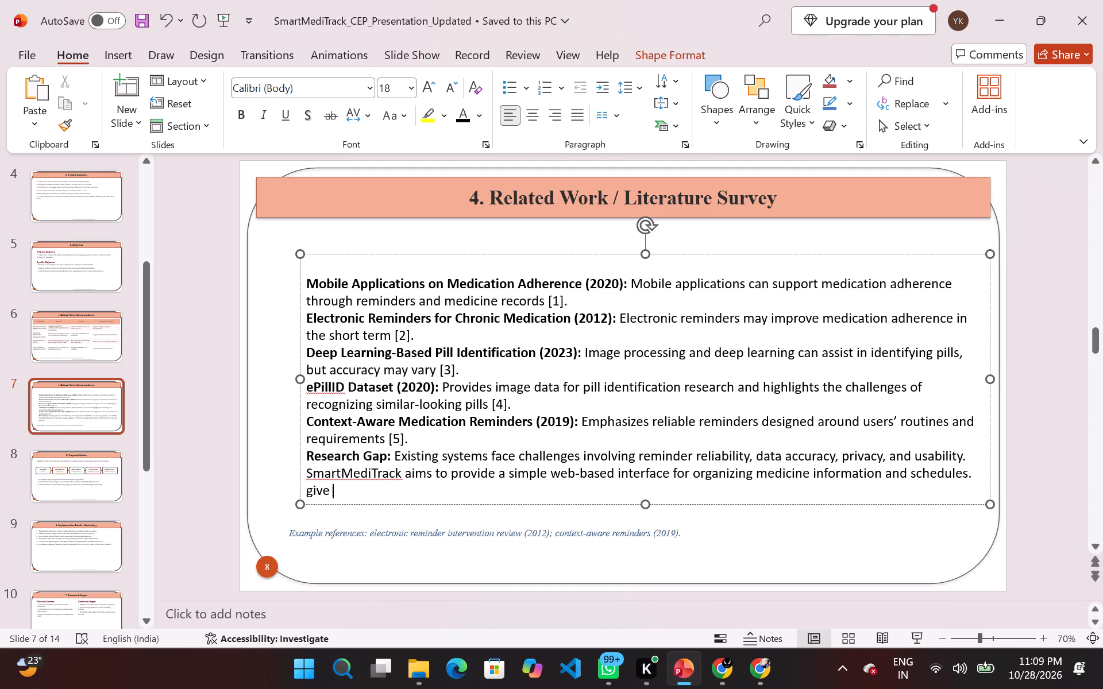
{"action": "key", "text": "BackSpace"}
{"action": "key", "text": "BackSpace"}
{"action": "key", "text": "BackSpace"}
{"action": "key", "text": "BackSpace"}
{"action": "key", "text": "BackSpace"}
Insert a blank line between the Context-Aware Medication Reminders point and the Research Gap paragraph.
{"action": "left_click", "coordinate": [443, 444]}
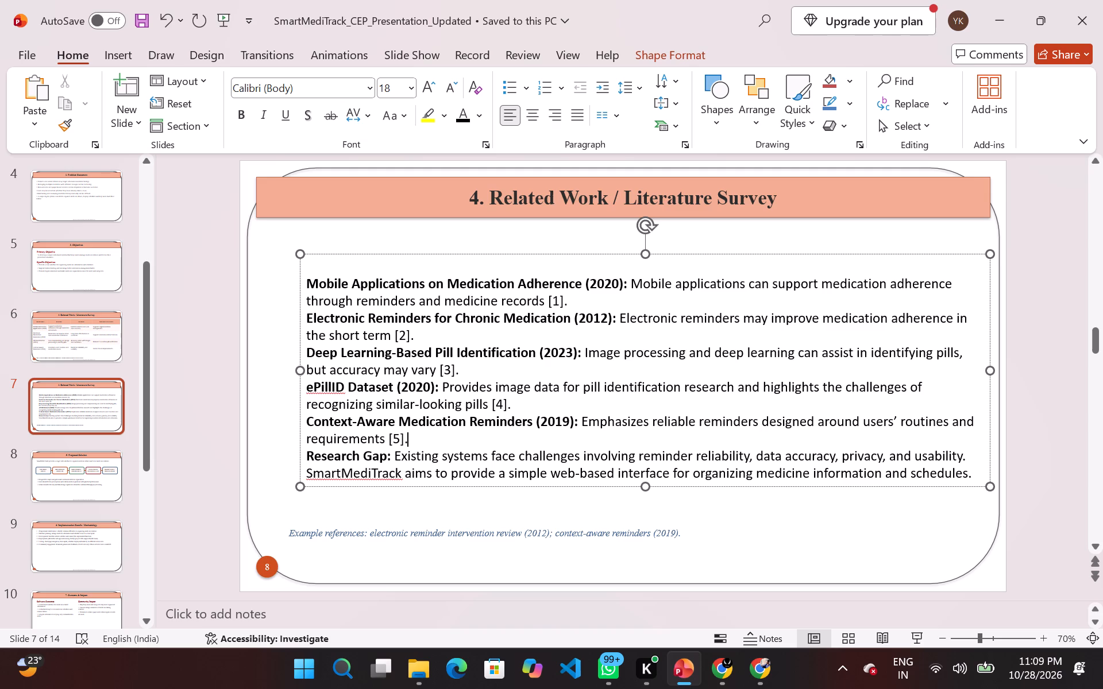
{"action": "key", "text": "Return"}
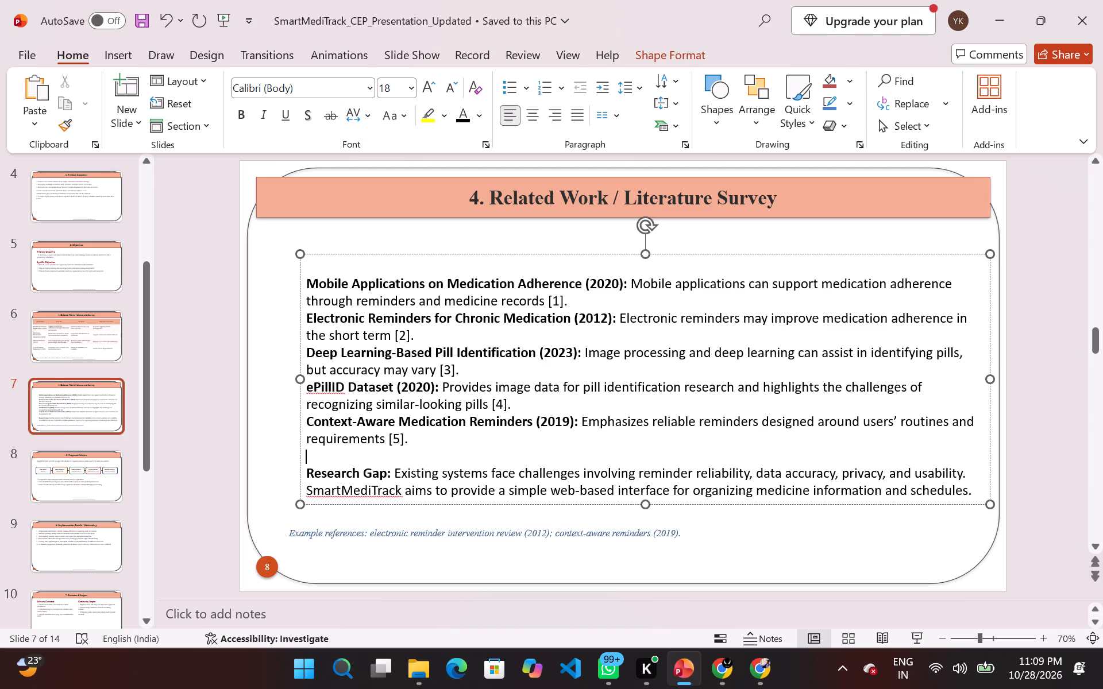
Delete the citation marker [5] from the end of the Context-Aware Medication Reminders (2019) point.
{"action": "key", "text": "Left"}
{"action": "key", "text": "Left"}
{"action": "key", "text": "BackSpace"}
{"action": "key", "text": "BackSpace"}
{"action": "key", "text": "BackSpace"}
{"action": "key", "text": "Left"}
Delete the citation marker [4] from the end of the ePillID Dataset (2020) point.
{"action": "key", "text": "Up"}
{"action": "key", "text": "Up"}
{"action": "key", "text": "Right"}
{"action": "key", "text": "Right"}
{"action": "key", "text": "Right"}
{"action": "key", "text": "Right"}
{"action": "key", "text": "Right"}
{"action": "key", "text": "Right"}
{"action": "key", "text": "Right"}
{"action": "key", "text": "Right"}
{"action": "key", "text": "Right"}
{"action": "key", "text": "Right"}
{"action": "key", "text": "Right"}
{"action": "key", "text": "Right"}
{"action": "key", "text": "Right"}
{"action": "key", "text": "Right"}
{"action": "key", "text": "Right"}
{"action": "key", "text": "Right"}
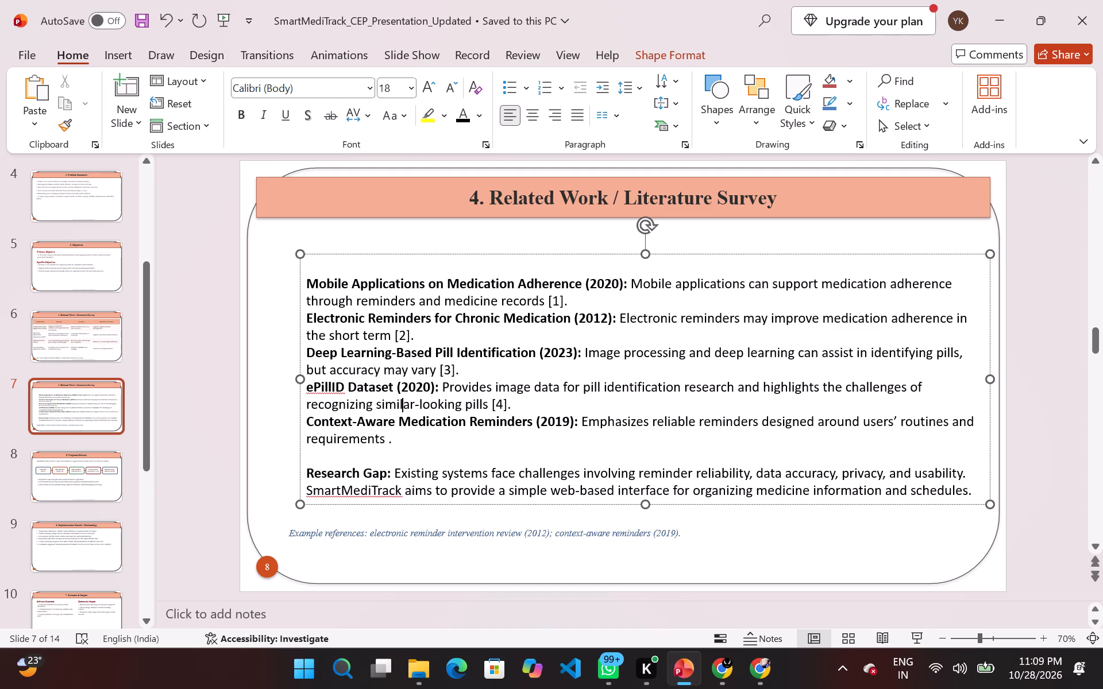
{"action": "key", "text": "Right"}
{"action": "key", "text": "Right"}
{"action": "key", "text": "Right"}
{"action": "key", "text": "Right"}
{"action": "key", "text": "Right"}
{"action": "key", "text": "Right"}
{"action": "key", "text": "Right"}
{"action": "key", "text": "BackSpace"}
{"action": "key", "text": "BackSpace"}
{"action": "key", "text": "BackSpace"}
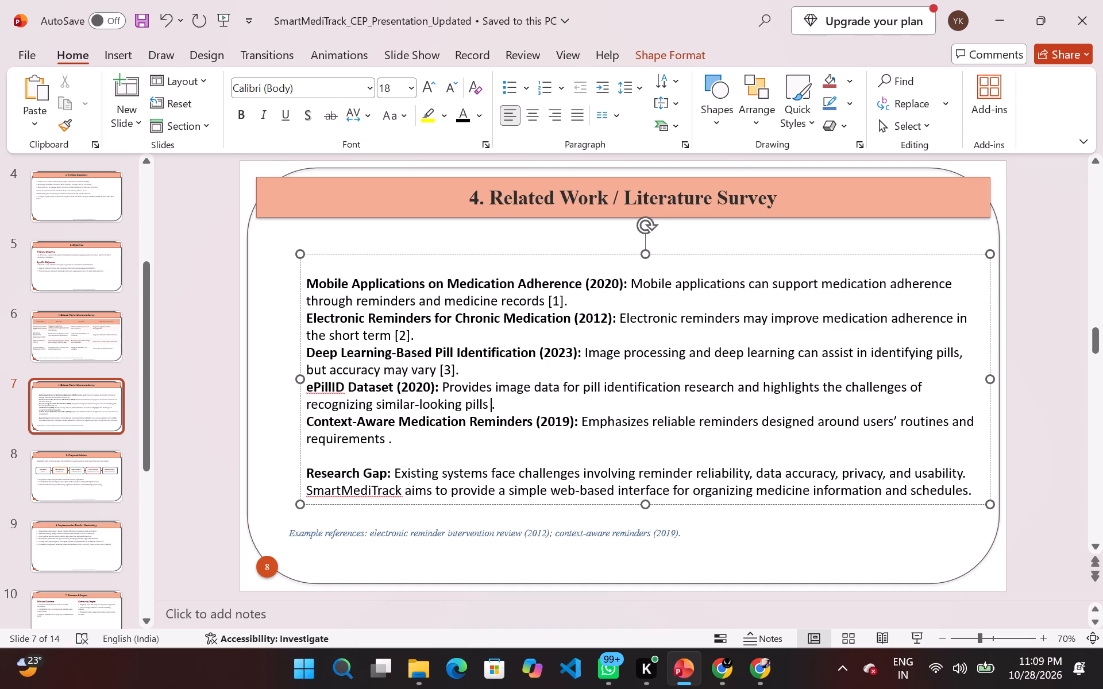
Delete the citation marker [3] from the end of the Deep Learning-Based Pill Identification (2023) point.
{"action": "key", "text": "Up"}
{"action": "key", "text": "Up"}
{"action": "key", "text": "Left"}
{"action": "key", "text": "BackSpace"}
{"action": "key", "text": "BackSpace"}
{"action": "key", "text": "BackSpace"}
Delete the citation marker [2] from the end of the Electronic Reminders for Chronic Medication (2012) point.
{"action": "key", "text": "Up"}
{"action": "key", "text": "Left"}
{"action": "key", "text": "Up"}
{"action": "key", "text": "Left"}
{"action": "key", "text": "BackSpace"}
{"action": "key", "text": "BackSpace"}
{"action": "key", "text": "BackSpace"}
Delete the citation marker [1] from the end of the Mobile Applications on Medication Adherence (2020) point.
{"action": "key", "text": "Up"}
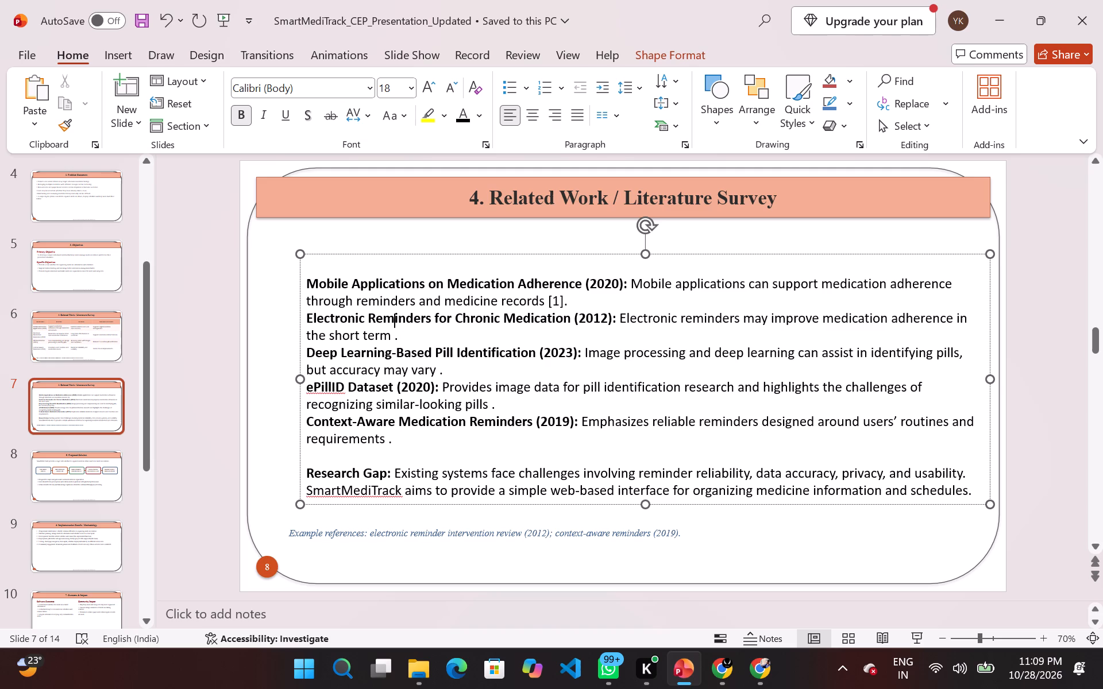
{"action": "key", "text": "Right"}
{"action": "key", "text": "Right"}
{"action": "key", "text": "Right"}
{"action": "key", "text": "Right"}
{"action": "key", "text": "Right"}
{"action": "key", "text": "Right"}
{"action": "key", "text": "Right"}
{"action": "key", "text": "Right"}
{"action": "key", "text": "Right"}
{"action": "key", "text": "Right"}
{"action": "key", "text": "Right"}
{"action": "key", "text": "Right"}
{"action": "key", "text": "Right"}
{"action": "key", "text": "Right"}
{"action": "key", "text": "Right"}
{"action": "key", "text": "Right"}
{"action": "key", "text": "Right"}
{"action": "key", "text": "Right"}
{"action": "key", "text": "Right"}
{"action": "key", "text": "Right"}
{"action": "key", "text": "Right"}
{"action": "key", "text": "Right"}
{"action": "key", "text": "Right"}
{"action": "key", "text": "Right"}
{"action": "key", "text": "Right"}
{"action": "key", "text": "Right"}
{"action": "key", "text": "Right"}
{"action": "key", "text": "Right"}
{"action": "key", "text": "Right"}
{"action": "key", "text": "Up"}
{"action": "key", "text": "Left"}
{"action": "key", "text": "BackSpace"}
{"action": "key", "text": "BackSpace"}
{"action": "key", "text": "BackSpace"}
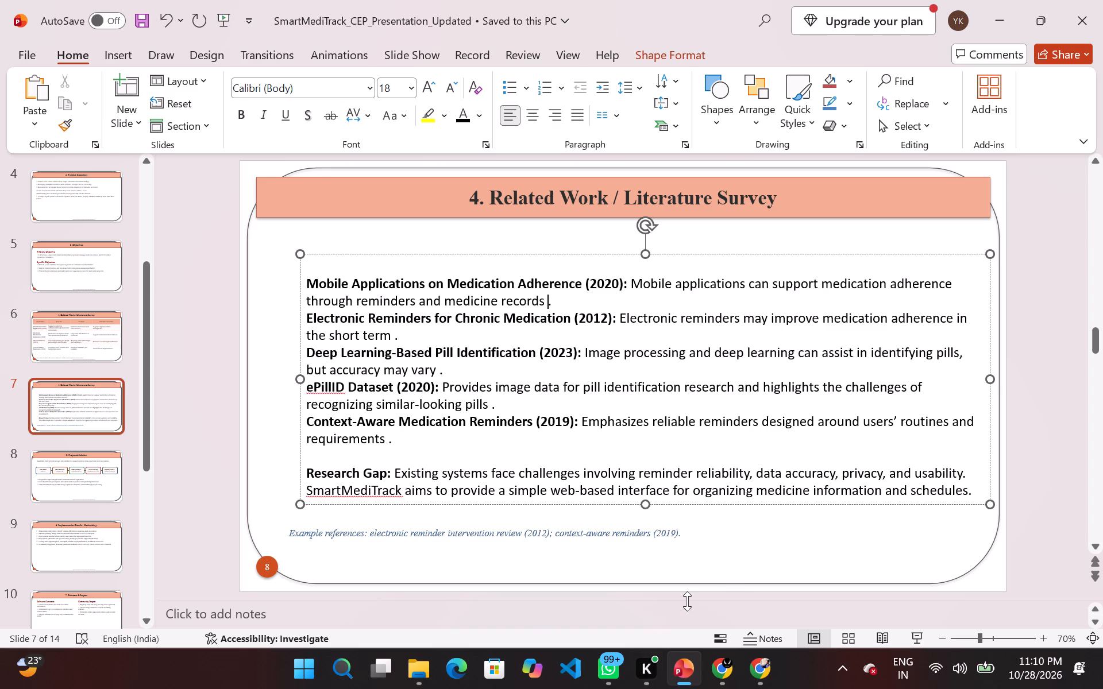
Enlarge the survey text box from its upper-left corner so it starts just beneath the title banner and lines up with the banner's left edge.
{"action": "left_click_drag", "start_coordinate": [303, 255], "coordinate": [285, 251]}
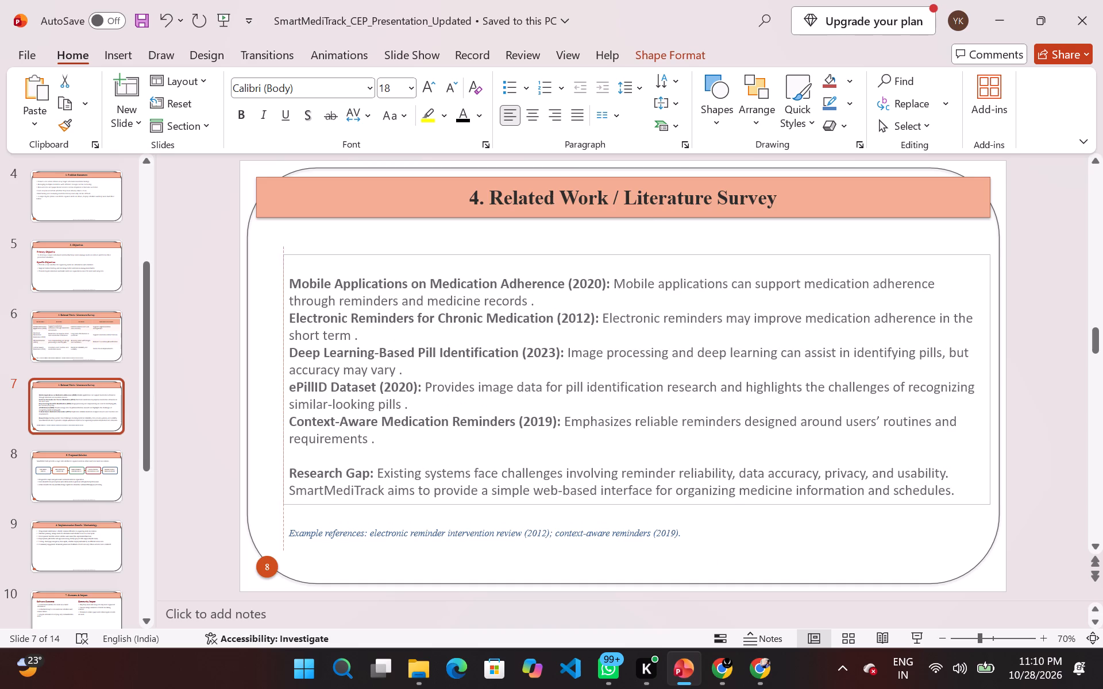
{"action": "left_click_drag", "start_coordinate": [285, 251], "coordinate": [253, 218]}
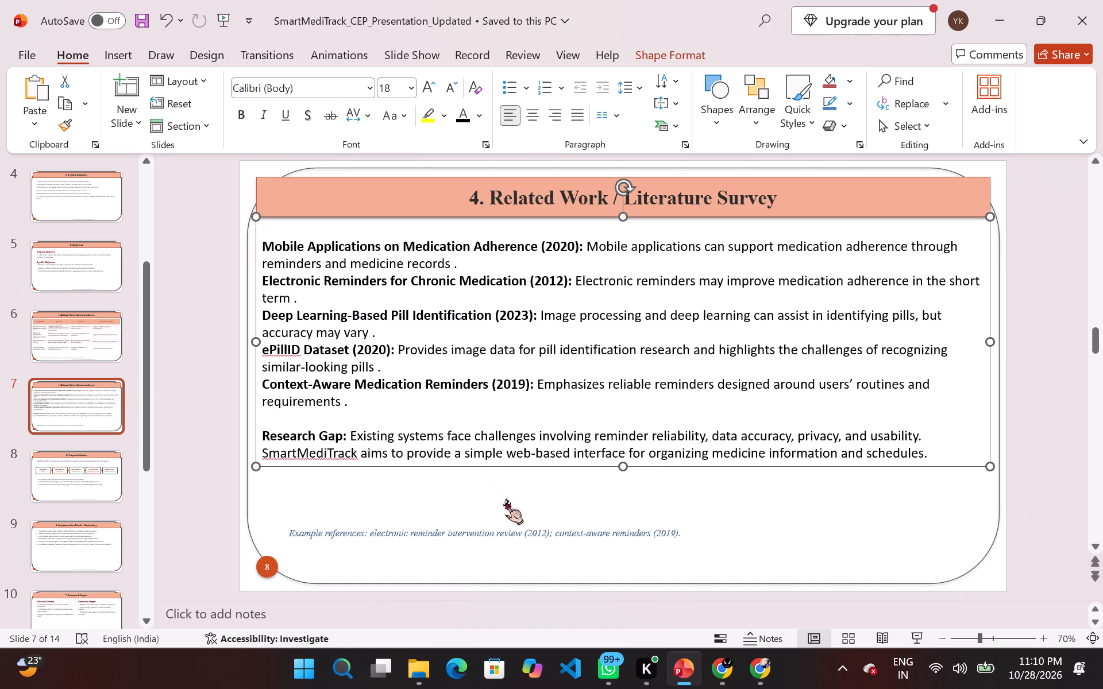
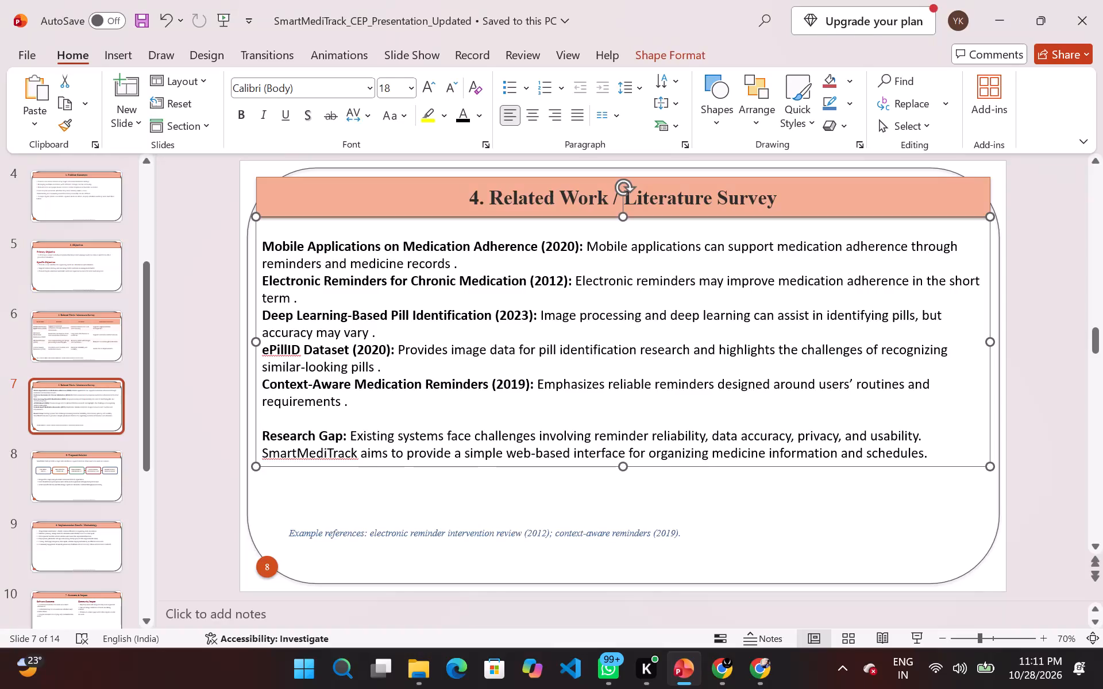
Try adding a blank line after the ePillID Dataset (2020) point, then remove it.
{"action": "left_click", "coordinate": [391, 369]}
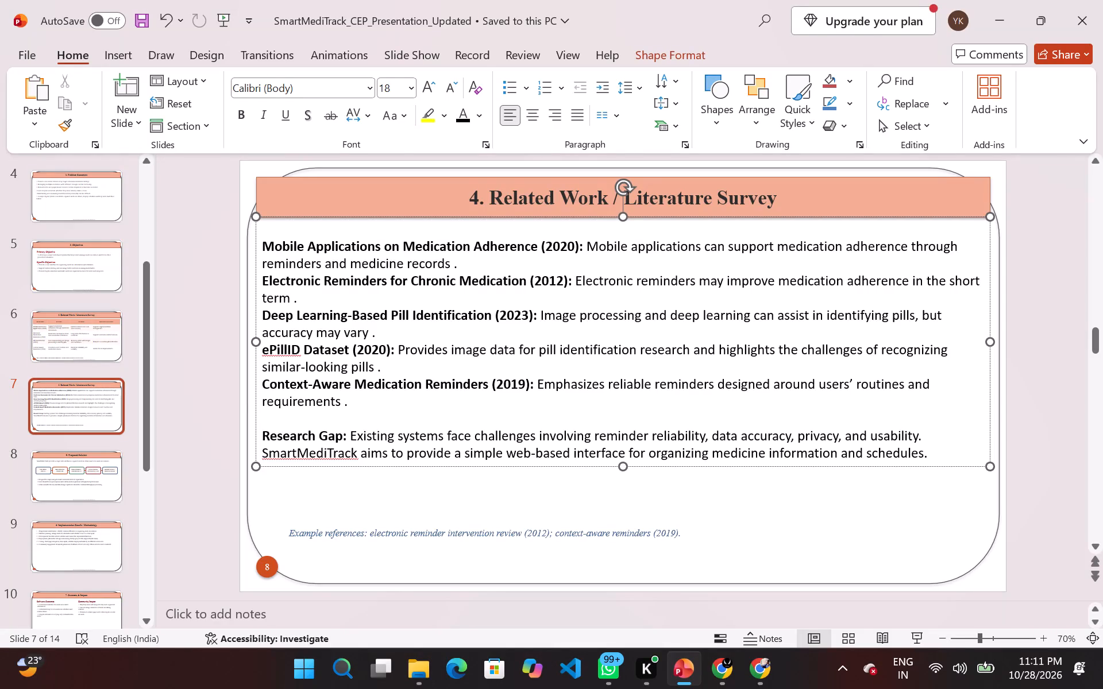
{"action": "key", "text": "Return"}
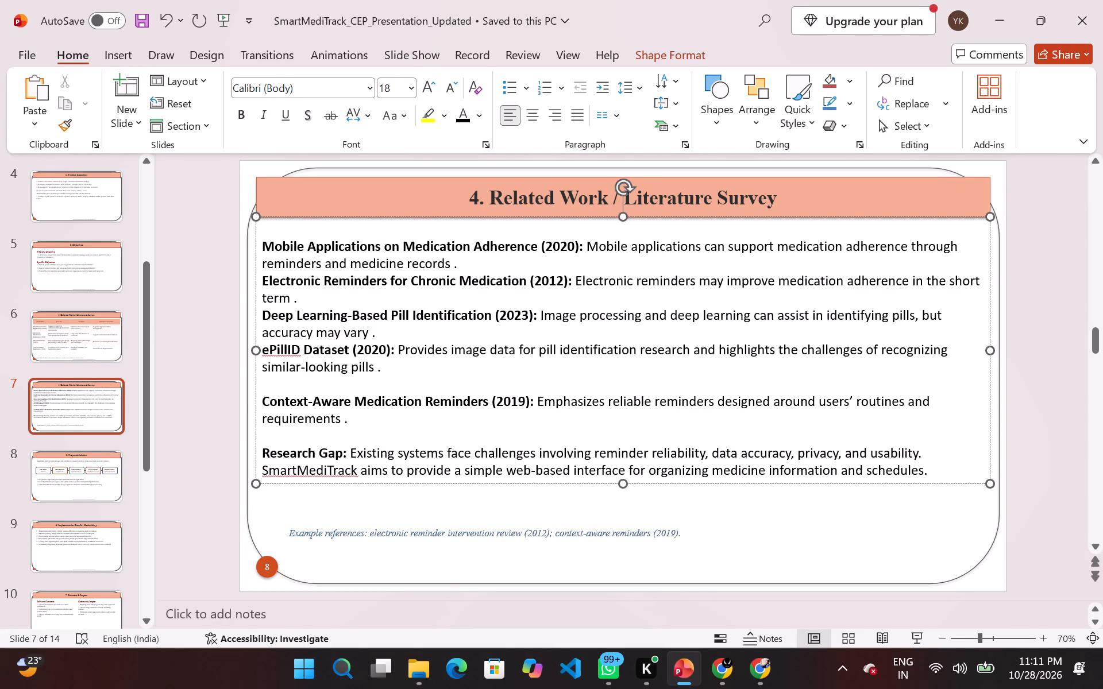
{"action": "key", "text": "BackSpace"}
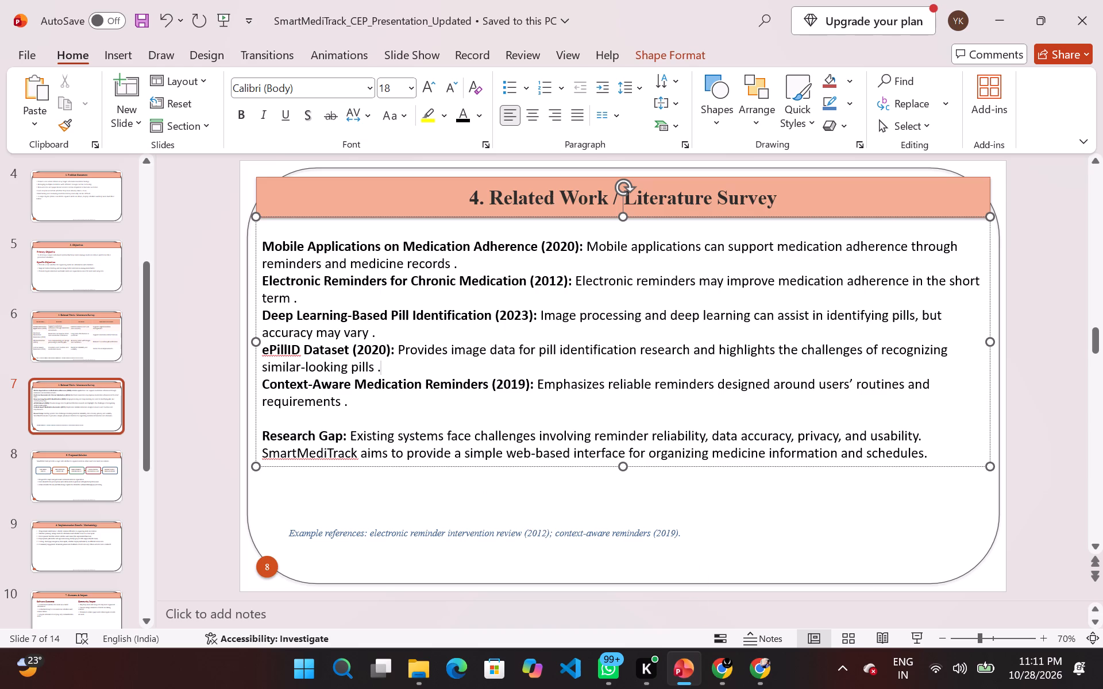
Go to slide 8, Proposed Solution, to review its content.
{"action": "left_click", "coordinate": [95, 486]}
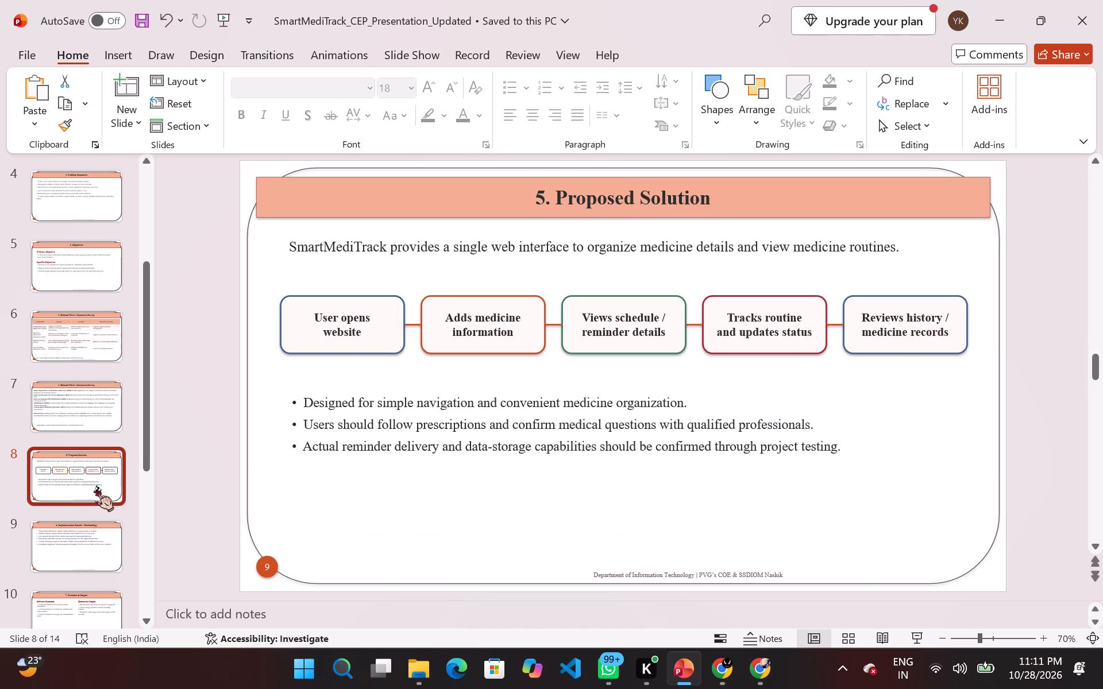
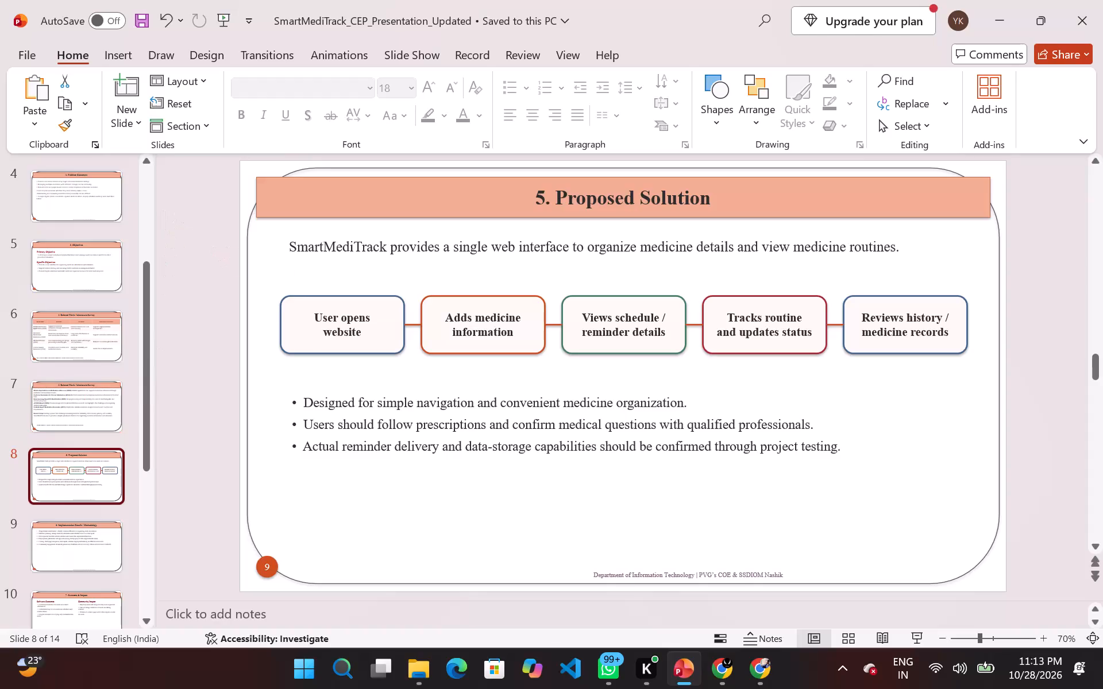
Select the "User opens website" box in the Proposed Solution flow diagram.
{"action": "left_click", "coordinate": [337, 342]}
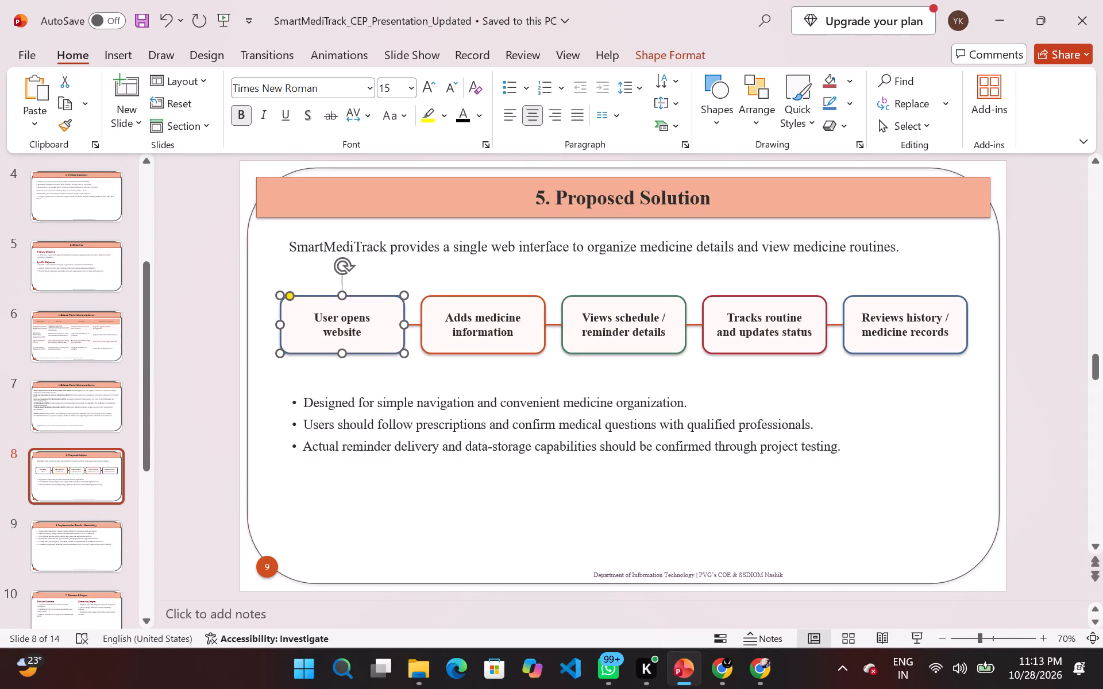
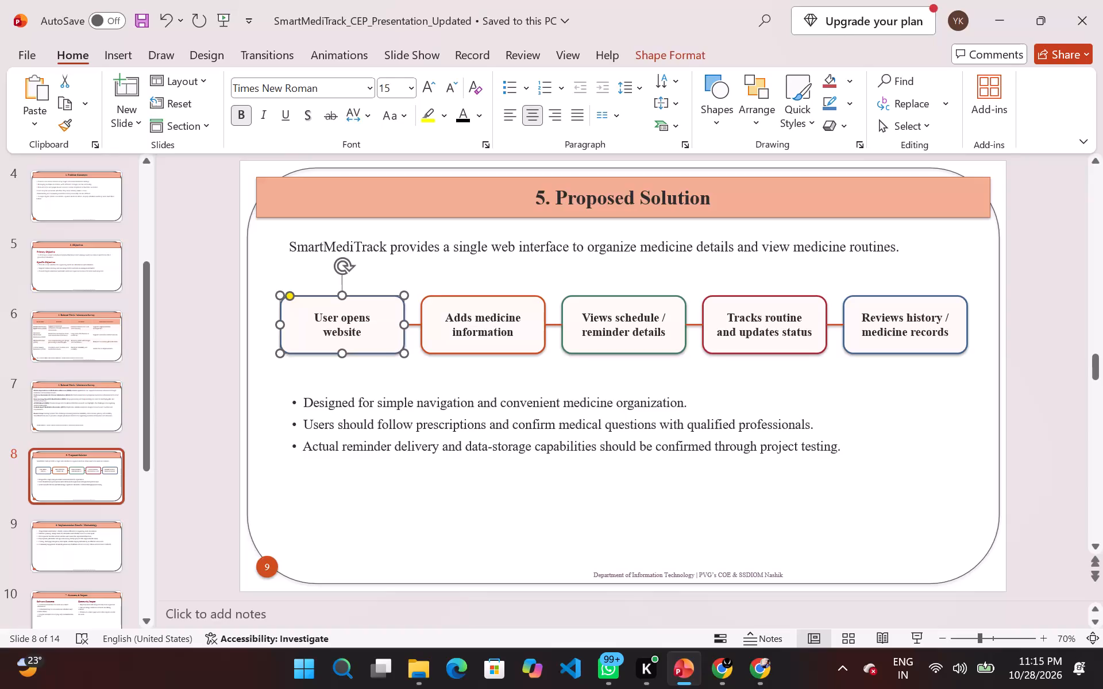
Examine the five boxes of the Proposed Solution flow diagram, from "User opens website" to "Reviews history / medicine records".
{"action": "left_click", "coordinate": [449, 312]}
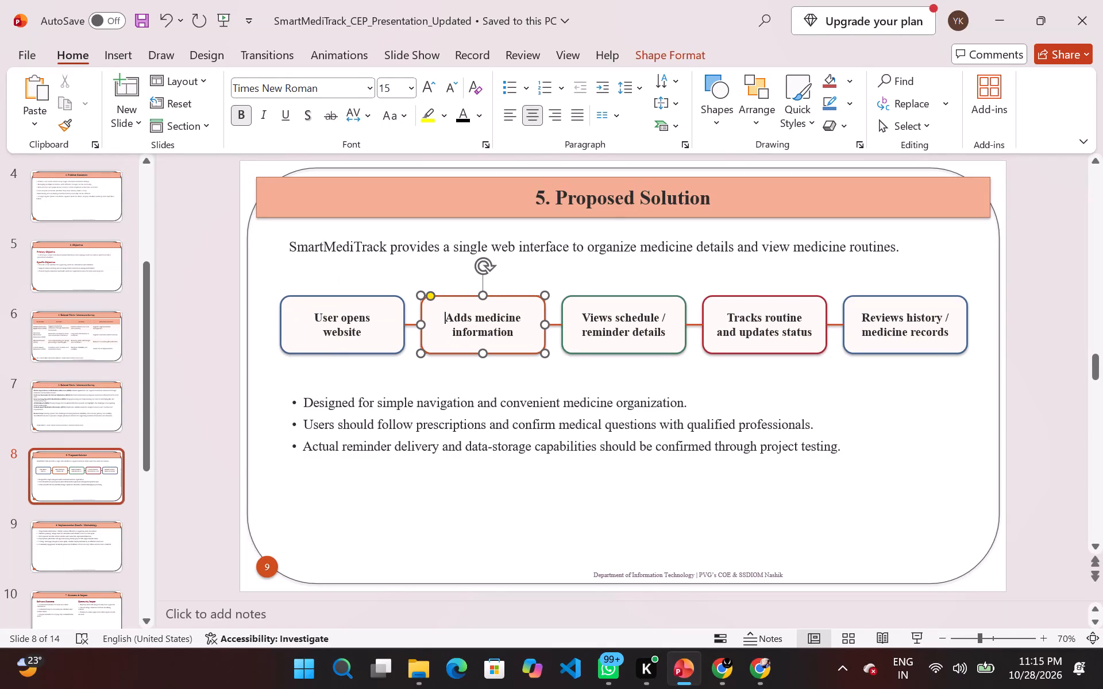
{"action": "left_click", "coordinate": [620, 322]}
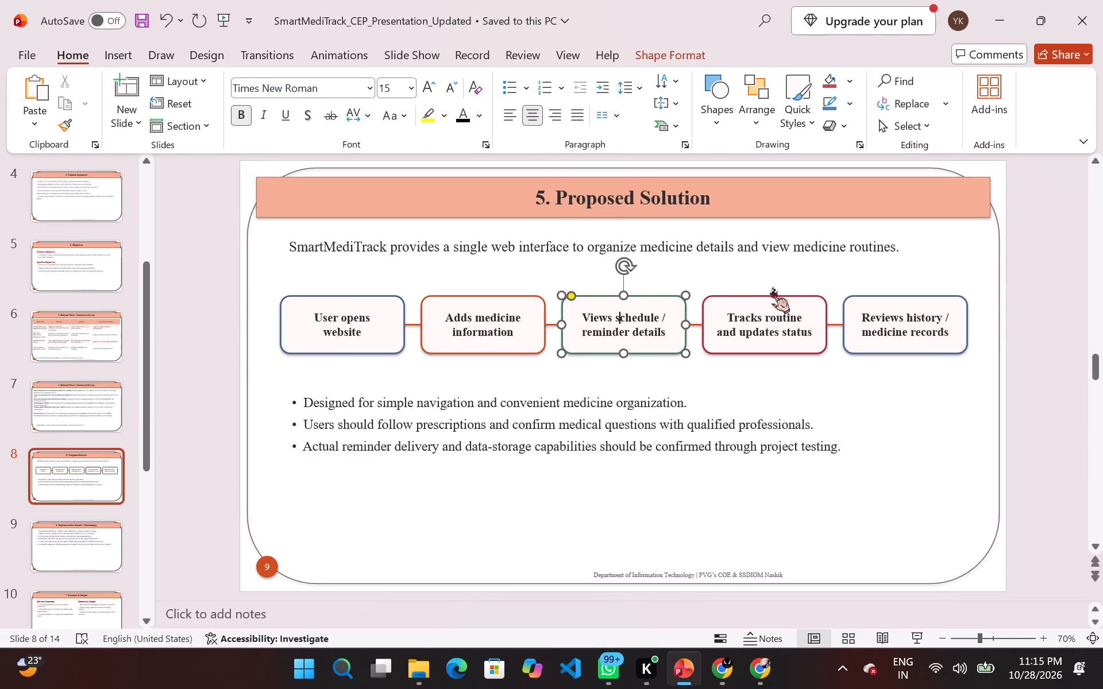
{"action": "left_click", "coordinate": [743, 339]}
{"action": "left_click", "coordinate": [862, 316]}
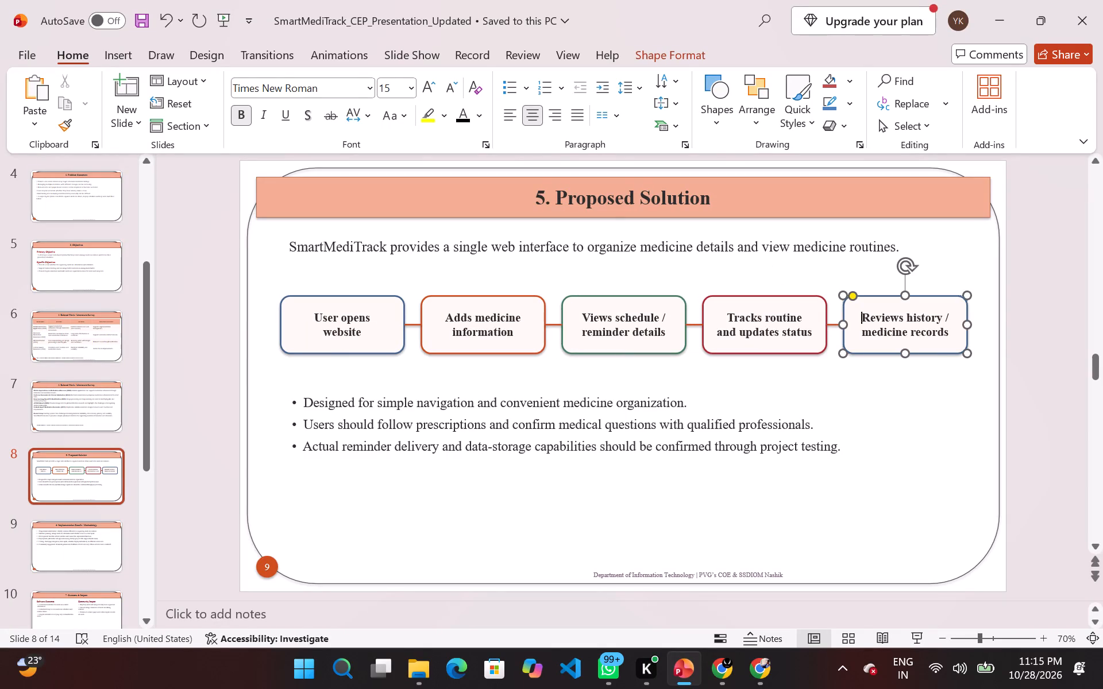
{"action": "left_click", "coordinate": [815, 342]}
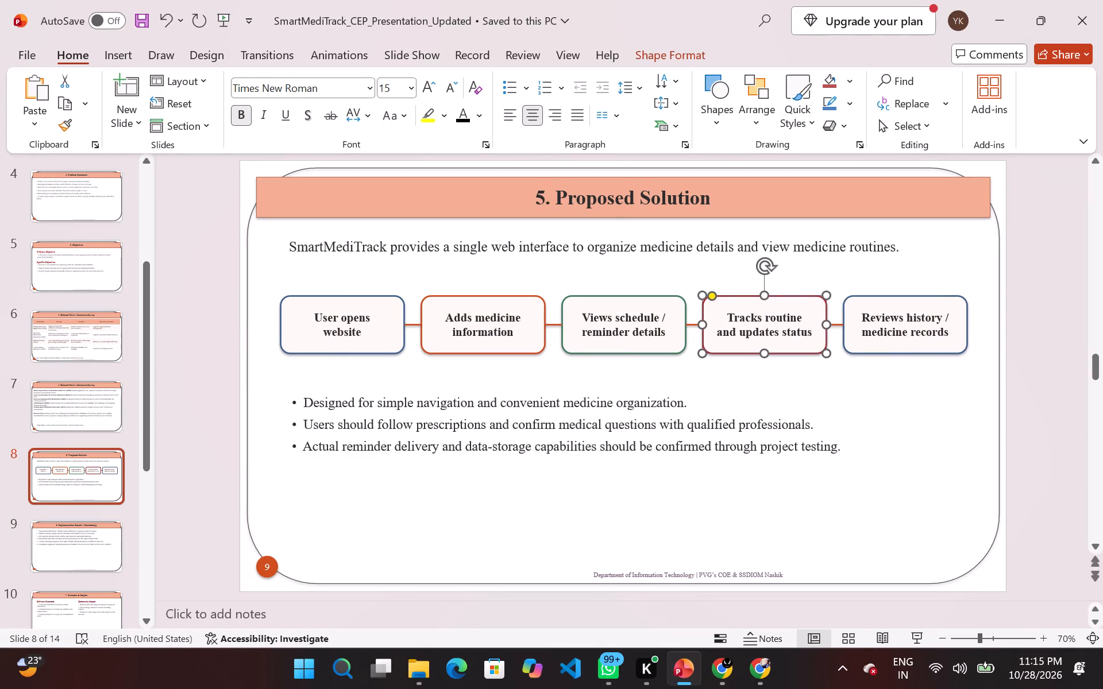
{"action": "left_click", "coordinate": [680, 342]}
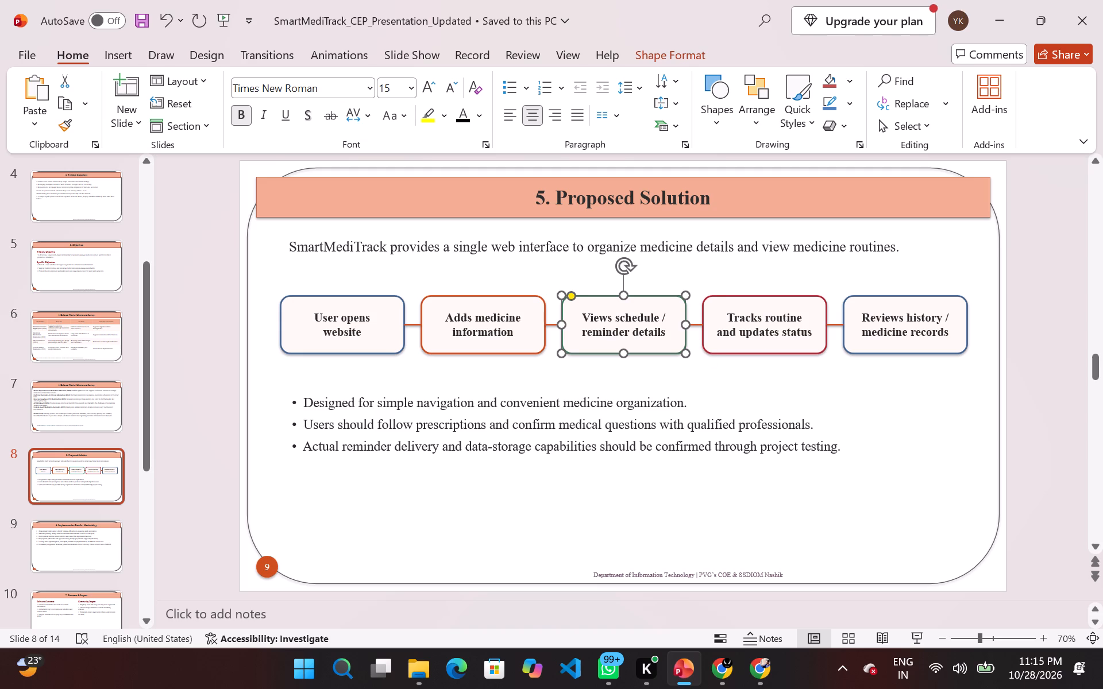
{"action": "left_click", "coordinate": [723, 327]}
{"action": "left_click", "coordinate": [524, 348]}
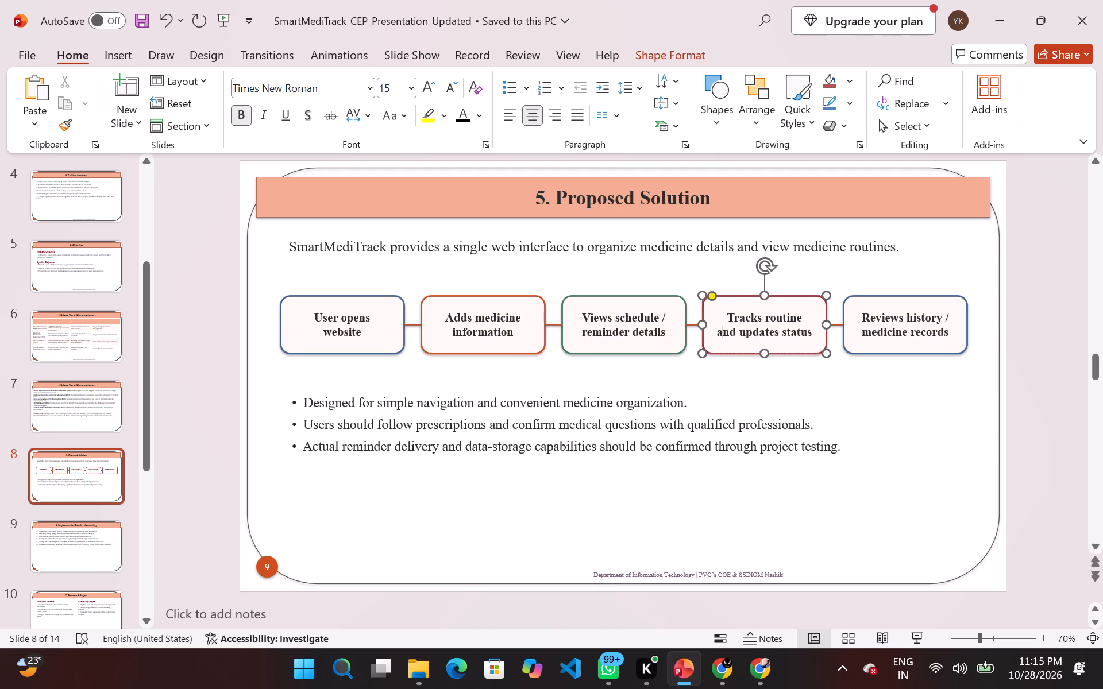
{"action": "left_click", "coordinate": [620, 331]}
{"action": "left_click", "coordinate": [389, 331]}
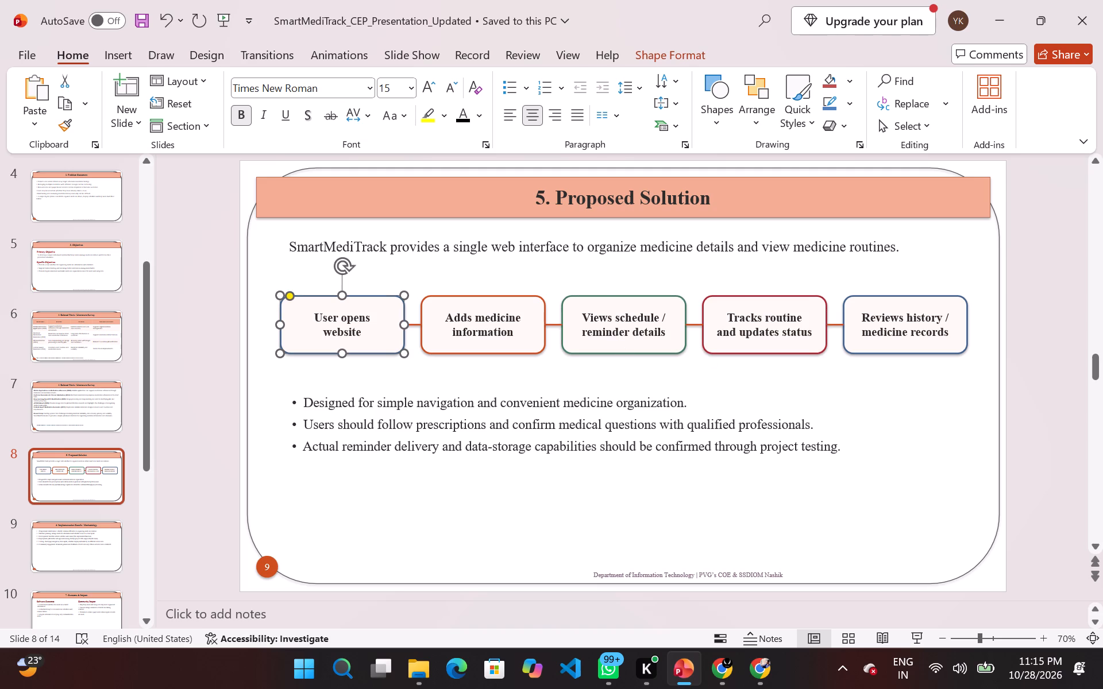
Shift the "Views schedule / reminder details" box slightly down and left in the flow diagram and deselect it.
{"action": "left_click", "coordinate": [624, 303]}
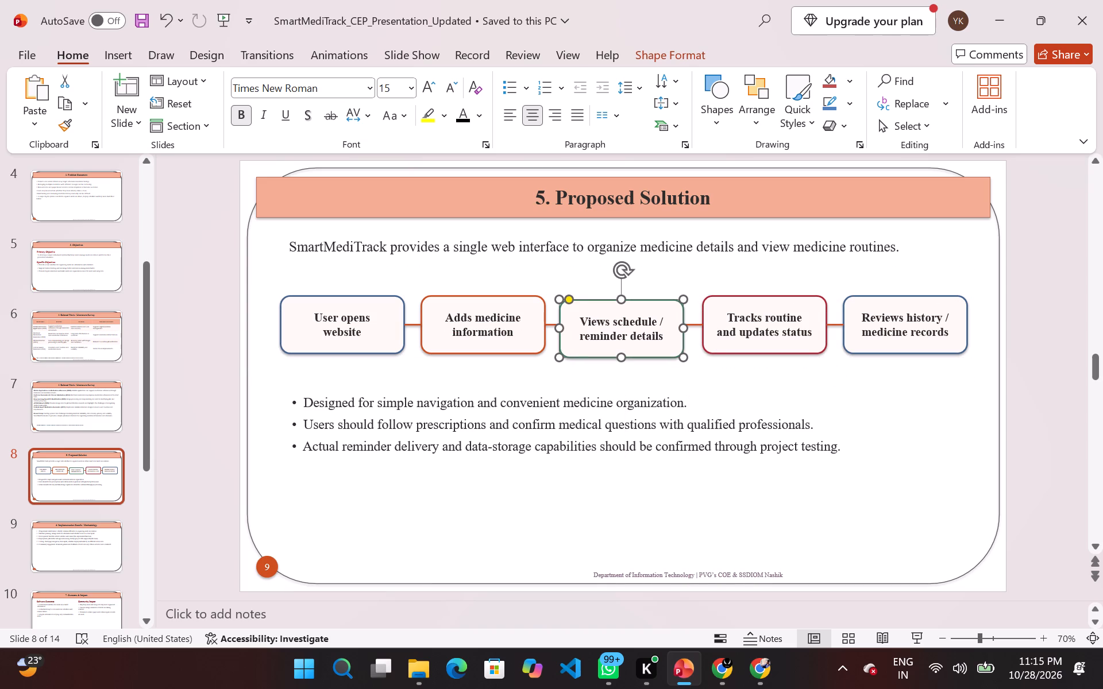
{"action": "left_click", "coordinate": [856, 373]}
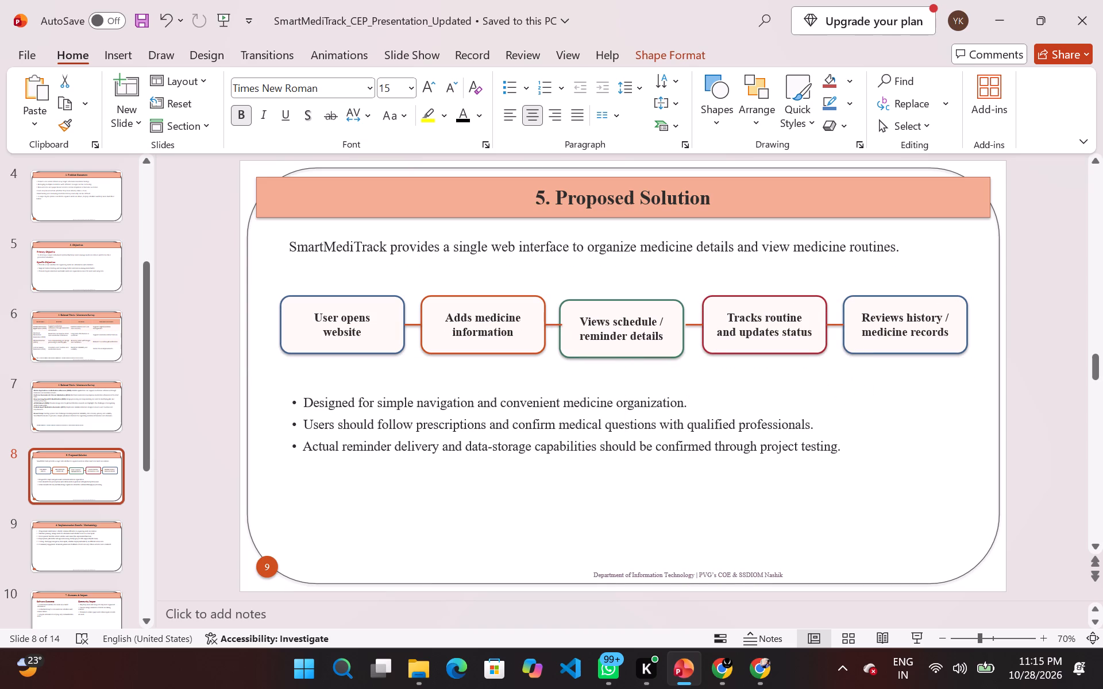
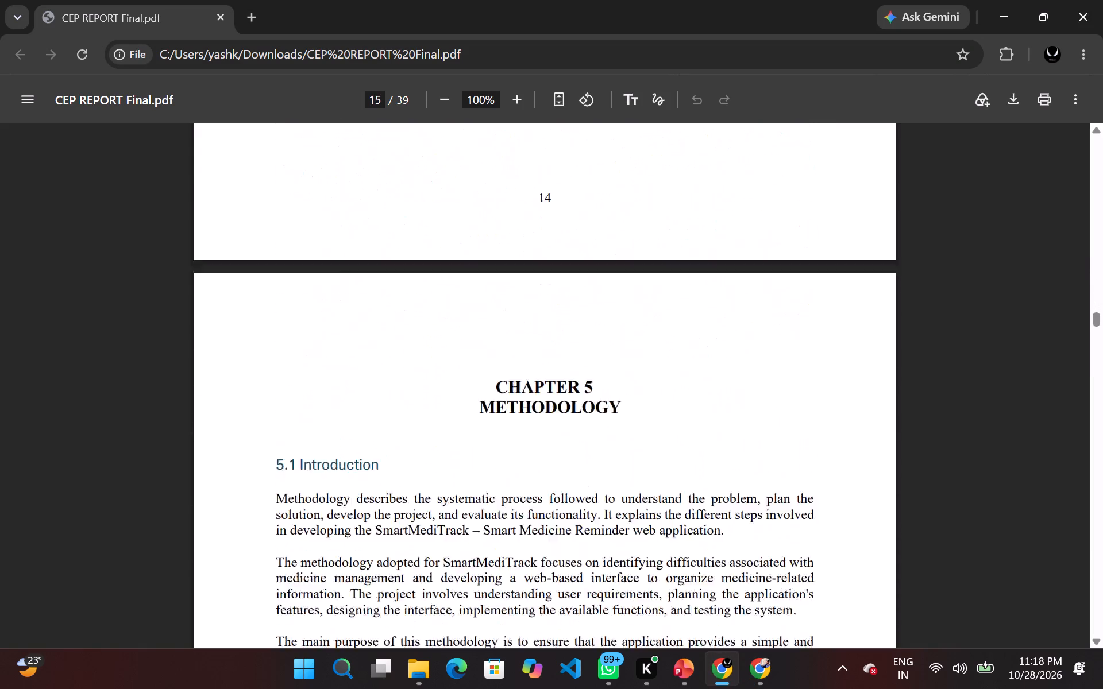
{"action": "scroll", "coordinate": [480, 351], "scroll_direction": "up", "scroll_amount": 2}
{"action": "scroll", "coordinate": [480, 351], "scroll_direction": "down", "scroll_amount": 2}
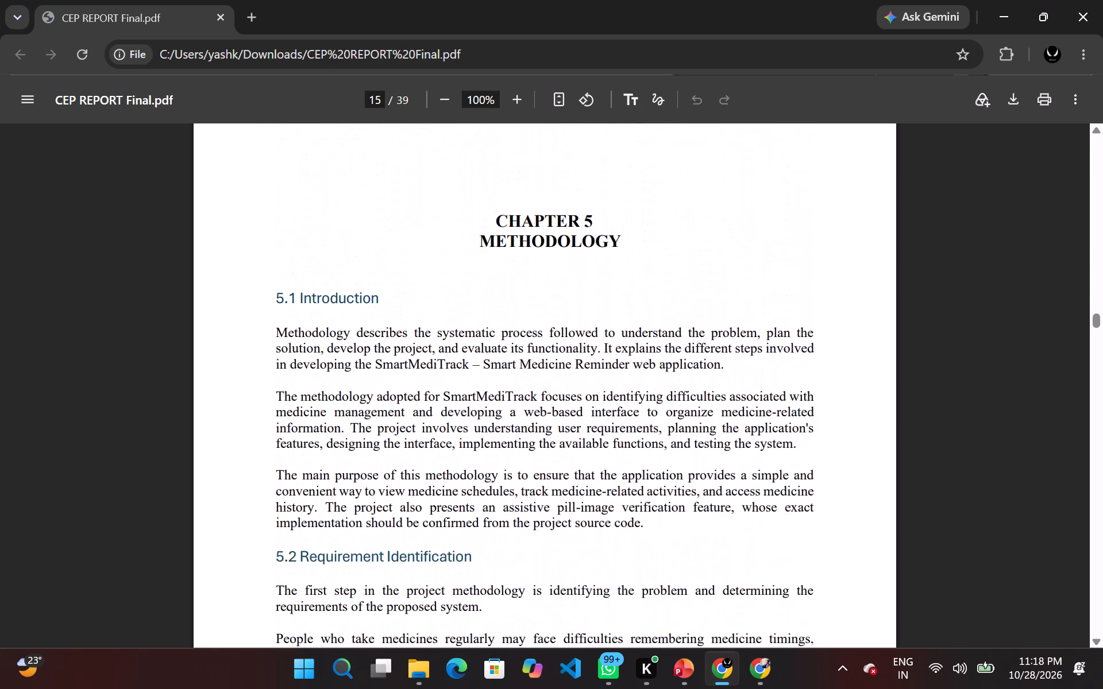
{"action": "scroll", "coordinate": [480, 351], "scroll_direction": "down", "scroll_amount": 5}
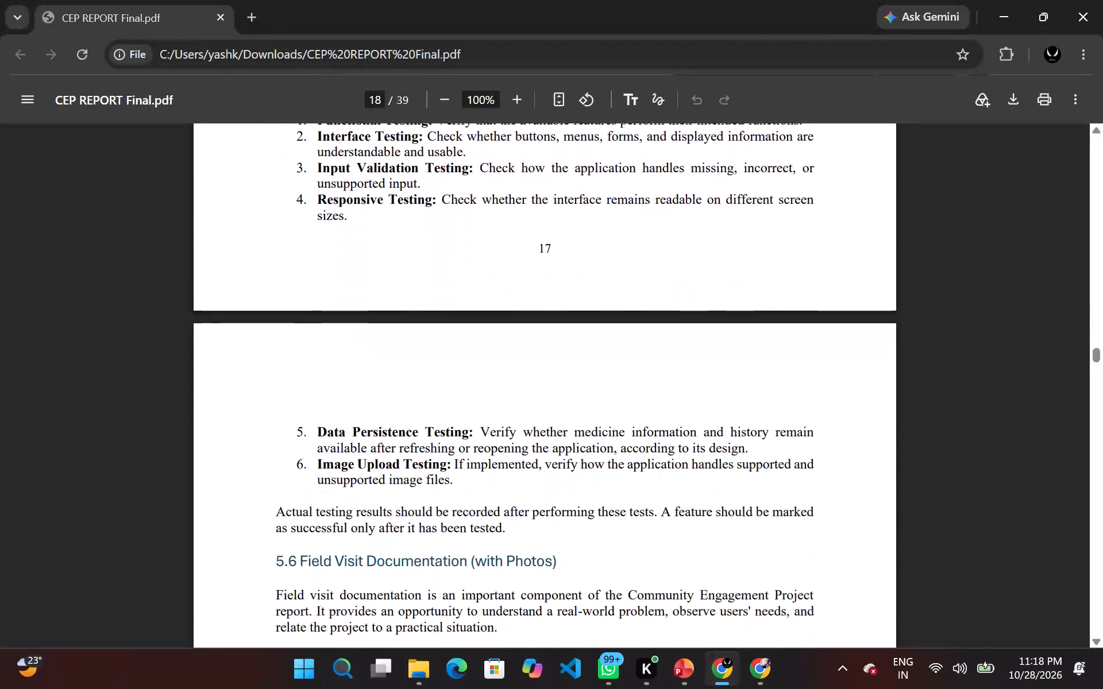
{"action": "scroll", "coordinate": [480, 351], "scroll_direction": "down", "scroll_amount": 2}
{"action": "scroll", "coordinate": [480, 351], "scroll_direction": "up", "scroll_amount": 3}
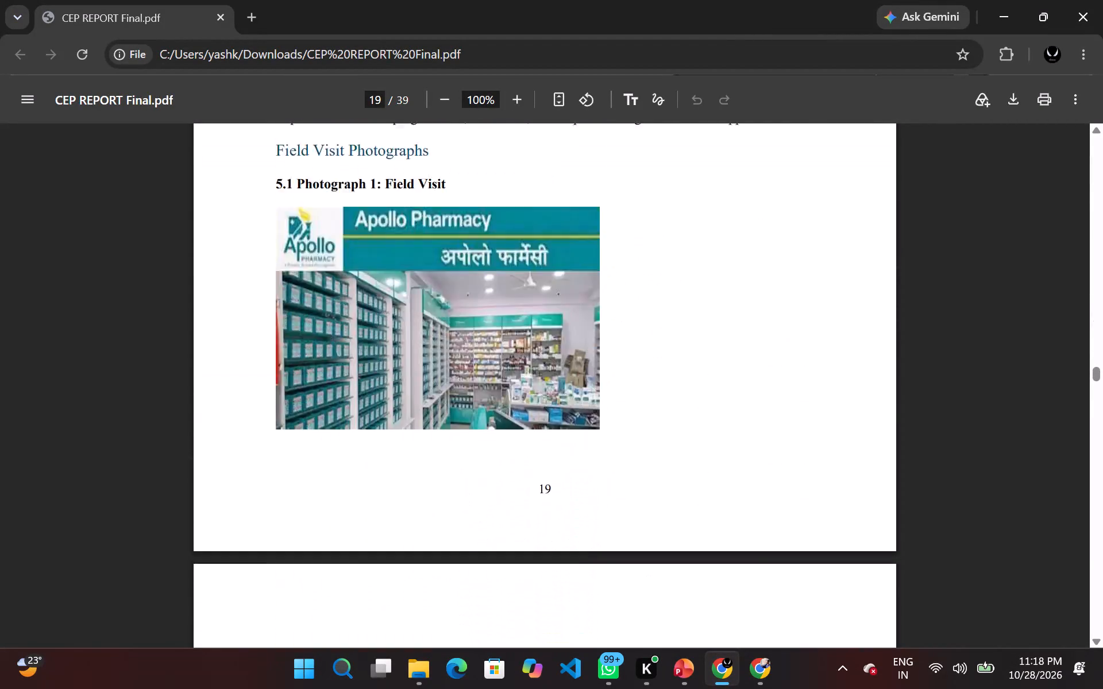
{"action": "scroll", "coordinate": [480, 351], "scroll_direction": "up", "scroll_amount": 5}
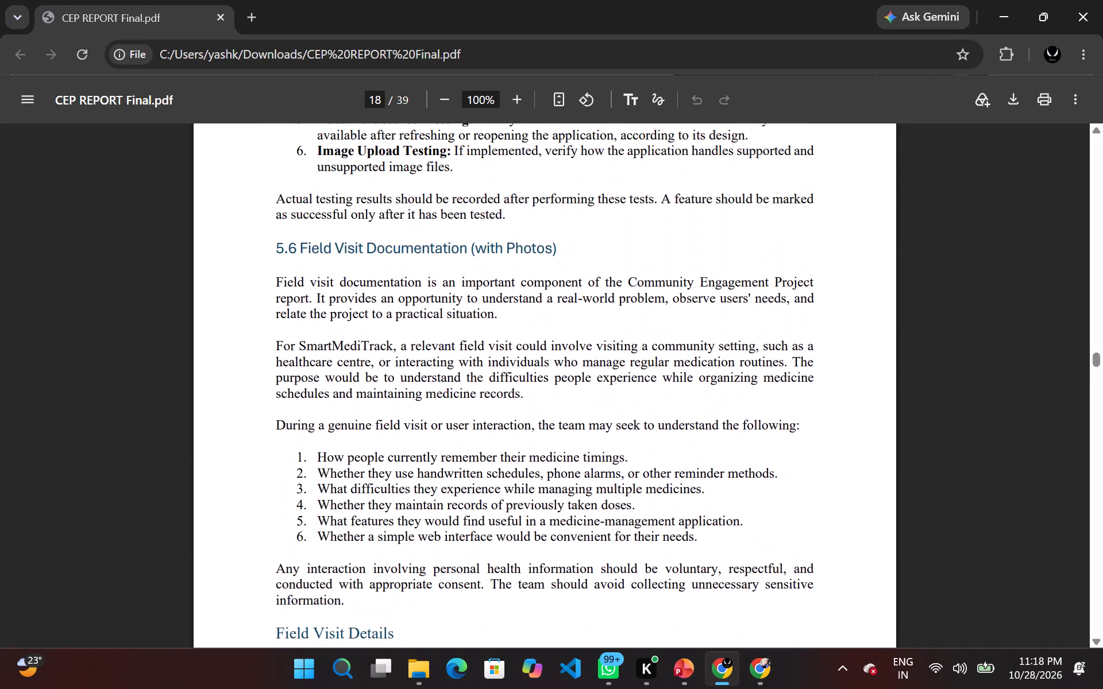
{"action": "scroll", "coordinate": [480, 351], "scroll_direction": "up", "scroll_amount": 5}
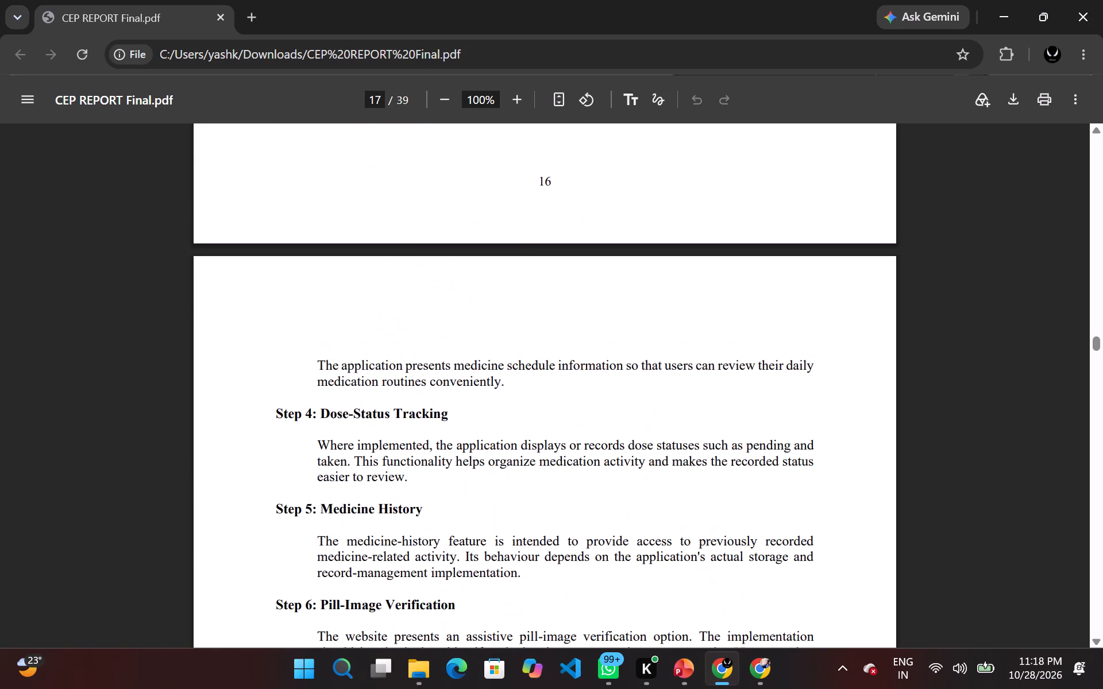
{"action": "scroll", "coordinate": [480, 351], "scroll_direction": "up", "scroll_amount": 3}
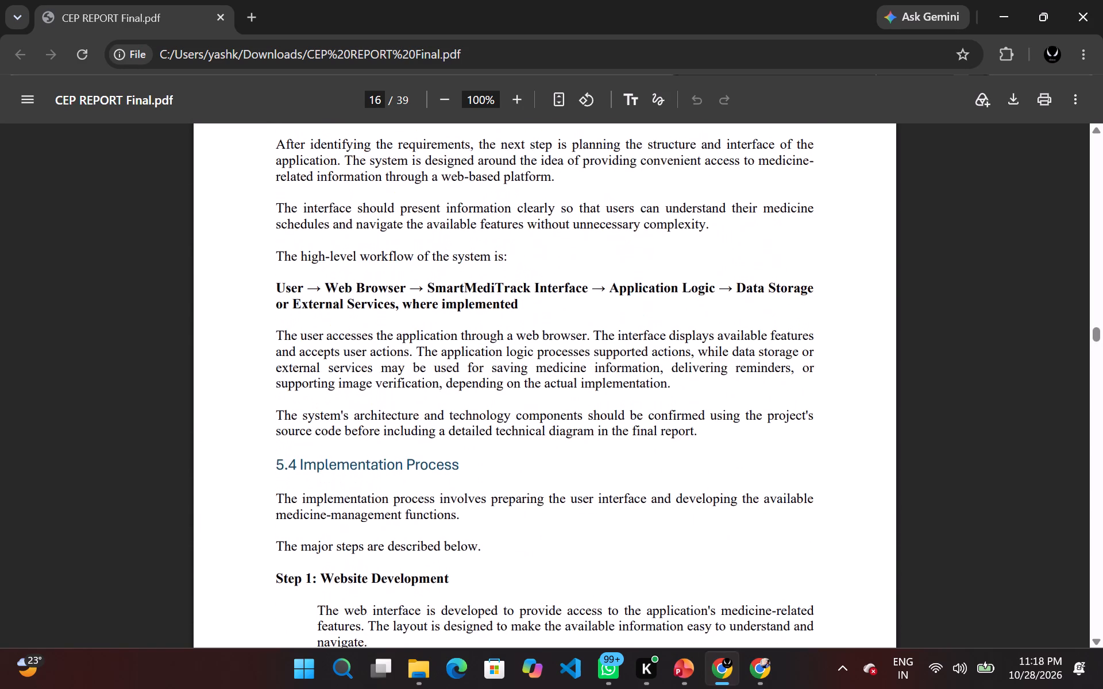
{"action": "scroll", "coordinate": [480, 351], "scroll_direction": "up", "scroll_amount": 4}
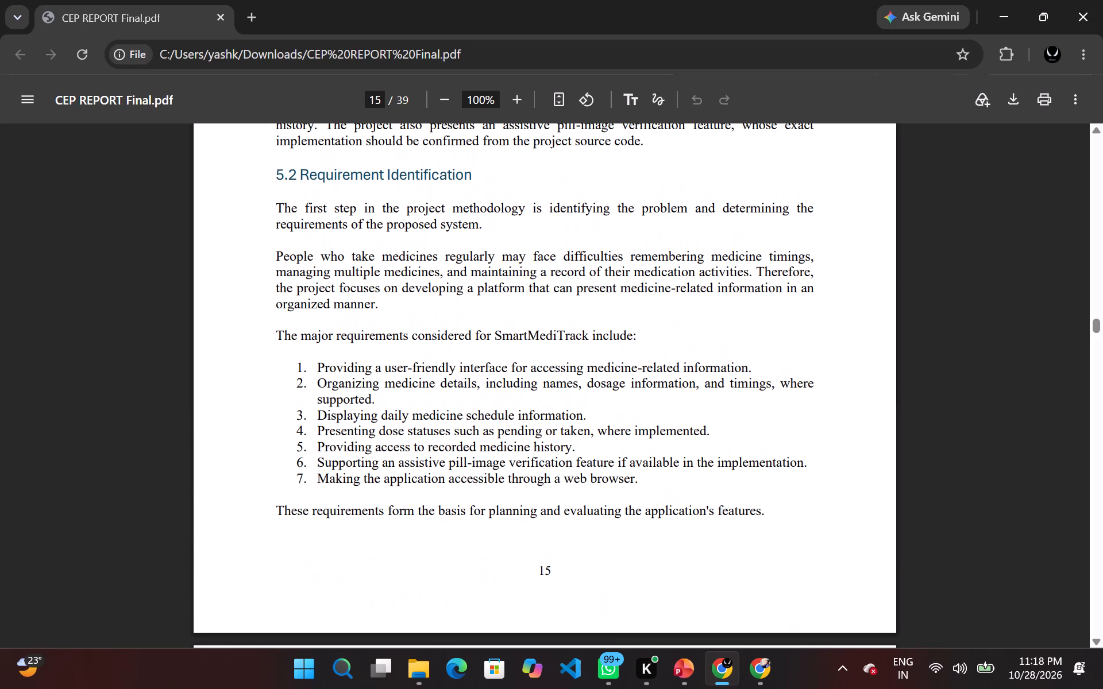
{"action": "scroll", "coordinate": [480, 351], "scroll_direction": "down", "scroll_amount": 8}
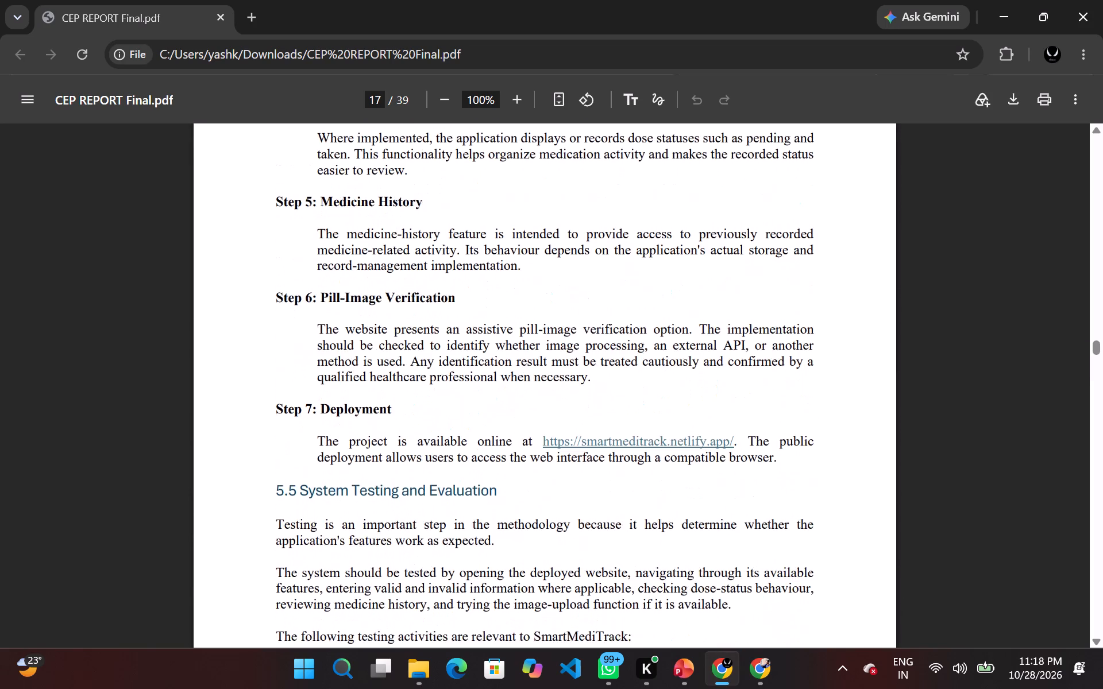
{"action": "scroll", "coordinate": [480, 351], "scroll_direction": "down", "scroll_amount": 5}
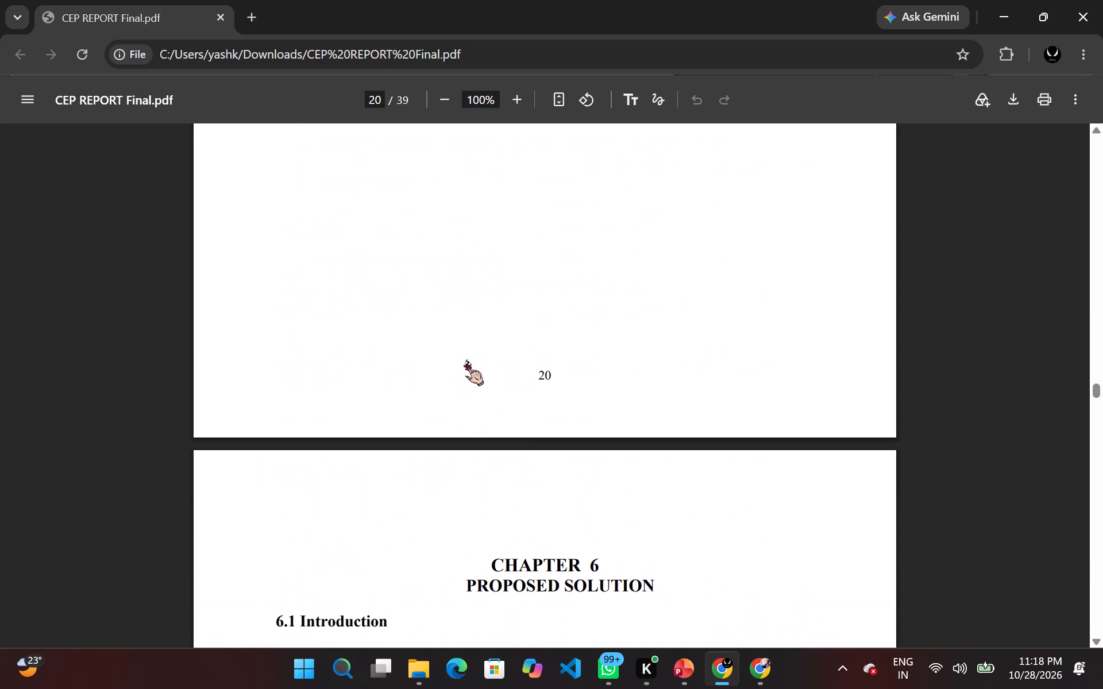
Examine Chapter 6, Proposed Solution, in the report, from the introduction and main modules to the system's working and advantages.
{"action": "scroll", "coordinate": [480, 522], "scroll_direction": "down", "scroll_amount": 2}
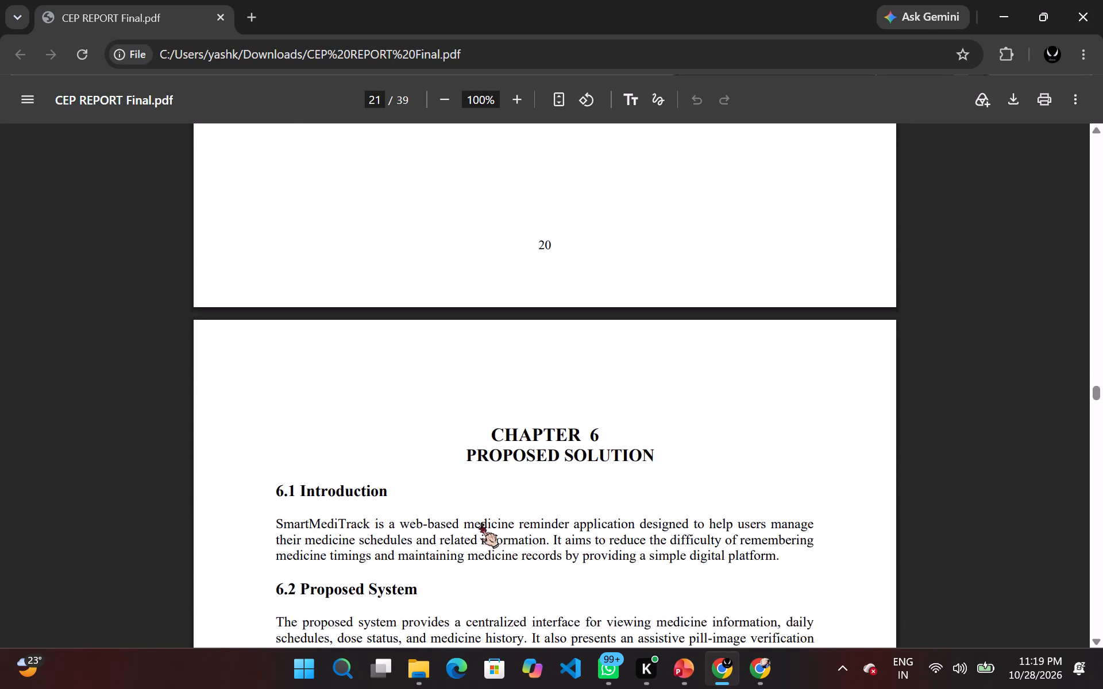
{"action": "scroll", "coordinate": [480, 522], "scroll_direction": "down", "scroll_amount": 8}
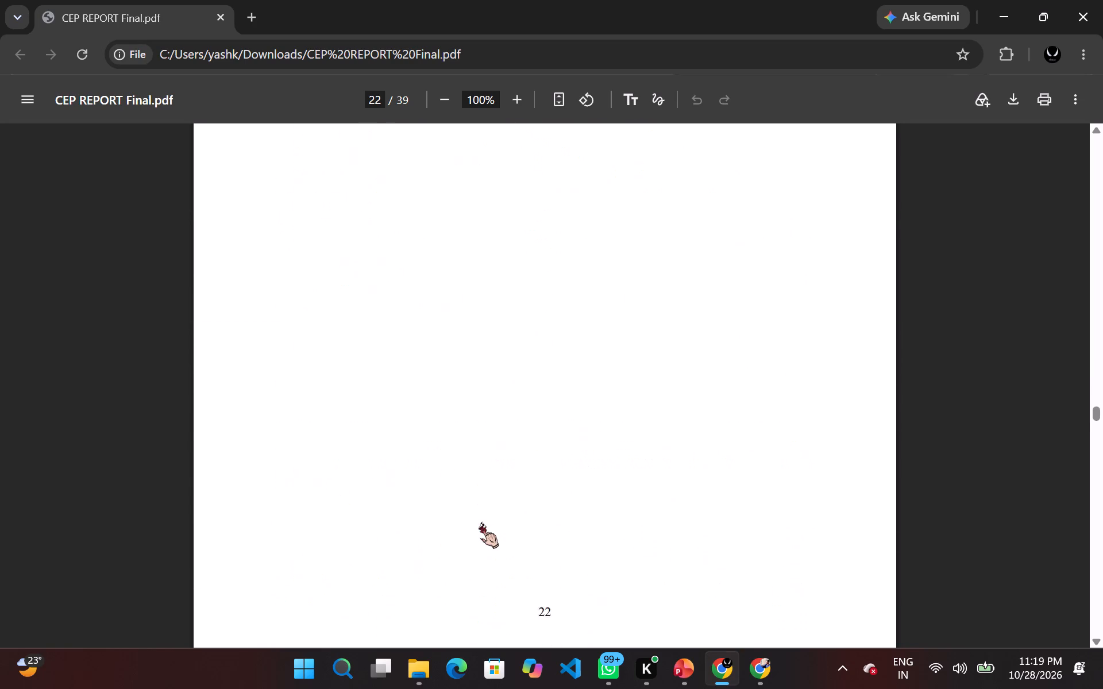
{"action": "scroll", "coordinate": [480, 522], "scroll_direction": "down", "scroll_amount": 1}
{"action": "scroll", "coordinate": [480, 522], "scroll_direction": "up", "scroll_amount": 2}
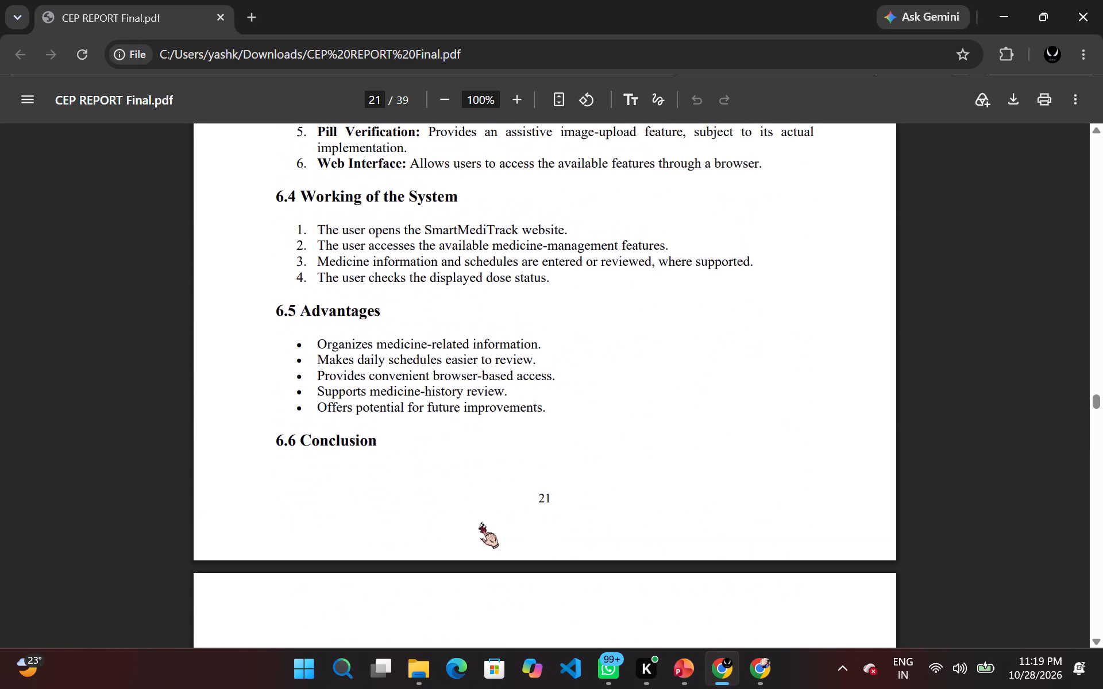
{"action": "scroll", "coordinate": [480, 522], "scroll_direction": "up", "scroll_amount": 2}
{"action": "scroll", "coordinate": [480, 522], "scroll_direction": "down", "scroll_amount": 1}
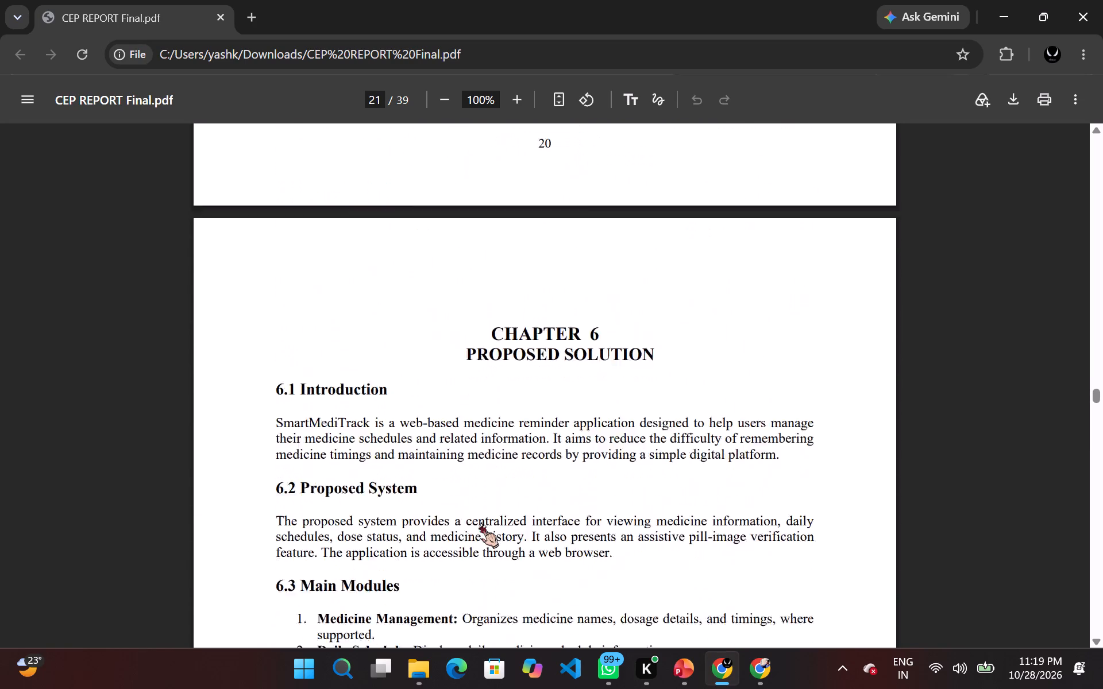
Skim the report past Chapter 6 through the section 7.4 conclusion to Chapter 8, Results / Outcomes, and examine its project outcomes.
{"action": "scroll", "coordinate": [480, 522], "scroll_direction": "down", "scroll_amount": 5}
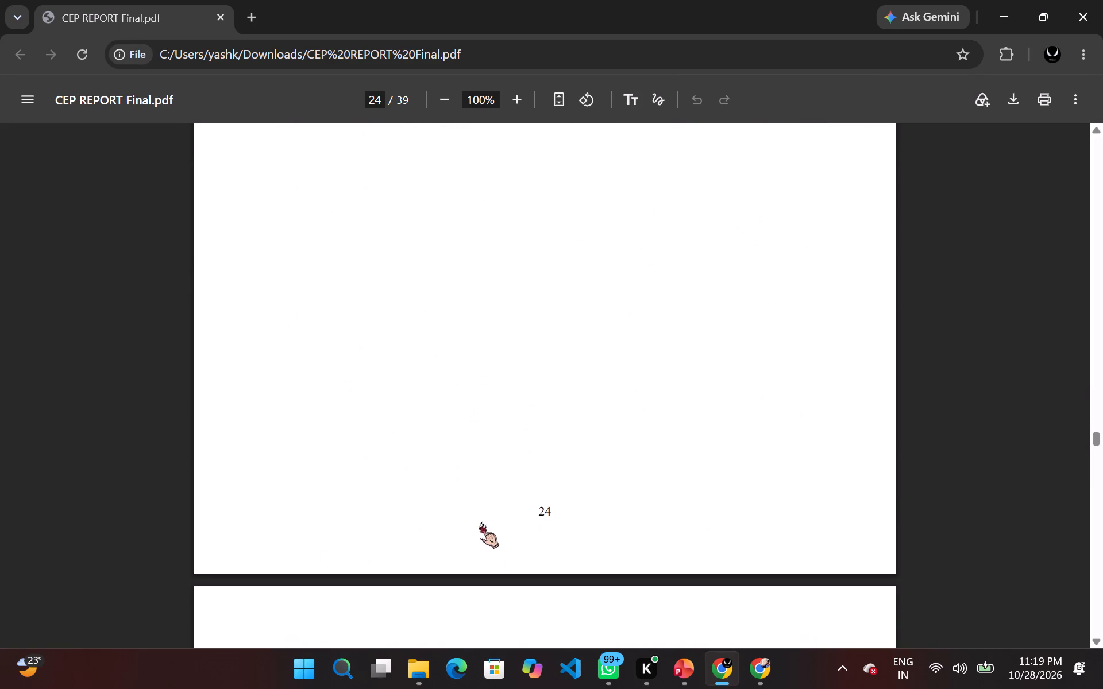
{"action": "scroll", "coordinate": [480, 522], "scroll_direction": "up", "scroll_amount": 1}
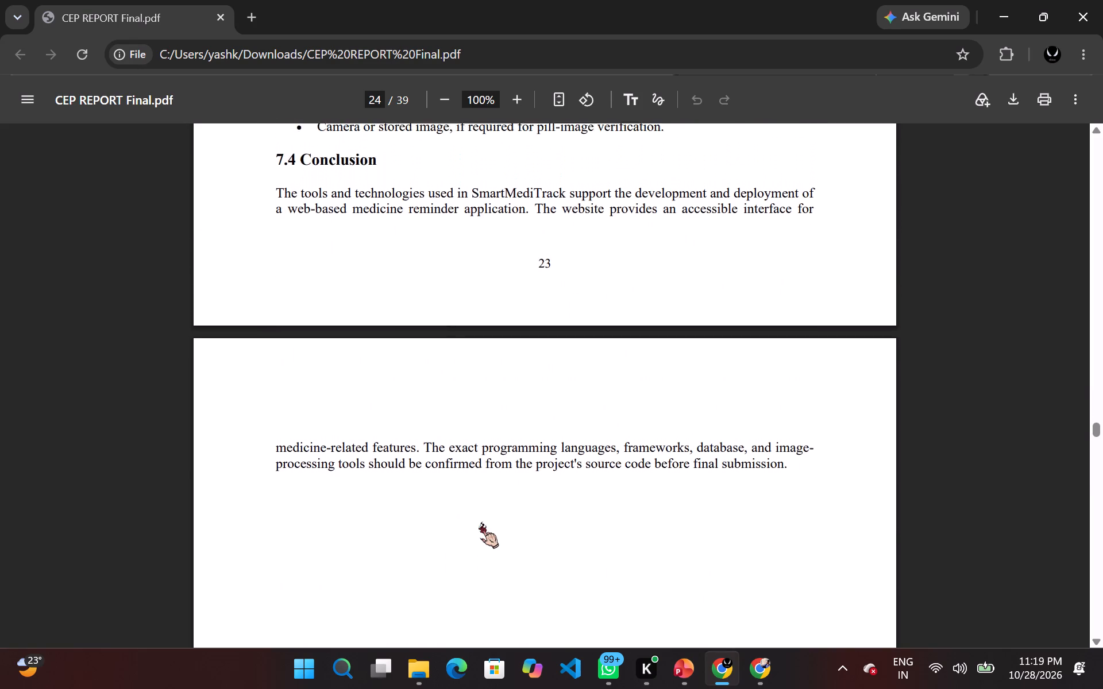
{"action": "scroll", "coordinate": [480, 522], "scroll_direction": "down", "scroll_amount": 6}
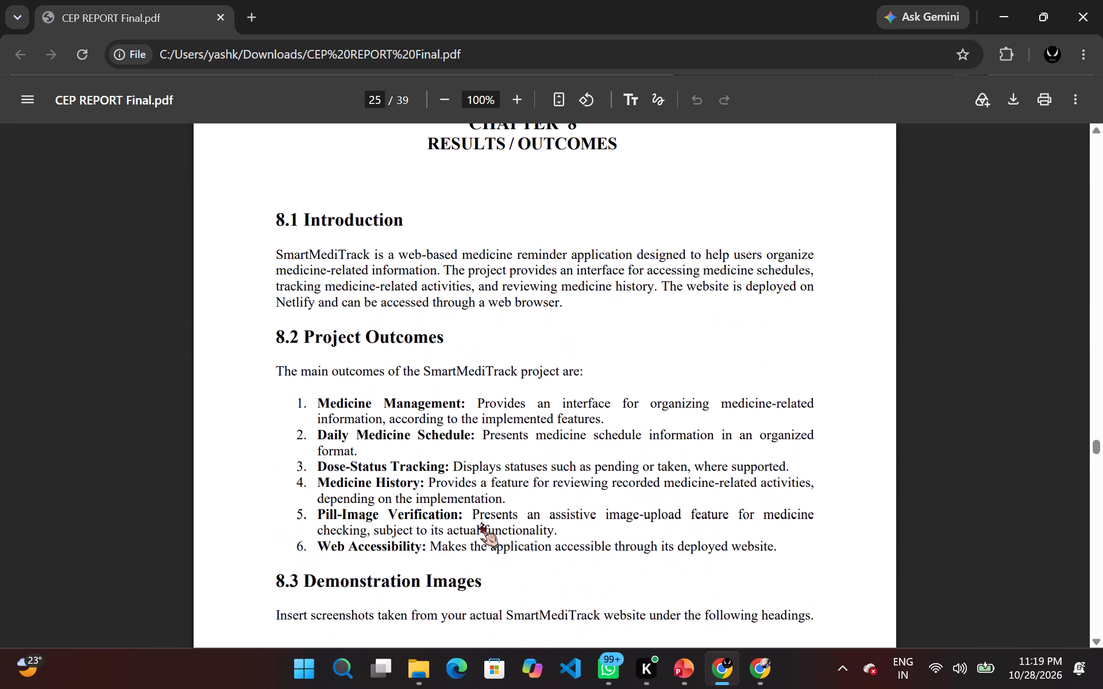
{"action": "scroll", "coordinate": [480, 522], "scroll_direction": "down", "scroll_amount": 2}
{"action": "scroll", "coordinate": [480, 522], "scroll_direction": "up", "scroll_amount": 2}
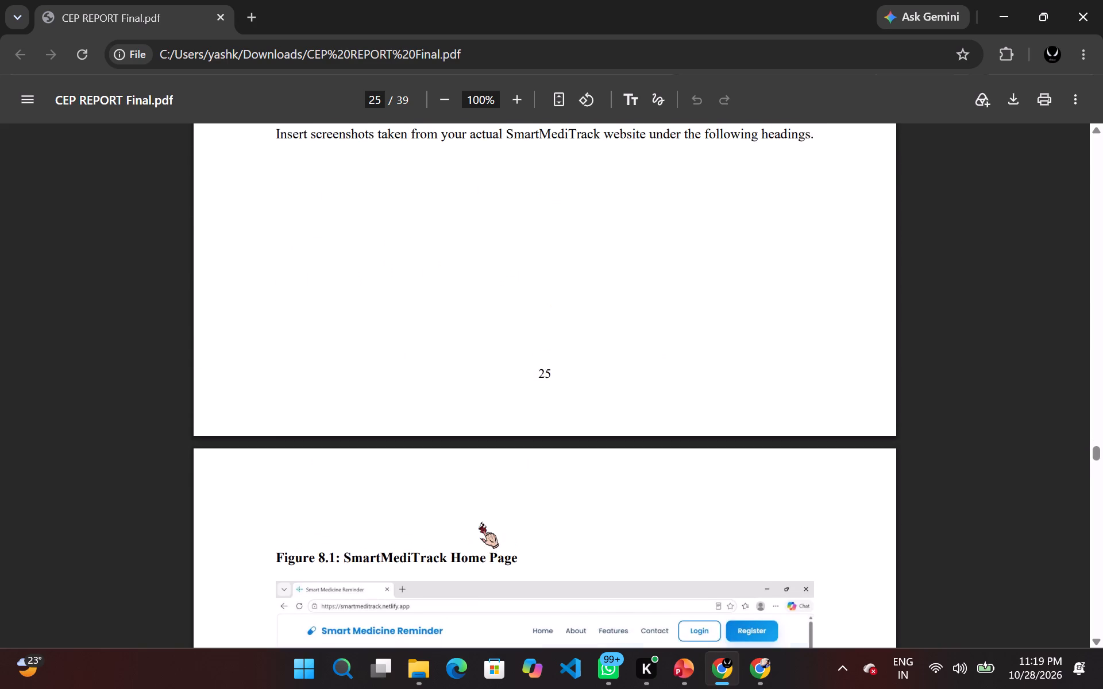
{"action": "scroll", "coordinate": [480, 522], "scroll_direction": "right", "scroll_amount": 2}
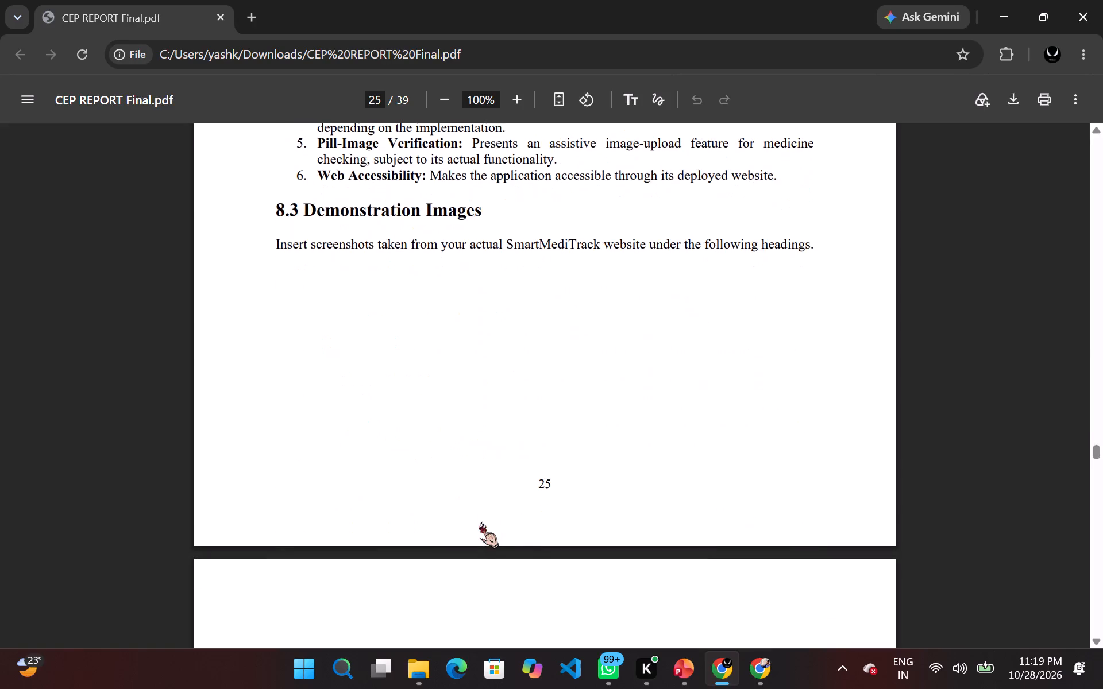
{"action": "left_click", "coordinate": [480, 522]}
Examine the Chapter 8 demonstration images, testing and evaluation section and conclusion, continuing to the start of Chapter 9, Challenges Faced.
{"action": "scroll", "coordinate": [480, 522], "scroll_direction": "down", "scroll_amount": 3}
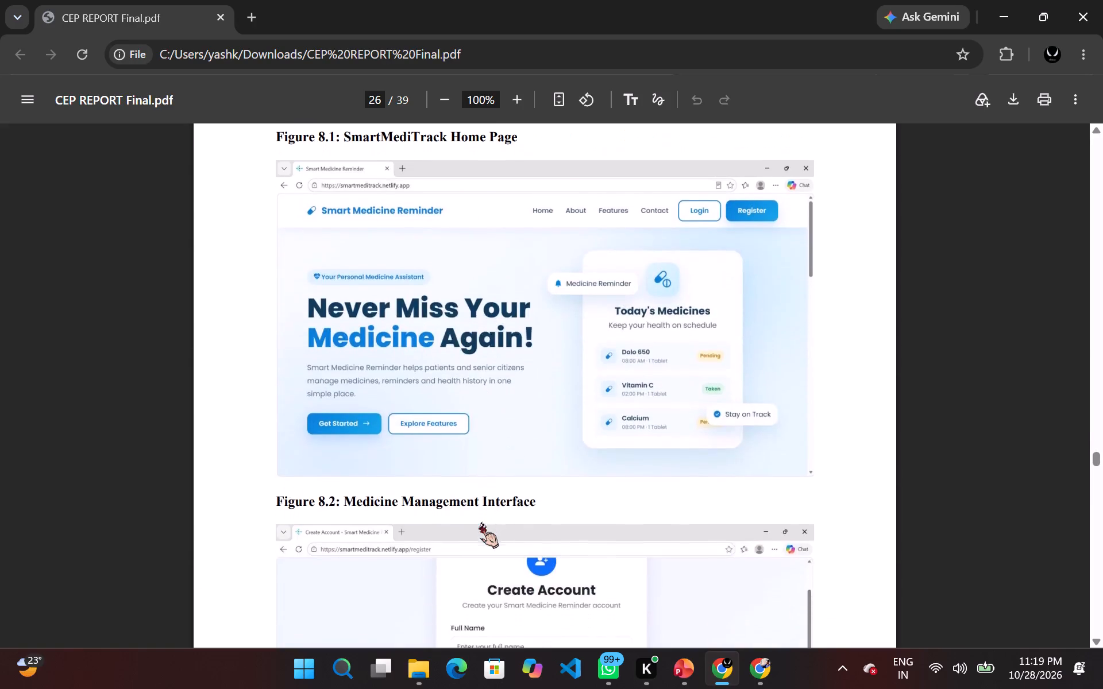
{"action": "scroll", "coordinate": [480, 522], "scroll_direction": "down", "scroll_amount": 6}
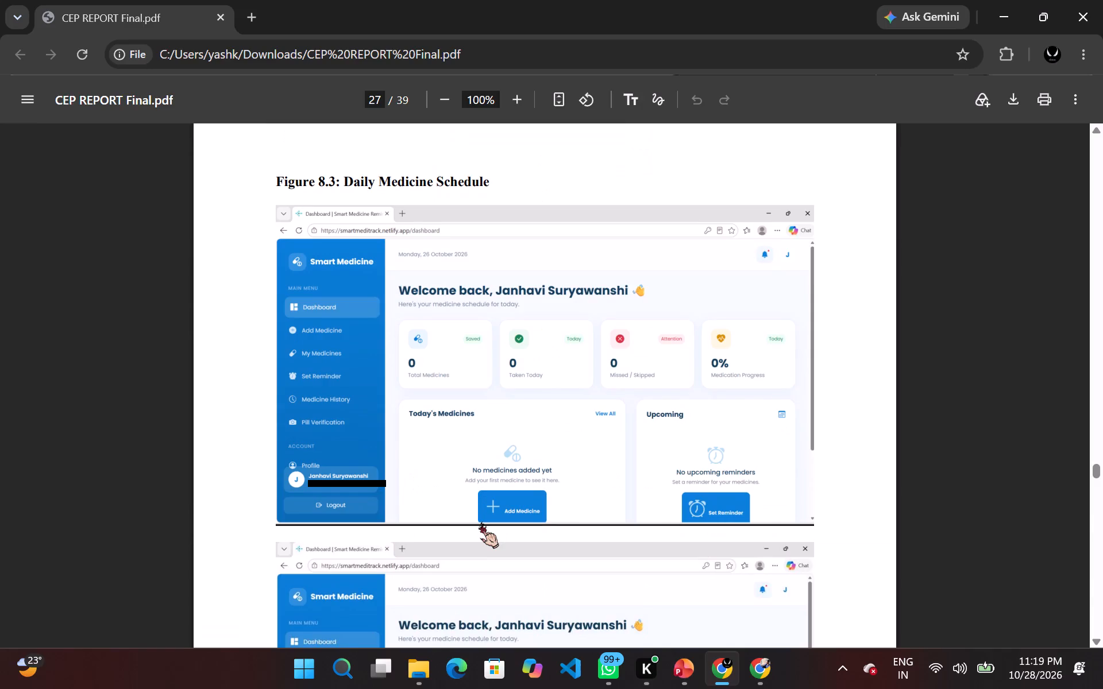
{"action": "scroll", "coordinate": [480, 522], "scroll_direction": "down", "scroll_amount": 1}
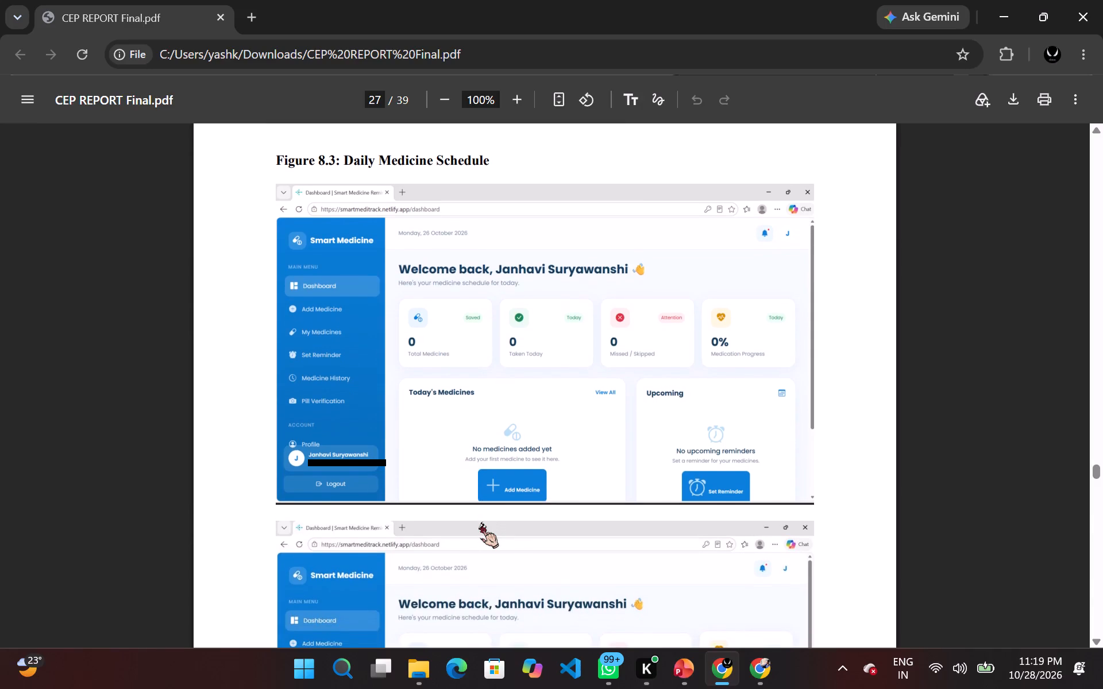
{"action": "scroll", "coordinate": [480, 522], "scroll_direction": "down", "scroll_amount": 2}
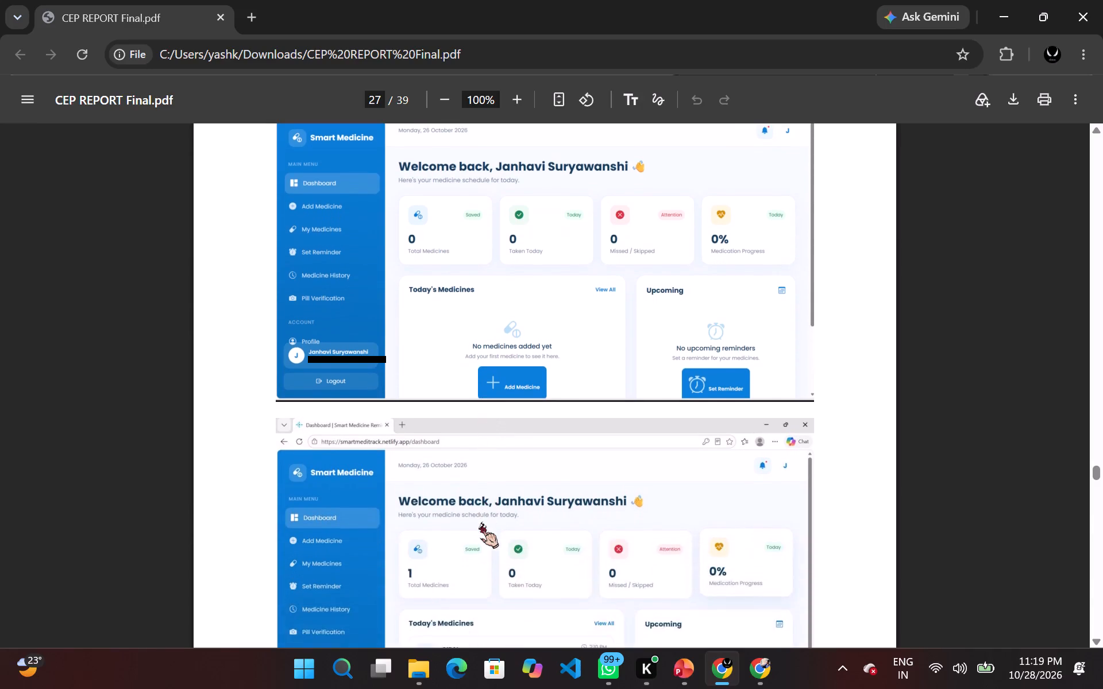
{"action": "scroll", "coordinate": [480, 522], "scroll_direction": "down", "scroll_amount": 6}
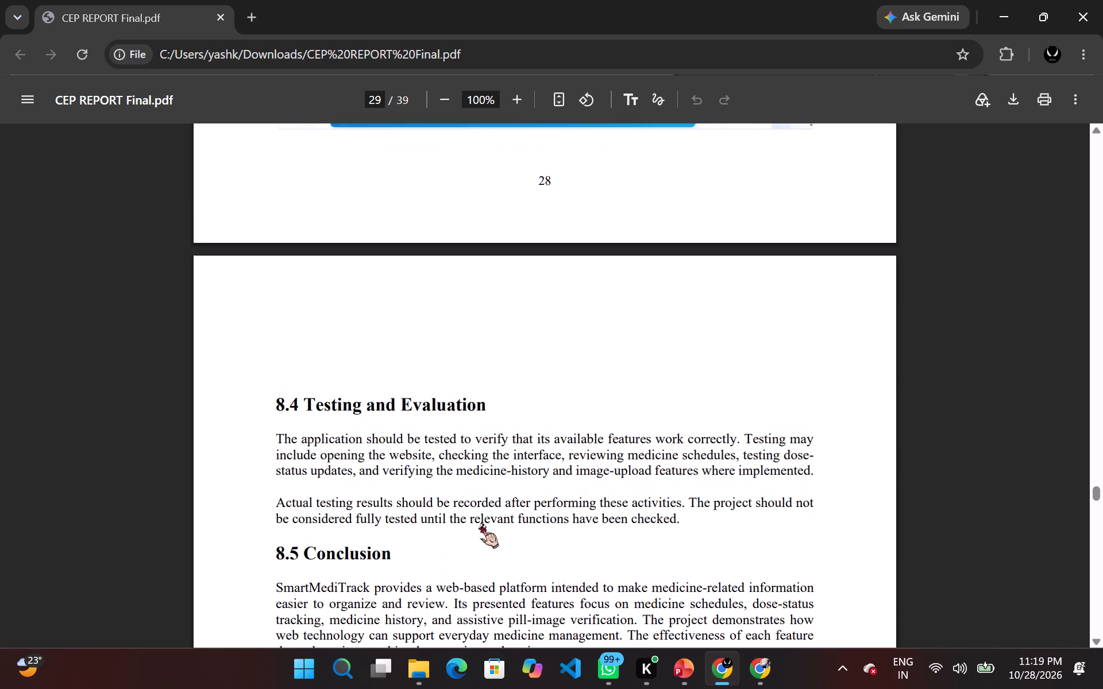
{"action": "scroll", "coordinate": [480, 522], "scroll_direction": "down", "scroll_amount": 2}
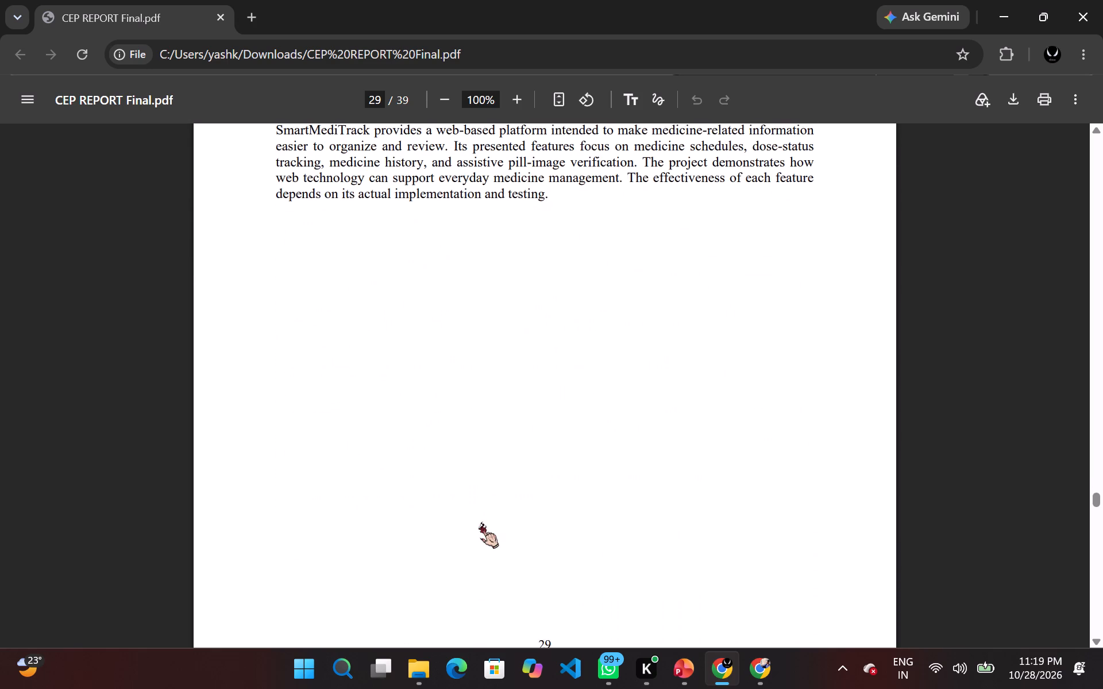
{"action": "scroll", "coordinate": [480, 522], "scroll_direction": "down", "scroll_amount": 2}
{"action": "scroll", "coordinate": [480, 522], "scroll_direction": "up", "scroll_amount": 4}
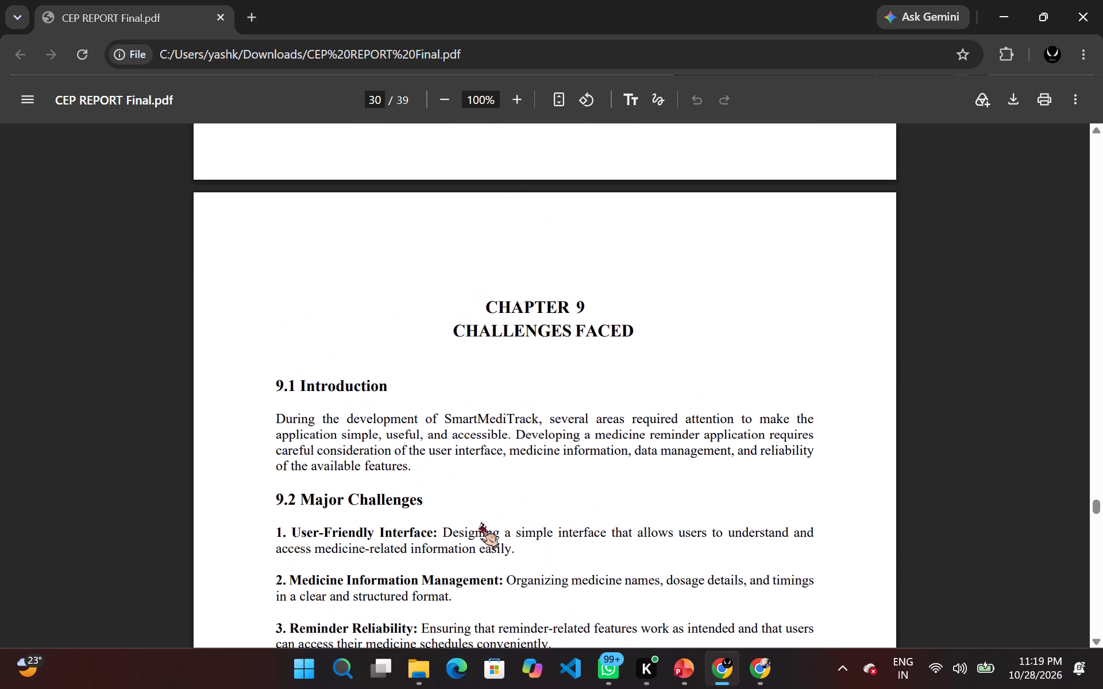
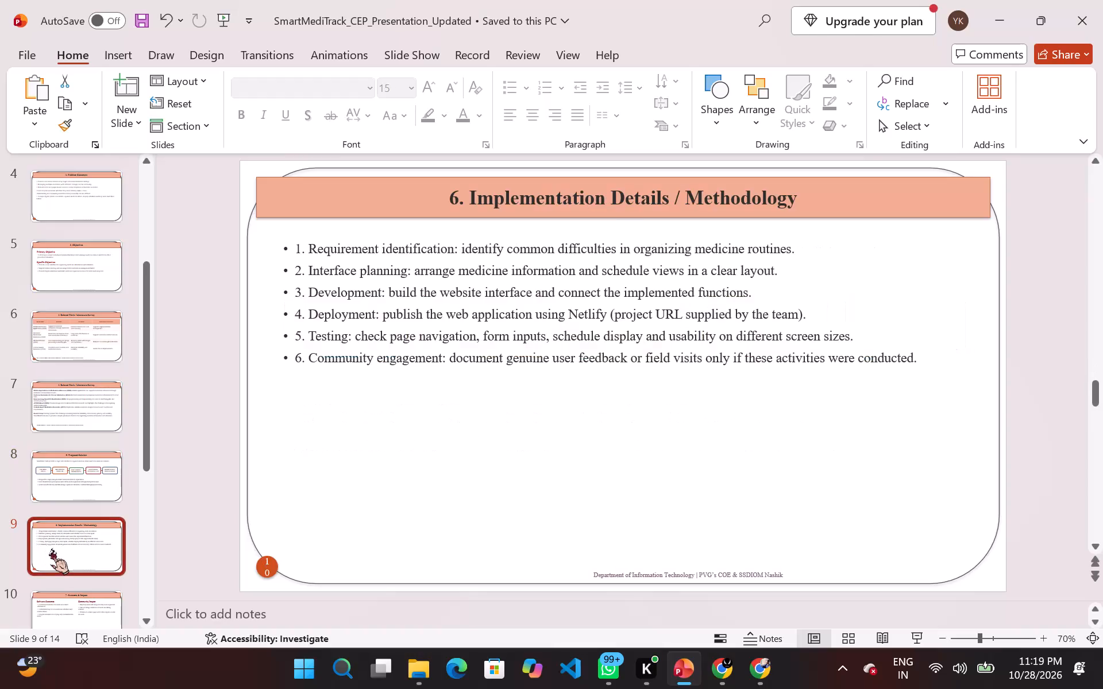
Review the remaining presentation slides from Outcome & Impact through Future Work, Conclusion and Thank You, returning to Outcome & Impact.
{"action": "scroll", "coordinate": [51, 549], "scroll_direction": "down", "scroll_amount": 2}
{"action": "left_click", "coordinate": [94, 466]}
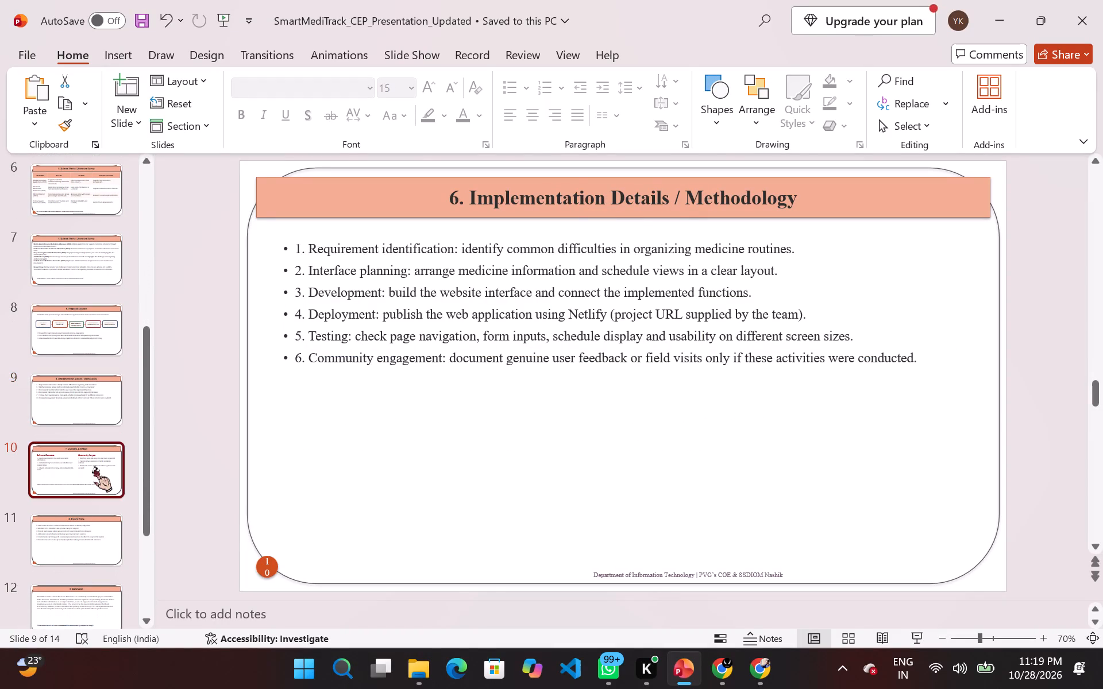
{"action": "left_click", "coordinate": [83, 528]}
{"action": "scroll", "coordinate": [83, 528], "scroll_direction": "down", "scroll_amount": 1}
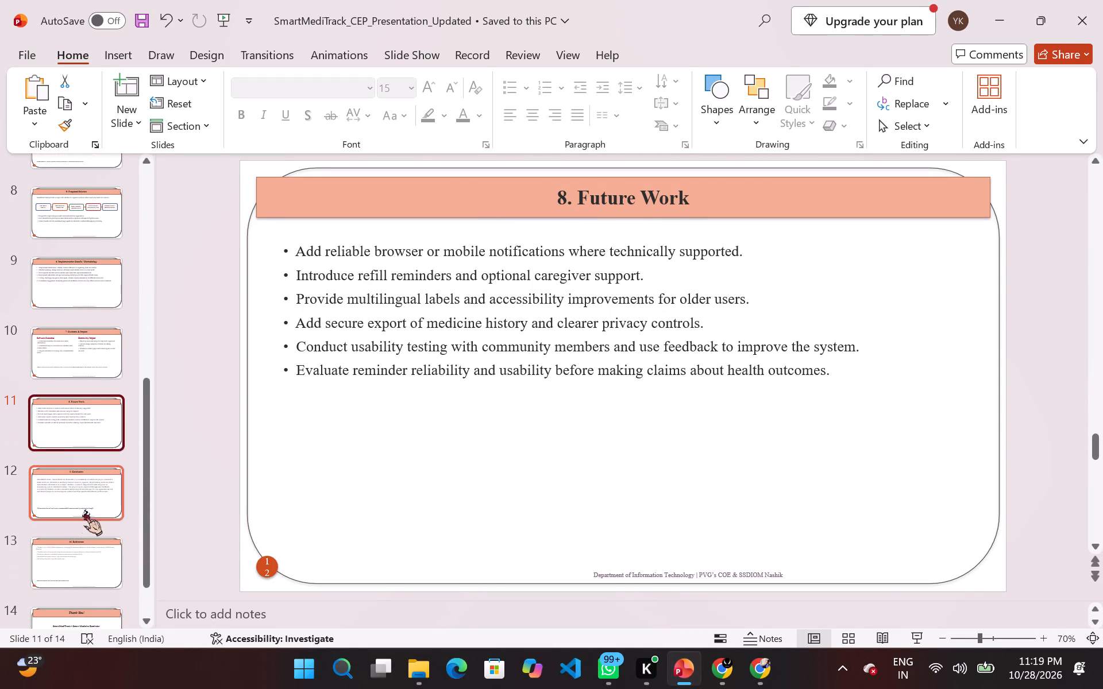
{"action": "left_click", "coordinate": [84, 502]}
{"action": "left_click", "coordinate": [79, 553]}
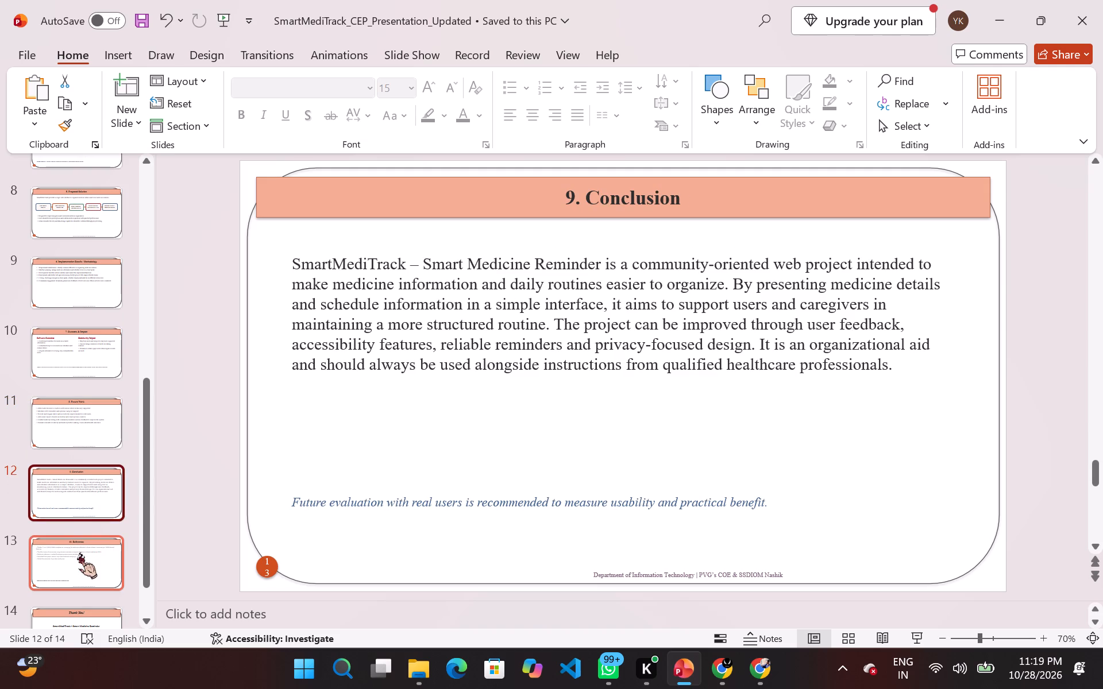
{"action": "scroll", "coordinate": [79, 553], "scroll_direction": "down", "scroll_amount": 1}
{"action": "left_click", "coordinate": [79, 553]}
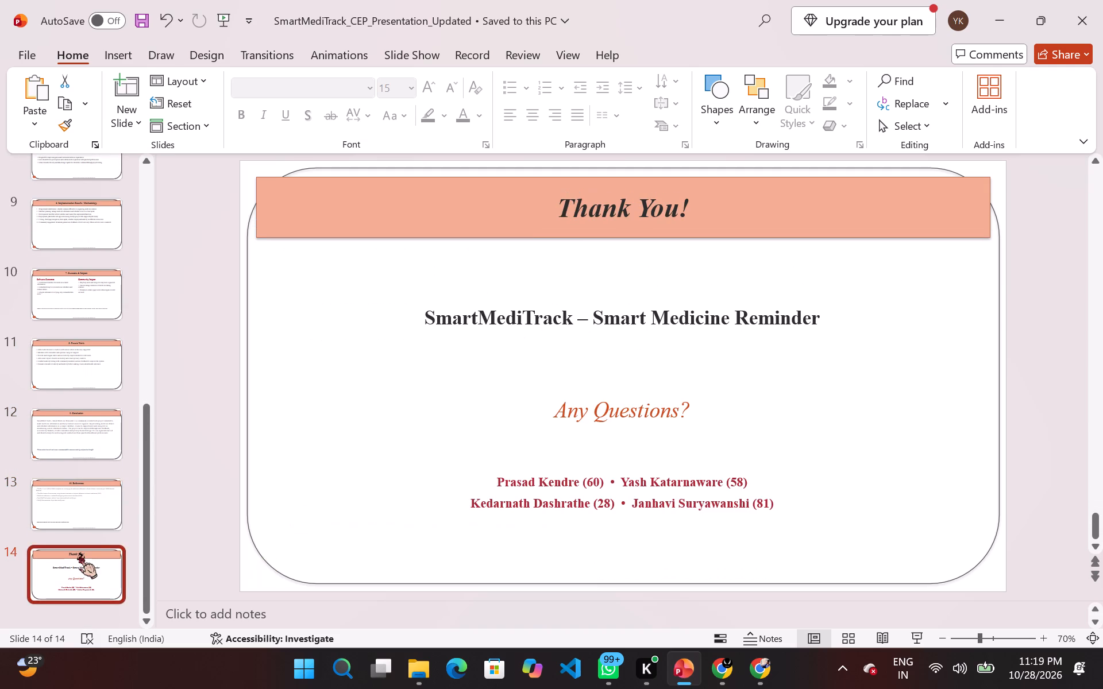
{"action": "left_click", "coordinate": [85, 513]}
{"action": "left_click", "coordinate": [92, 457]}
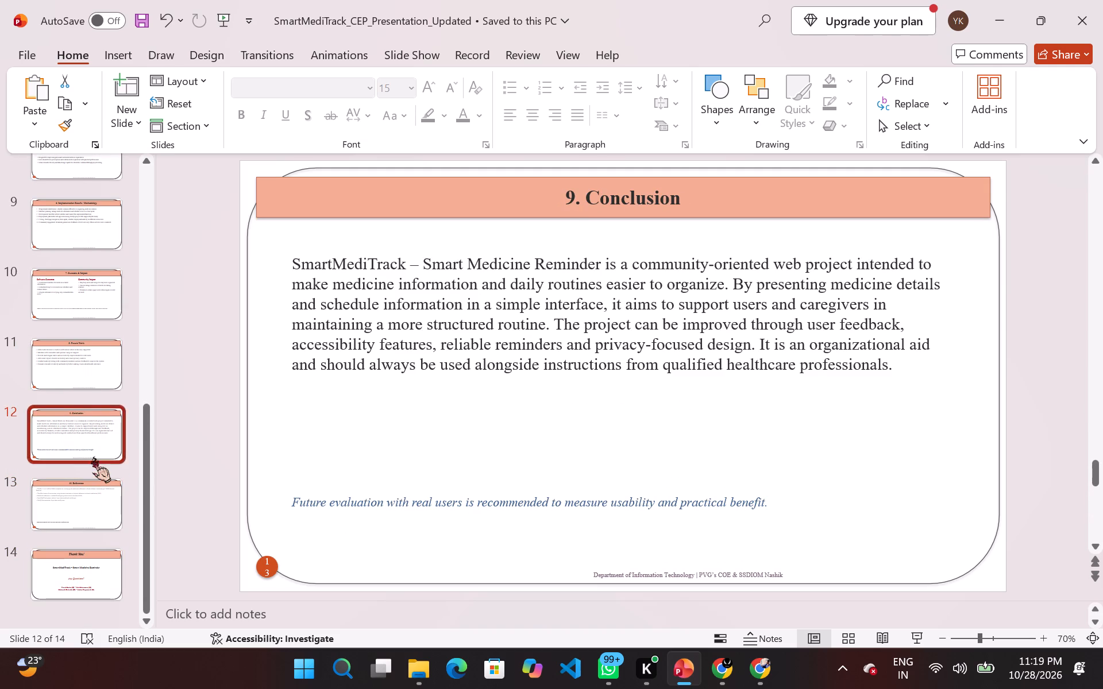
{"action": "left_click", "coordinate": [101, 340]}
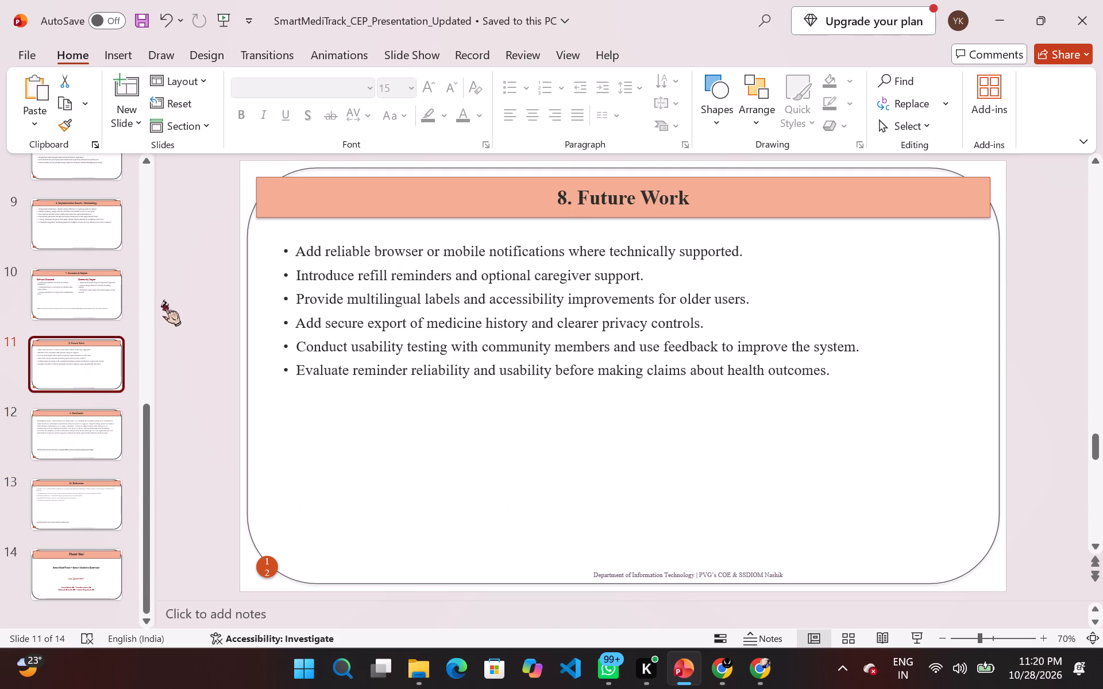
{"action": "left_click", "coordinate": [101, 299]}
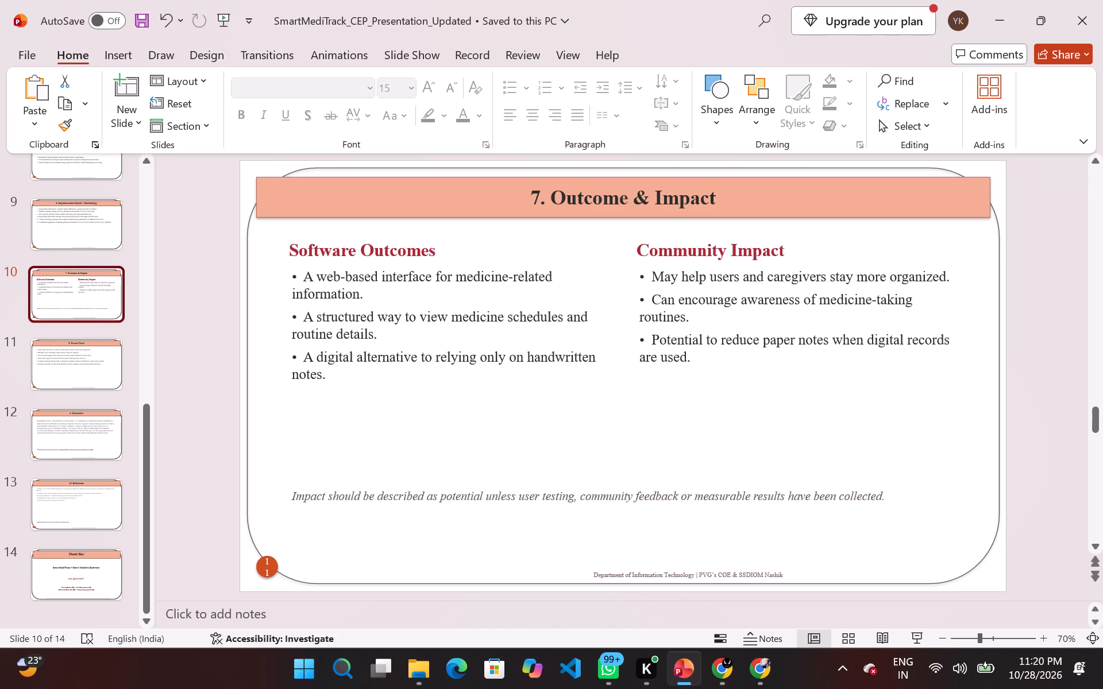
Switch to CEP REPORT Final.pdf and go back through the Chapter 8 demonstration images to re-examine its introduction and project outcomes.
{"action": "left_click", "coordinate": [726, 656]}
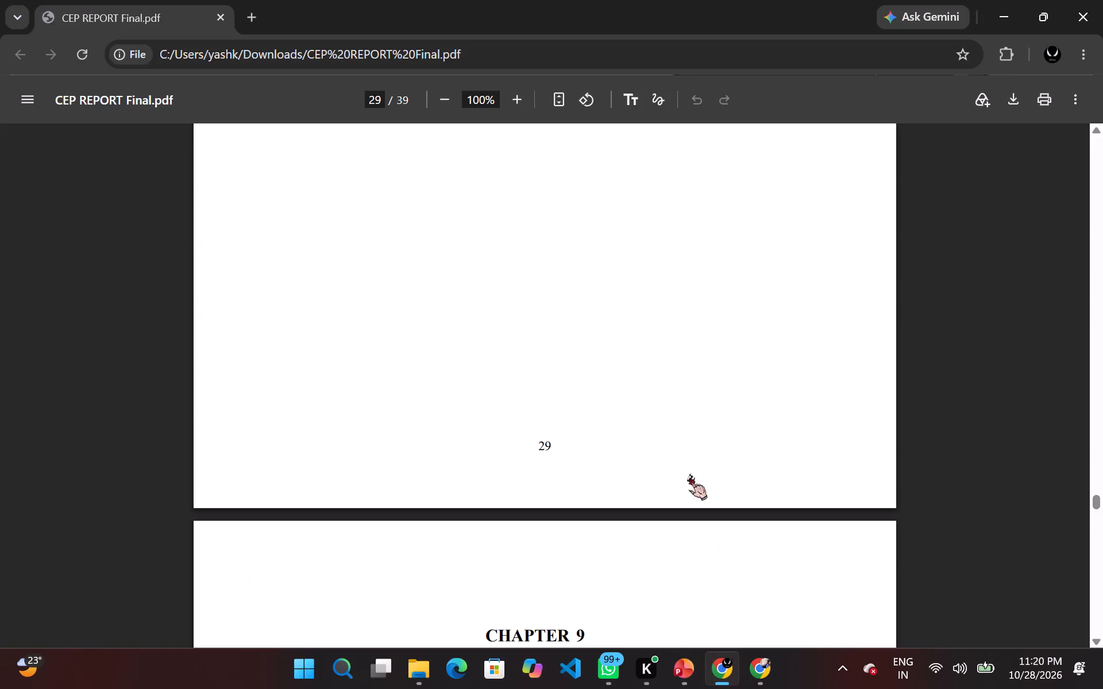
{"action": "scroll", "coordinate": [565, 321], "scroll_direction": "up", "scroll_amount": 7}
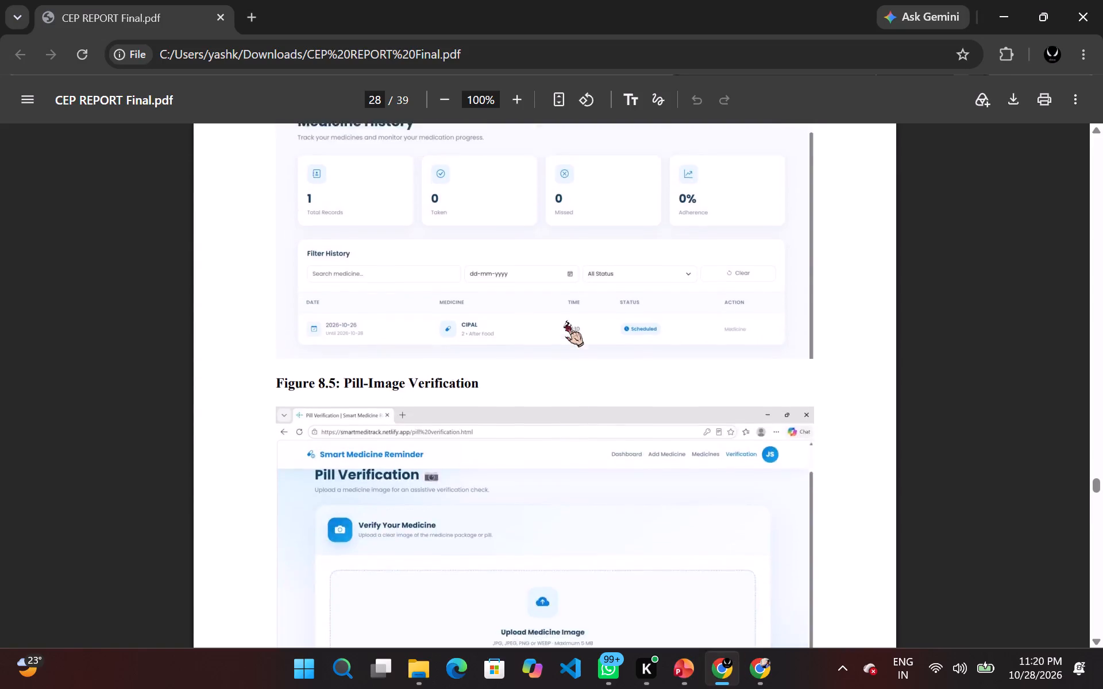
{"action": "scroll", "coordinate": [565, 321], "scroll_direction": "up", "scroll_amount": 6}
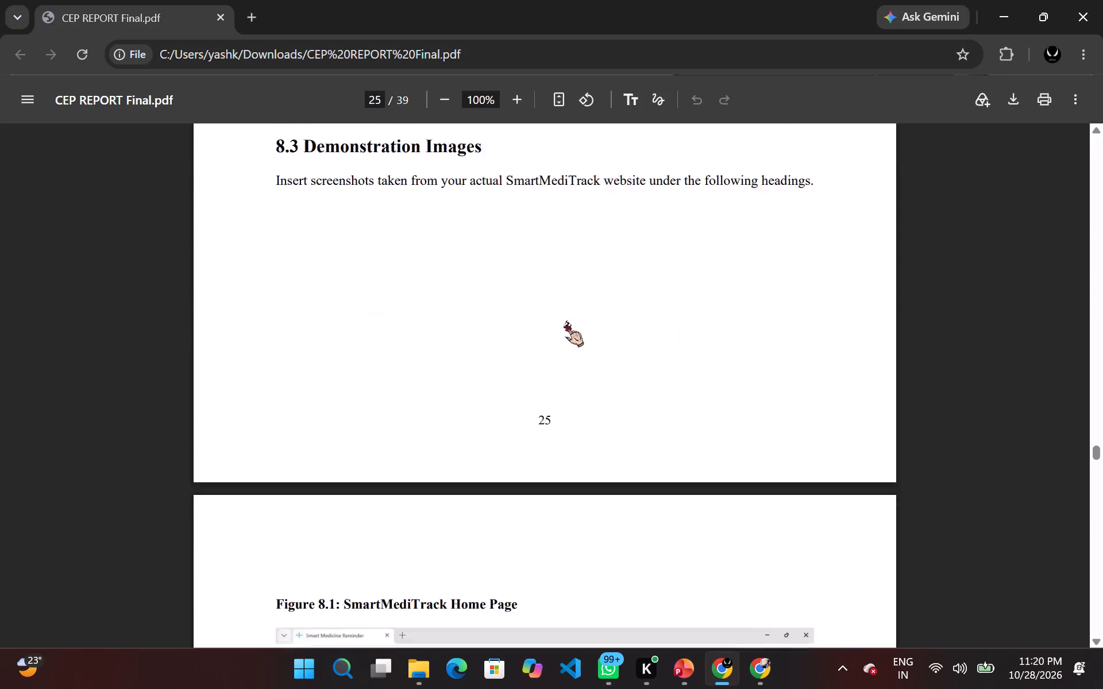
{"action": "scroll", "coordinate": [565, 321], "scroll_direction": "up", "scroll_amount": 2}
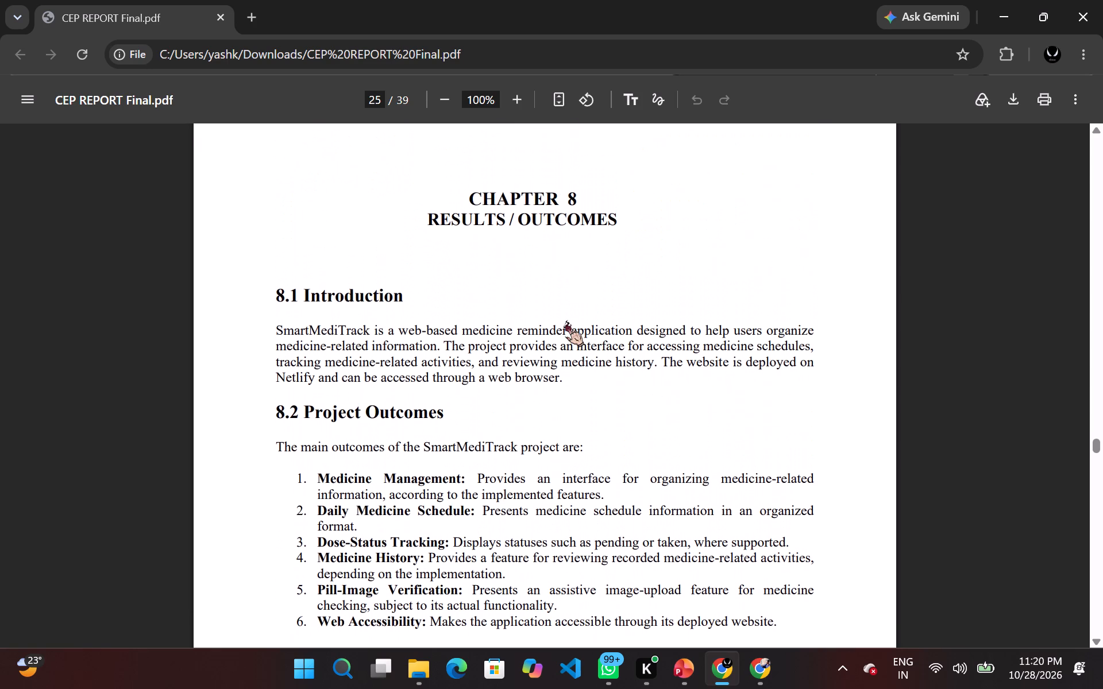
{"action": "scroll", "coordinate": [565, 321], "scroll_direction": "up", "scroll_amount": 1}
{"action": "scroll", "coordinate": [574, 204], "scroll_direction": "up", "scroll_amount": 1}
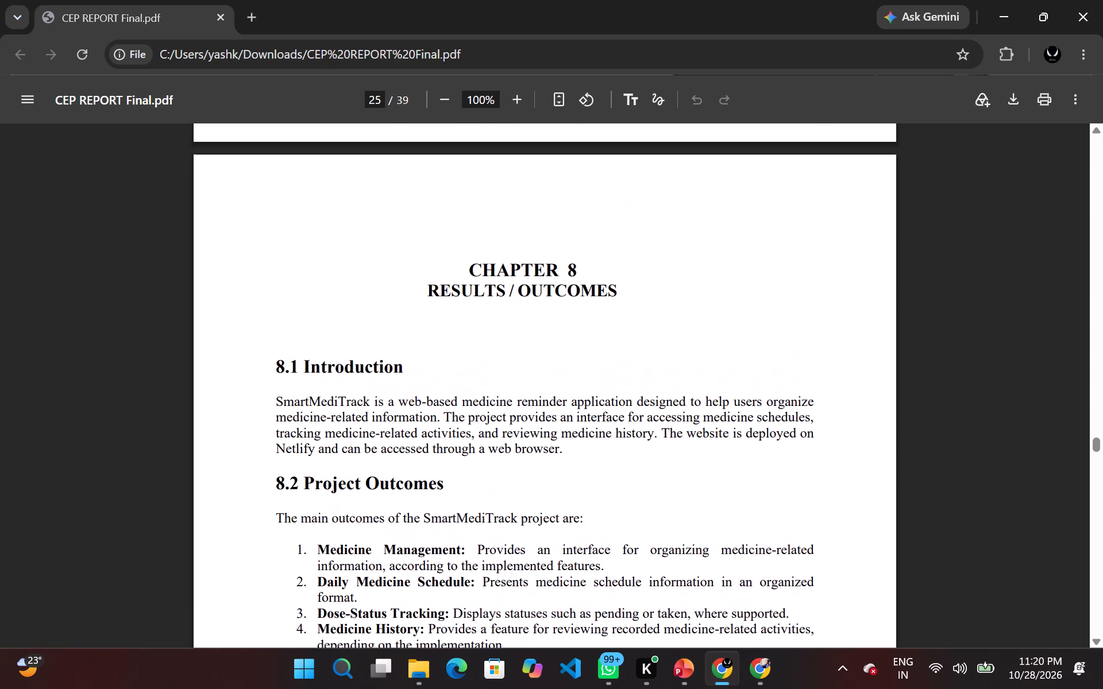
{"action": "scroll", "coordinate": [574, 204], "scroll_direction": "up", "scroll_amount": 1}
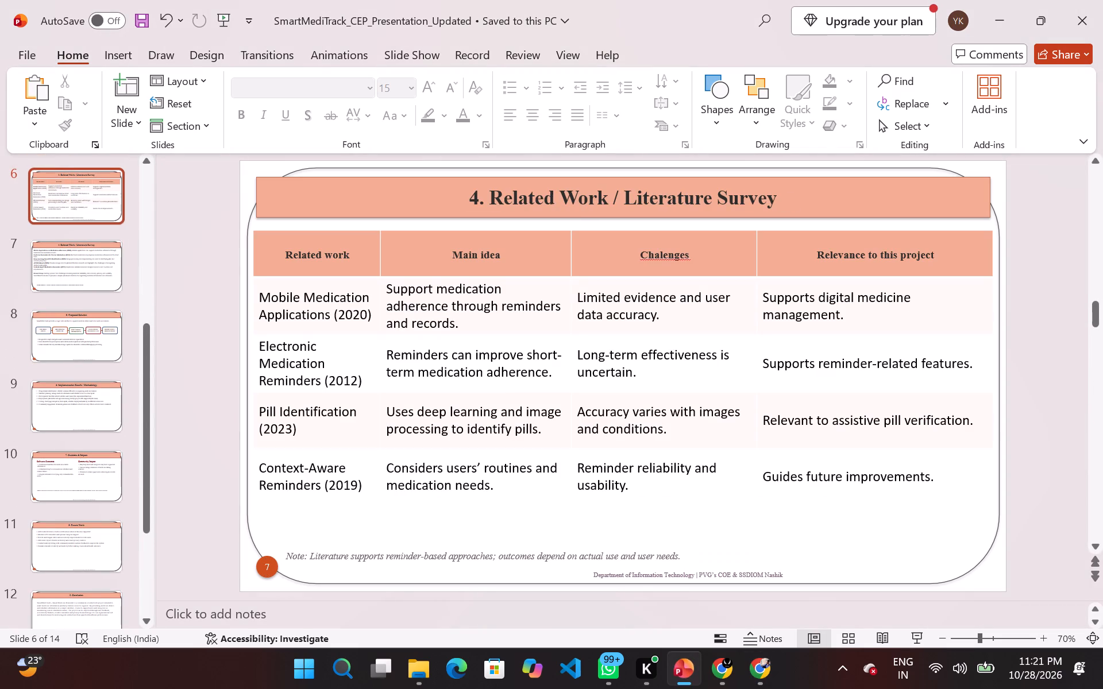
{"action": "scroll", "coordinate": [436, 380], "scroll_direction": "right", "scroll_amount": 1}
{"action": "left_click", "coordinate": [70, 395]}
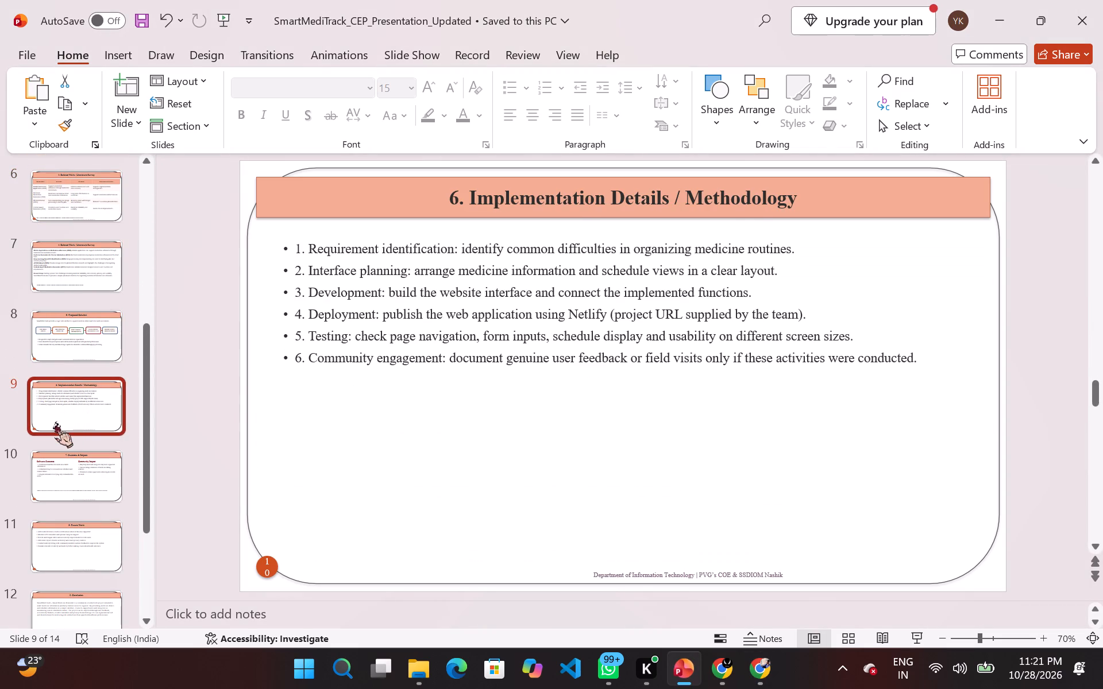
{"action": "left_click", "coordinate": [63, 355]}
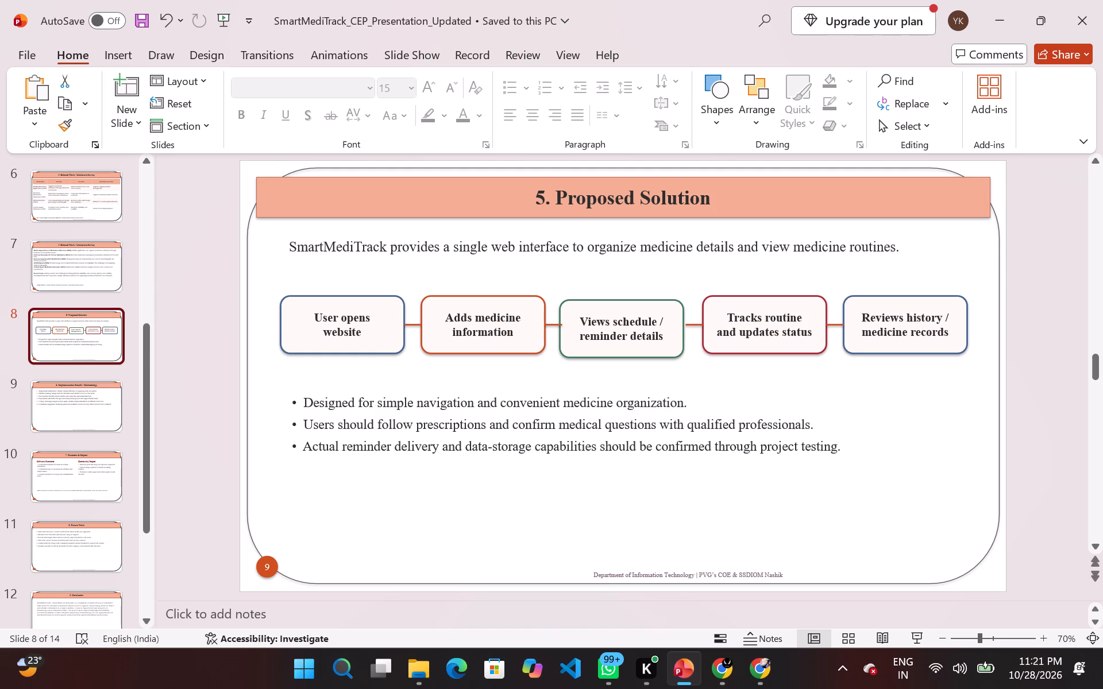
{"action": "left_click_drag", "start_coordinate": [838, 447], "coordinate": [259, 324]}
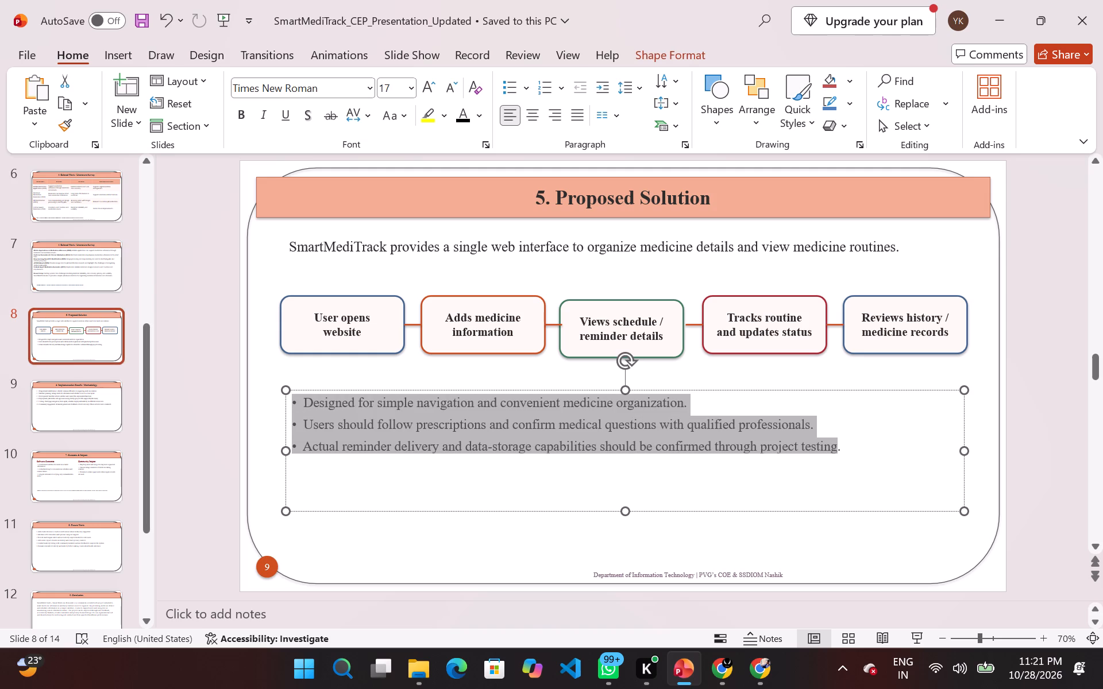
{"action": "left_click_drag", "start_coordinate": [259, 324], "coordinate": [273, 253]}
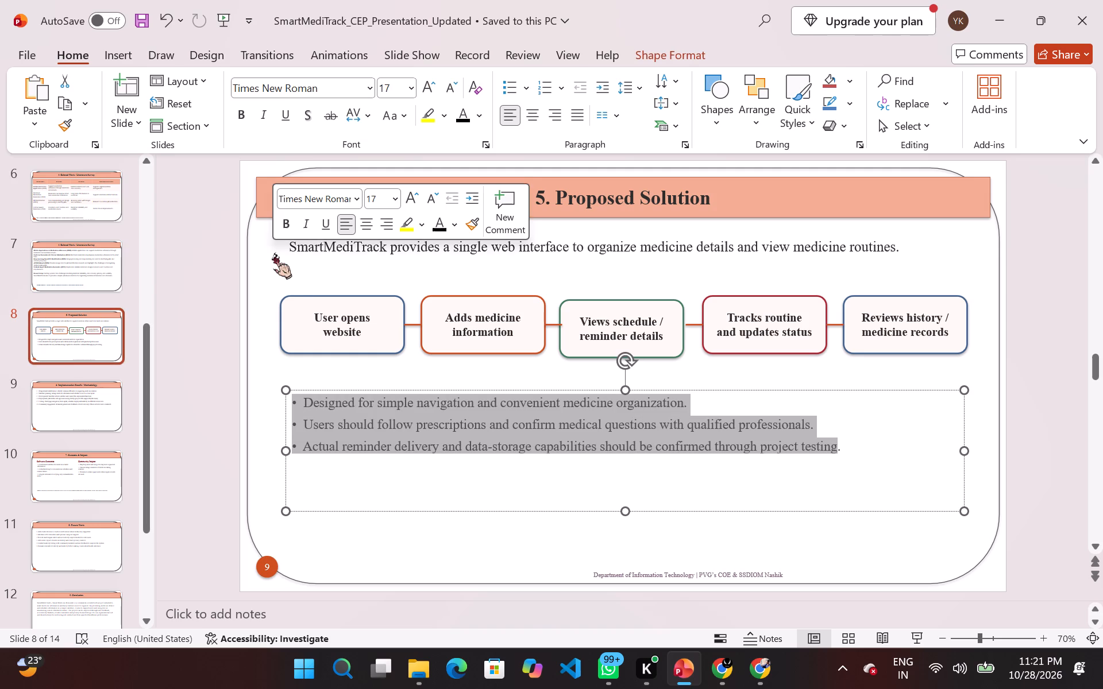
{"action": "left_click", "coordinate": [395, 461]}
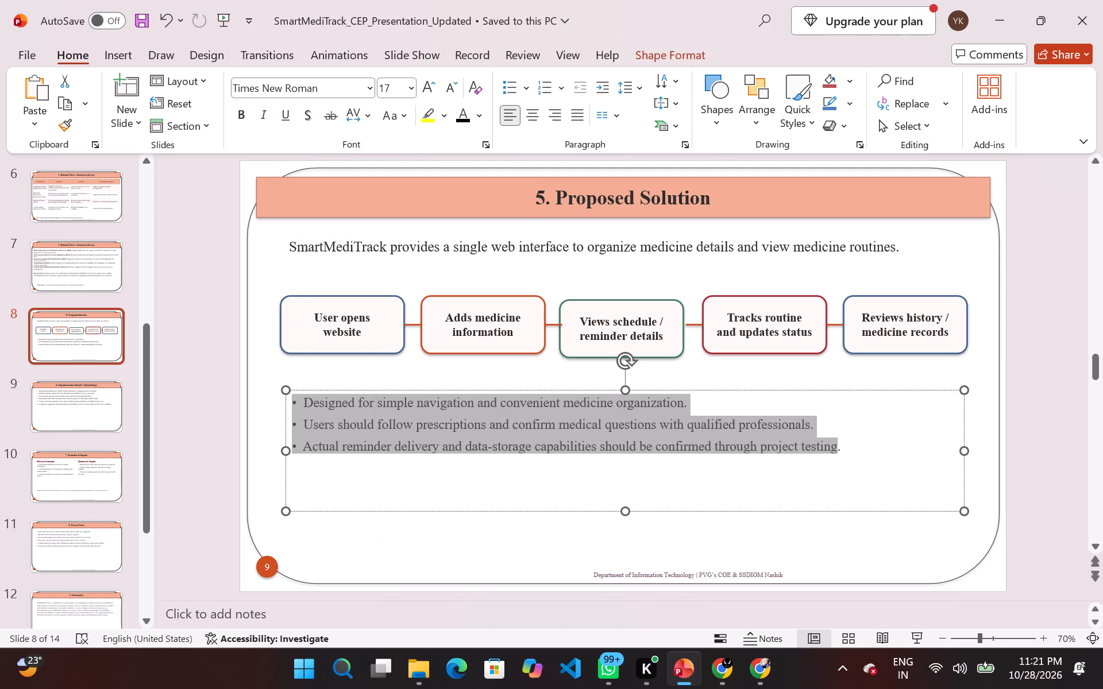
{"action": "double_click", "coordinate": [395, 461]}
{"action": "right_click", "coordinate": [427, 471]}
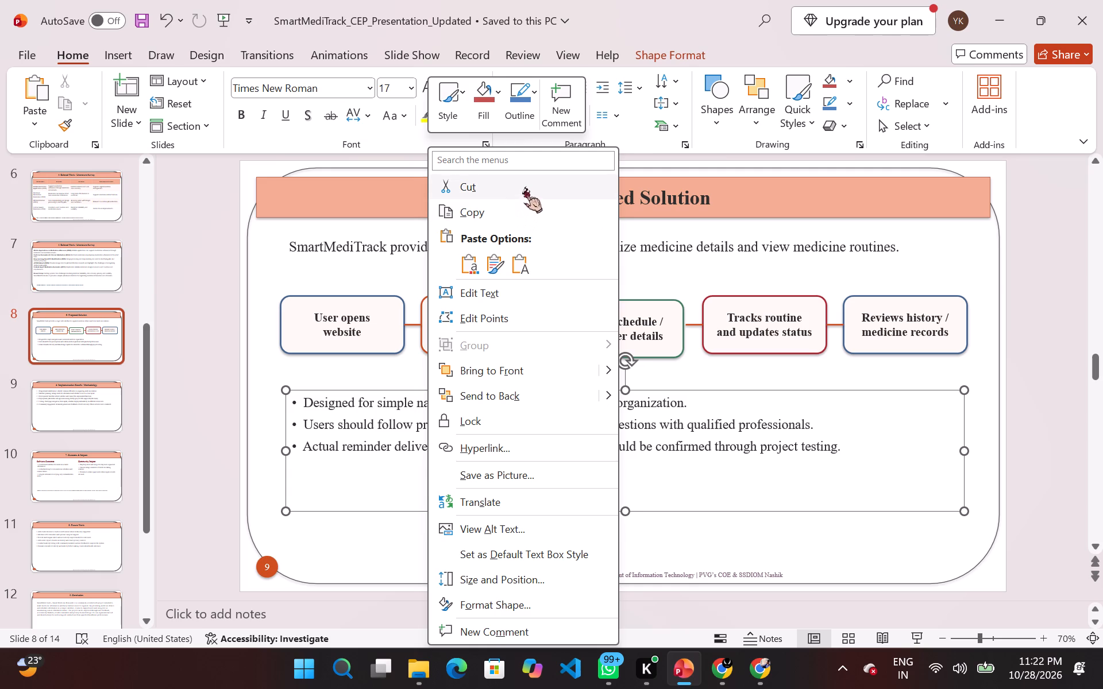
{"action": "left_click", "coordinate": [524, 187]}
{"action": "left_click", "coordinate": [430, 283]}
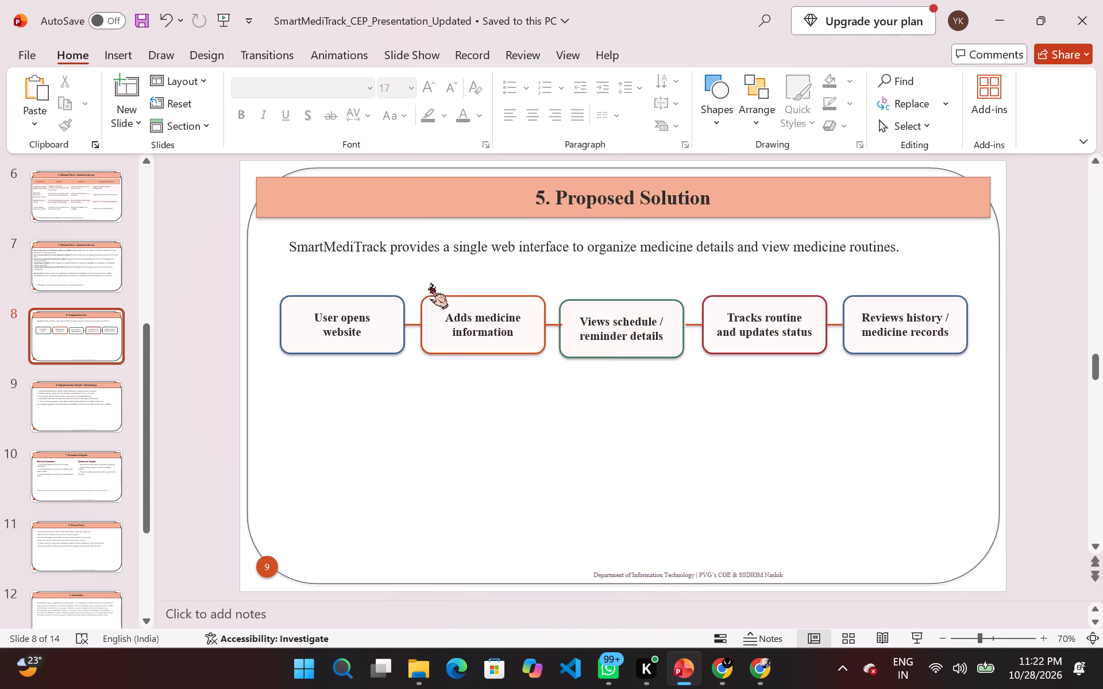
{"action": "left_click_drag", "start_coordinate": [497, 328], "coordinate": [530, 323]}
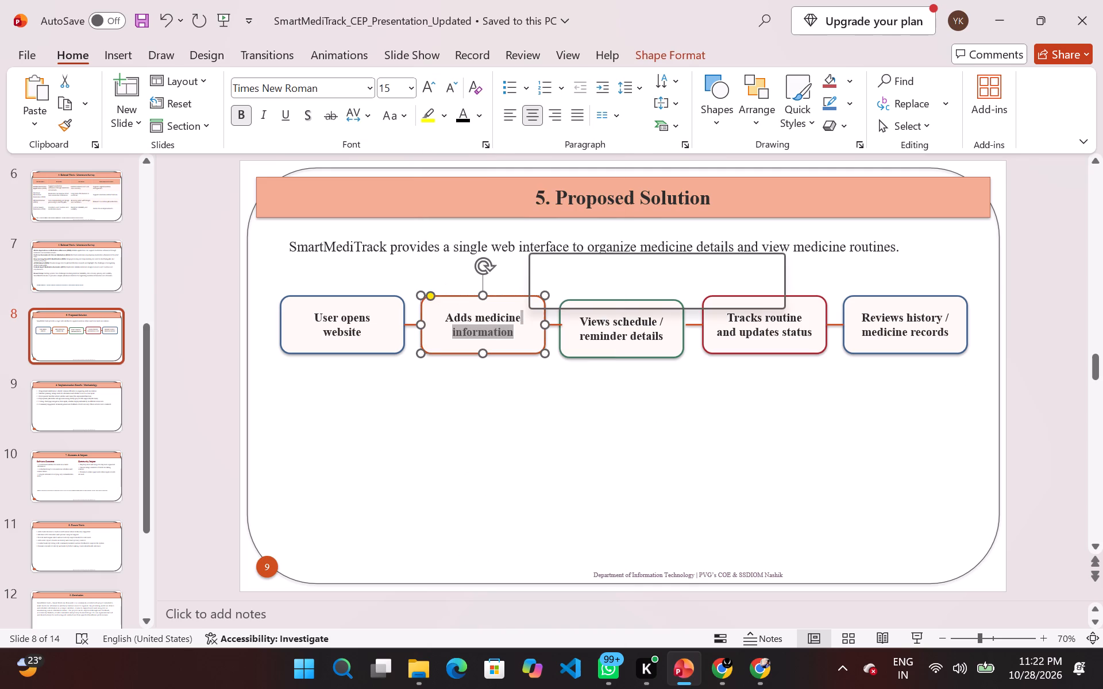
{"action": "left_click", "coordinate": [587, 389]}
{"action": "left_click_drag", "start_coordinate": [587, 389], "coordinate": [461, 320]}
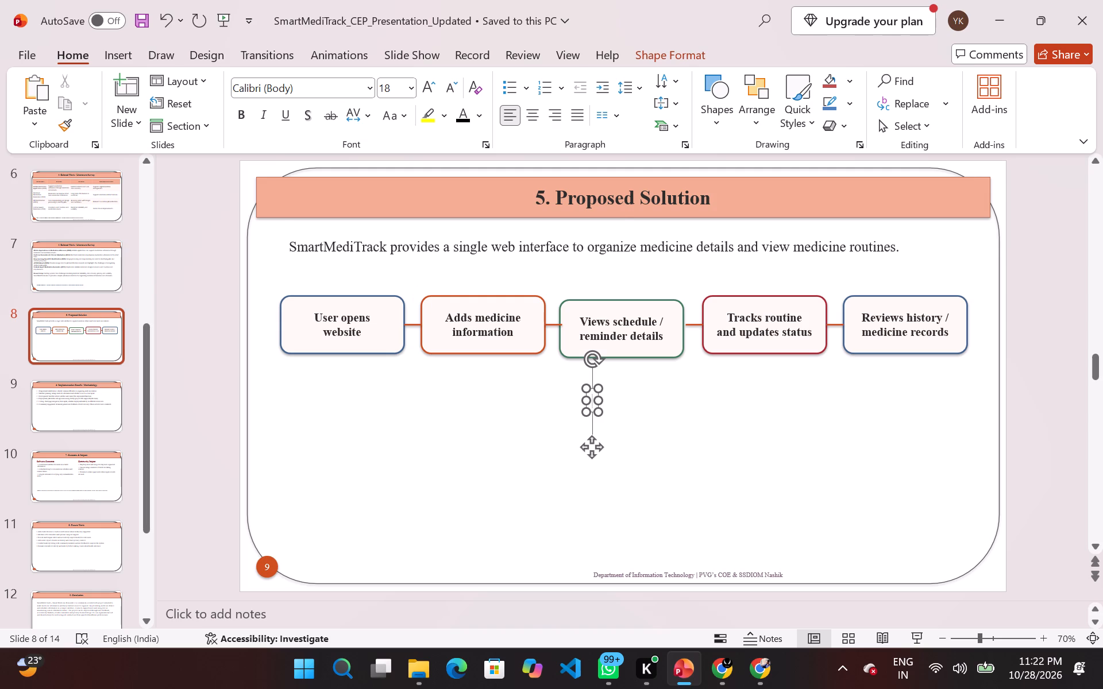
Cut the introductory sentence text box beginning "SmartMediTrack provides a single web interface" above the flowchart.
{"action": "left_click", "coordinate": [287, 251]}
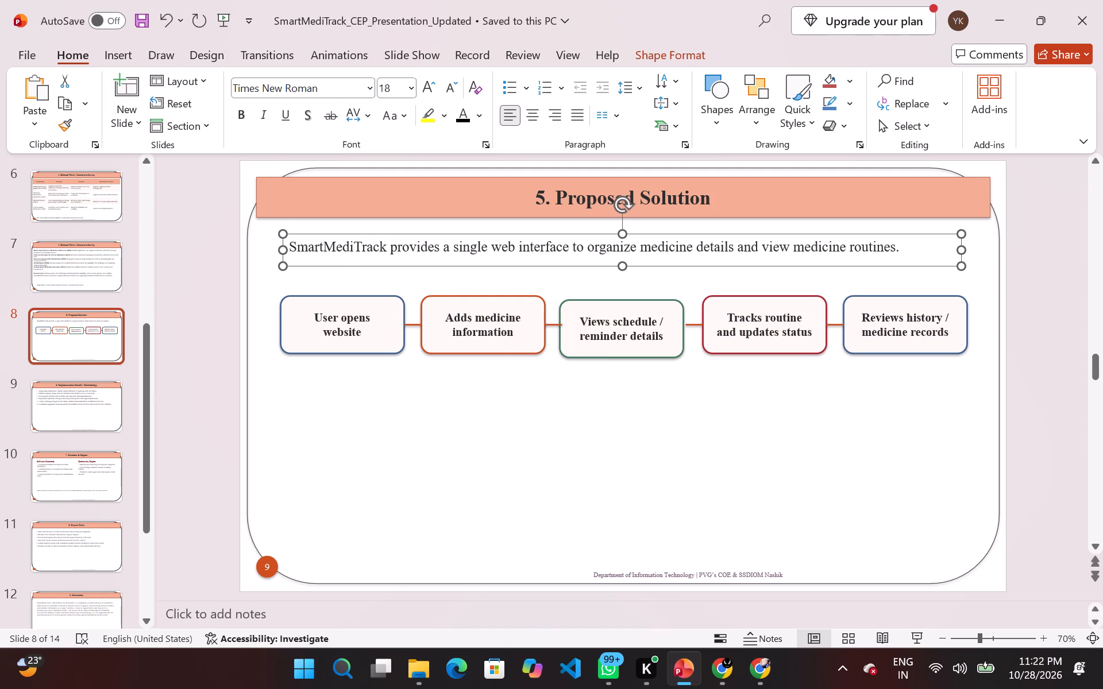
{"action": "right_click", "coordinate": [314, 257]}
{"action": "left_click", "coordinate": [381, 193]}
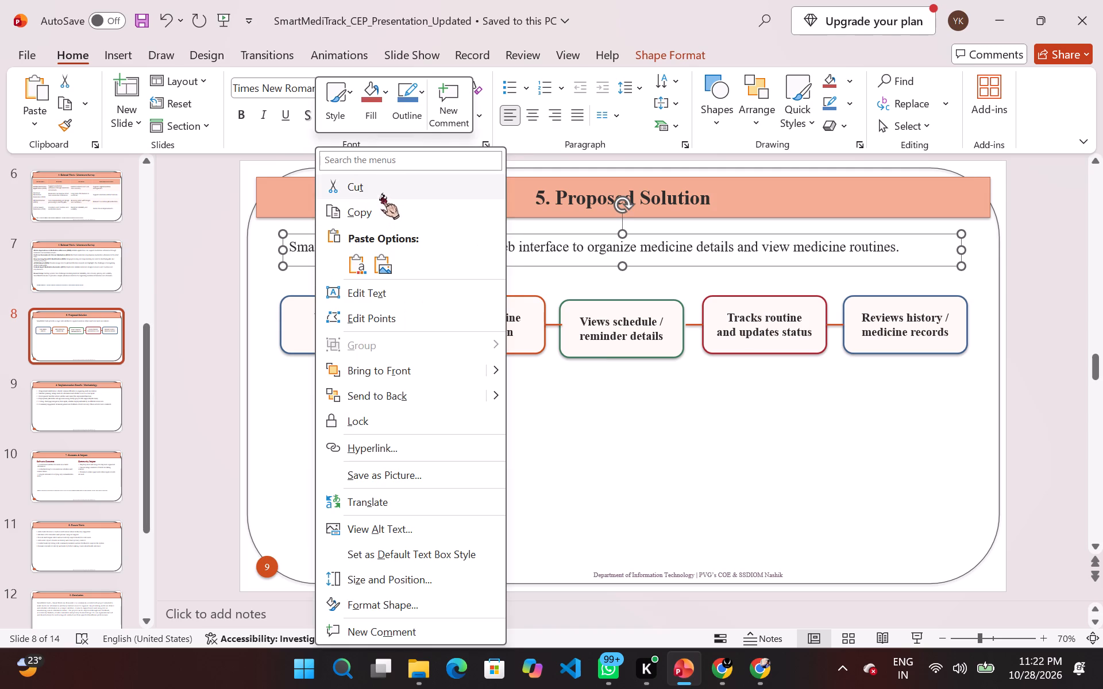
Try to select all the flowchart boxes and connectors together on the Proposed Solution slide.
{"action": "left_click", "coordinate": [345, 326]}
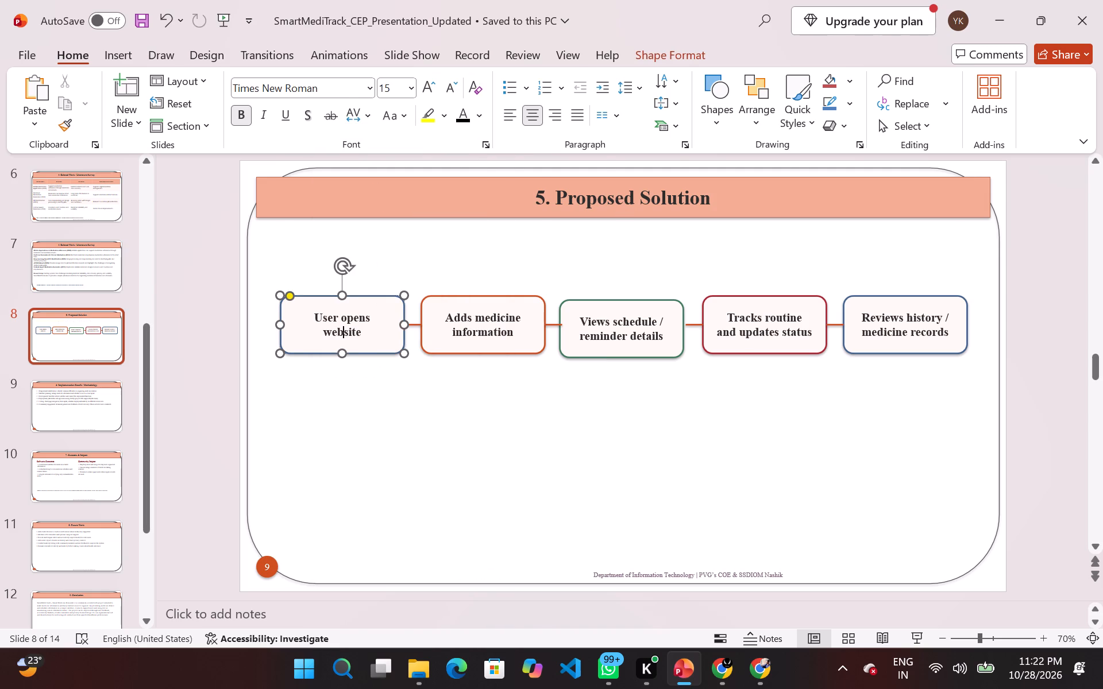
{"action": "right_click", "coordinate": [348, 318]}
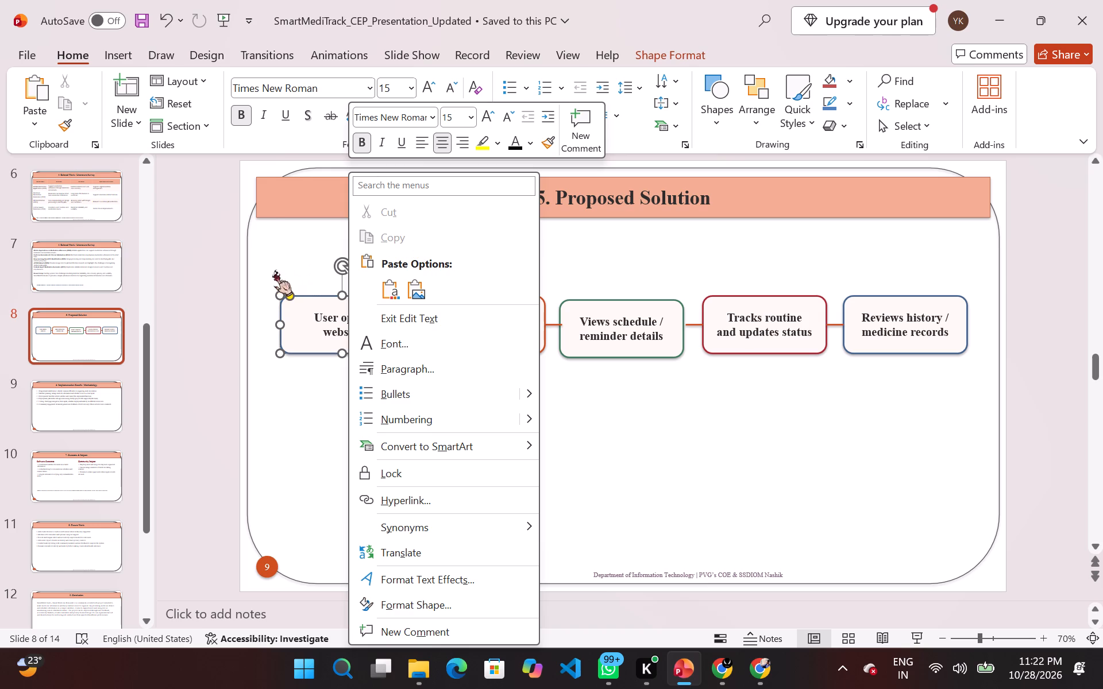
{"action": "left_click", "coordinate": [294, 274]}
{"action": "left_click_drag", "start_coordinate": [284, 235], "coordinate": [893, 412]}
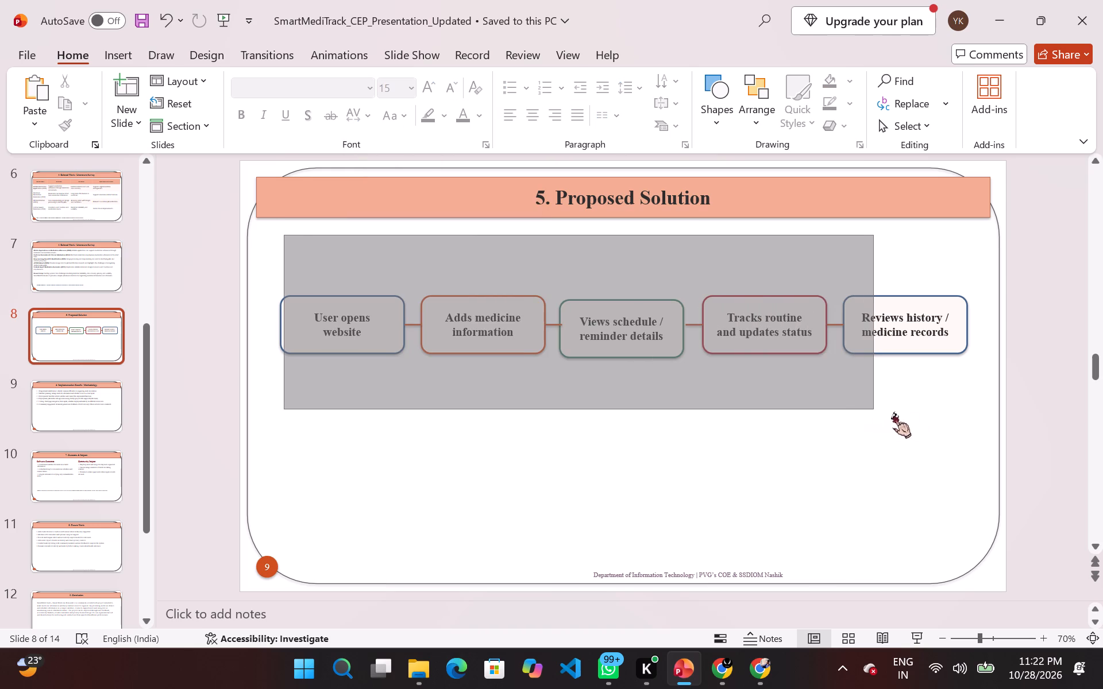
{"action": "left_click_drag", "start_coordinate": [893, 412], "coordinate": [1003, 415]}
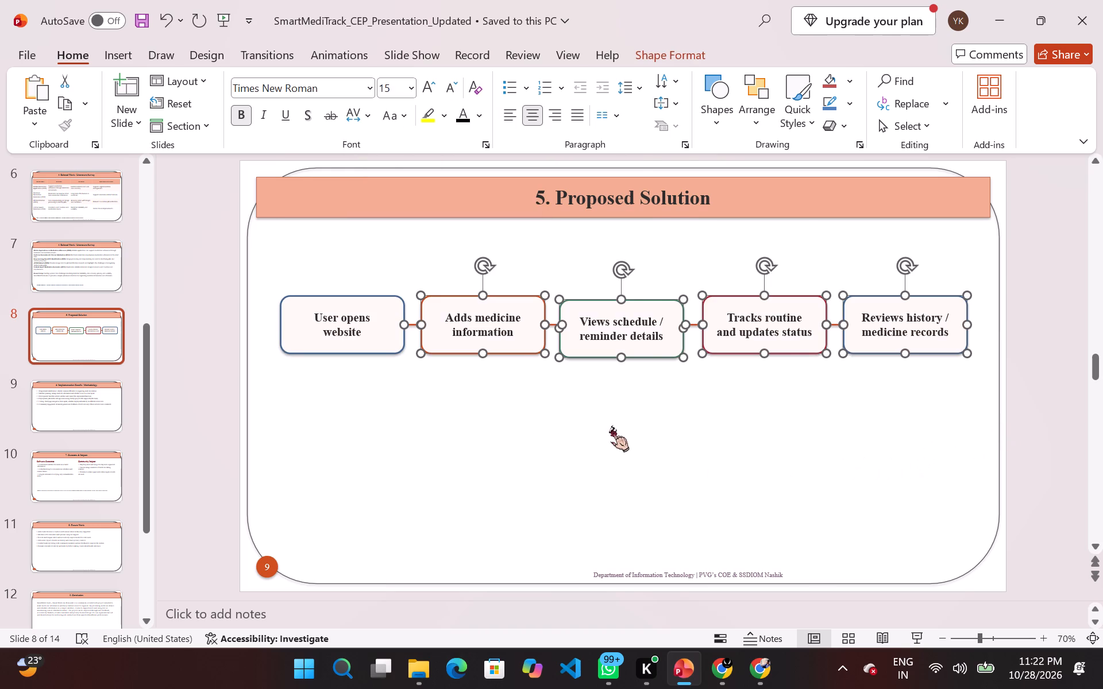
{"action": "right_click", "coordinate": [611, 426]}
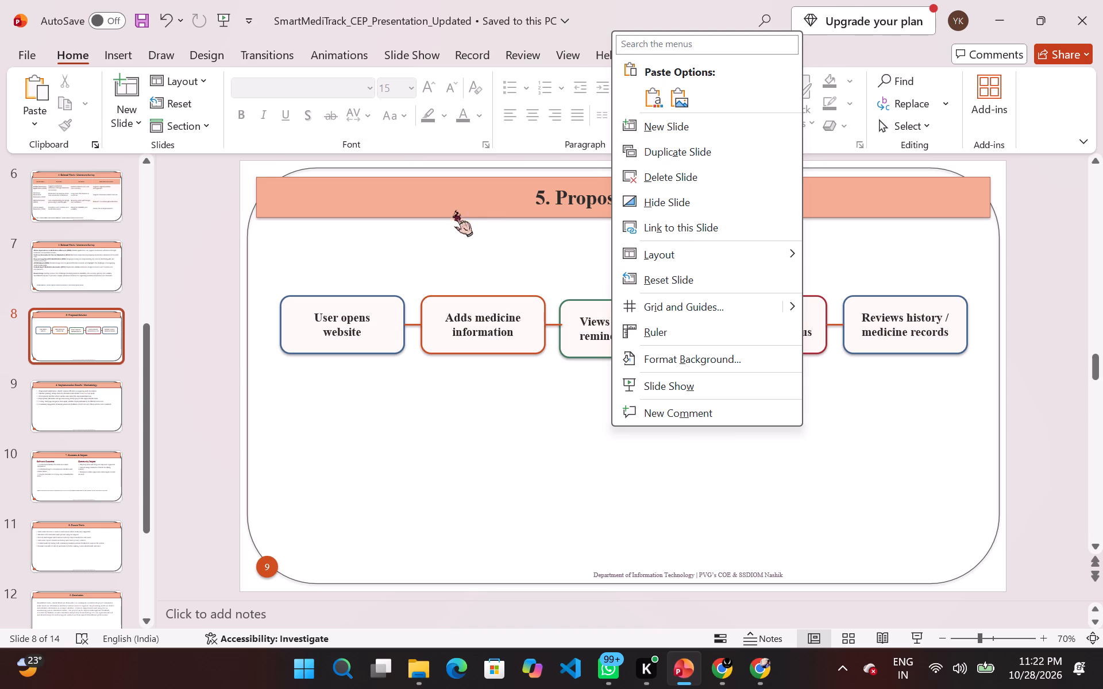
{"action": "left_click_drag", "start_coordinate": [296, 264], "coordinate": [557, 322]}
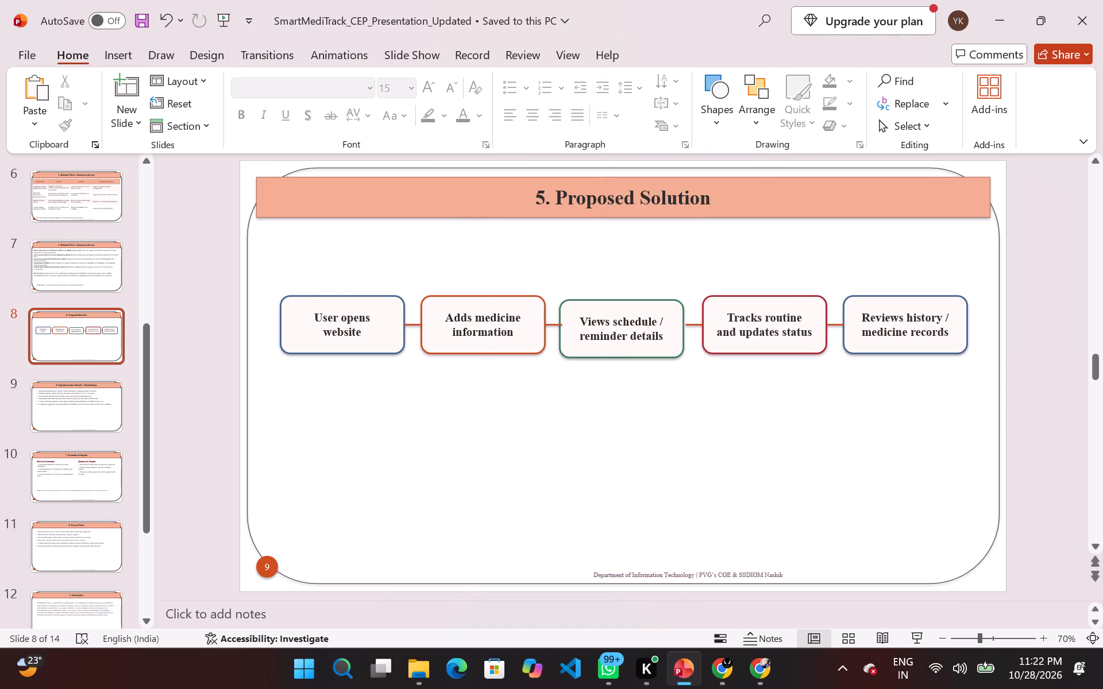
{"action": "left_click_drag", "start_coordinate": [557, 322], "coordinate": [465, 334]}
Cut the "Adds medicine information" and "Views schedule / reminder details" boxes from the flowchart.
{"action": "left_click", "coordinate": [465, 334]}
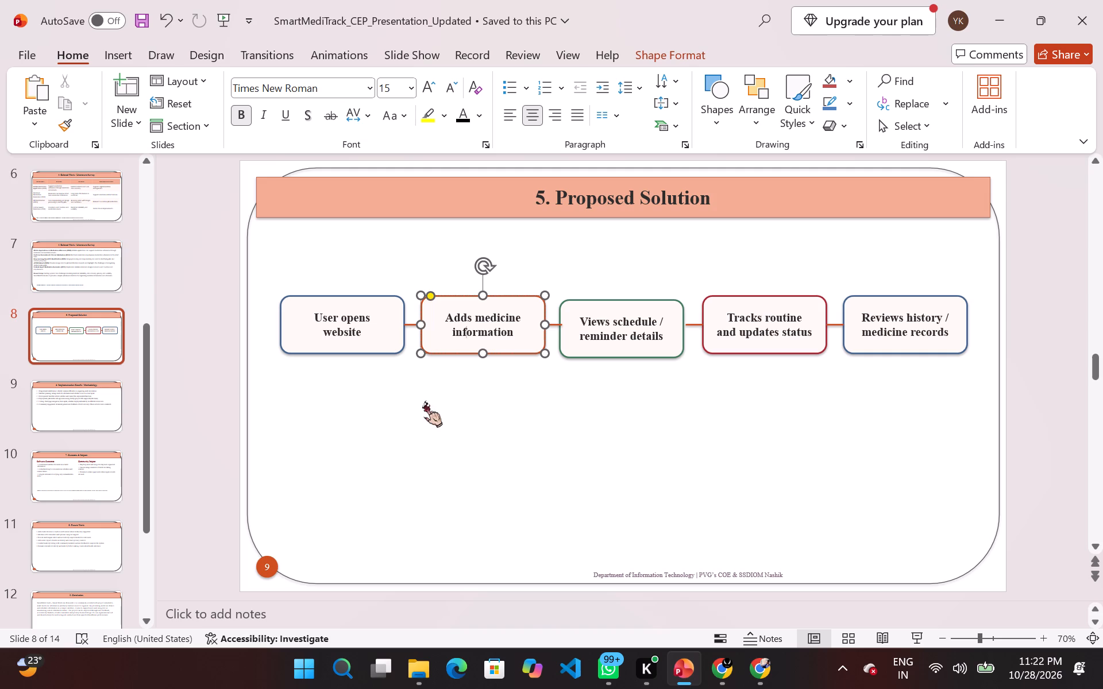
{"action": "right_click", "coordinate": [519, 343]}
{"action": "left_click", "coordinate": [601, 191]}
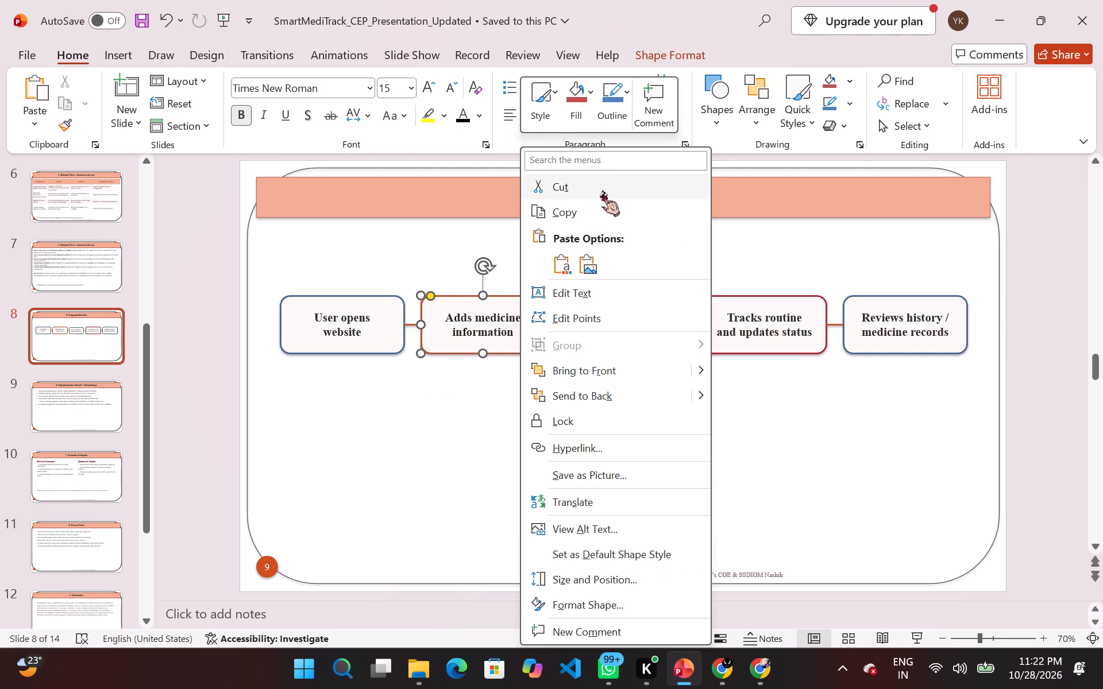
{"action": "right_click", "coordinate": [617, 341]}
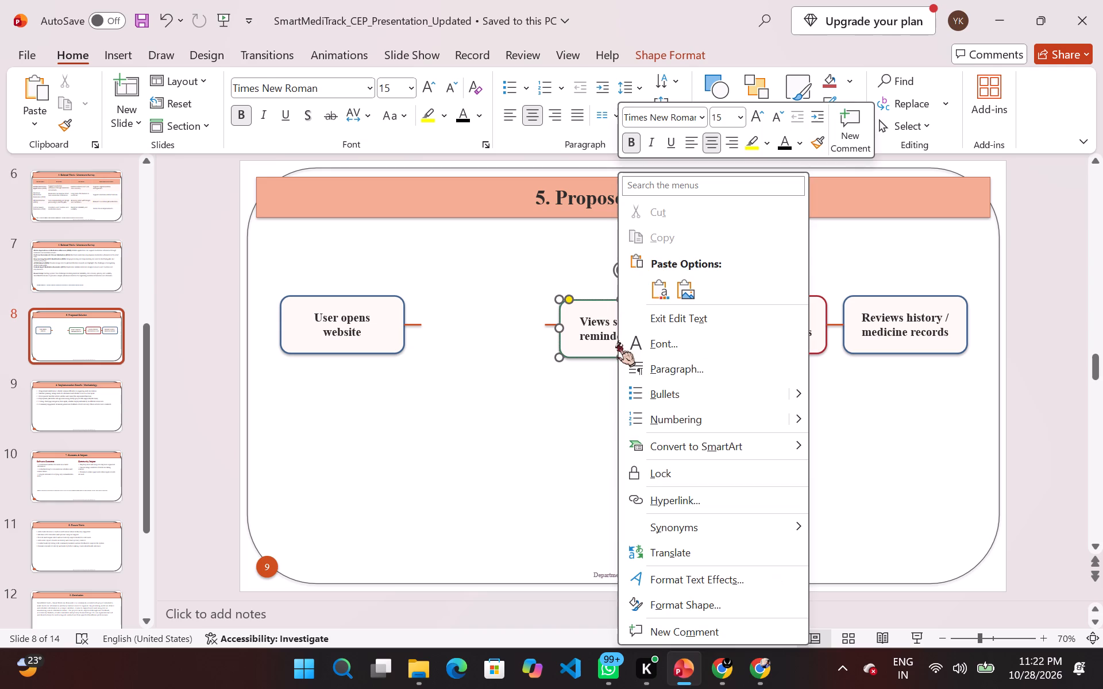
{"action": "right_click", "coordinate": [604, 330]}
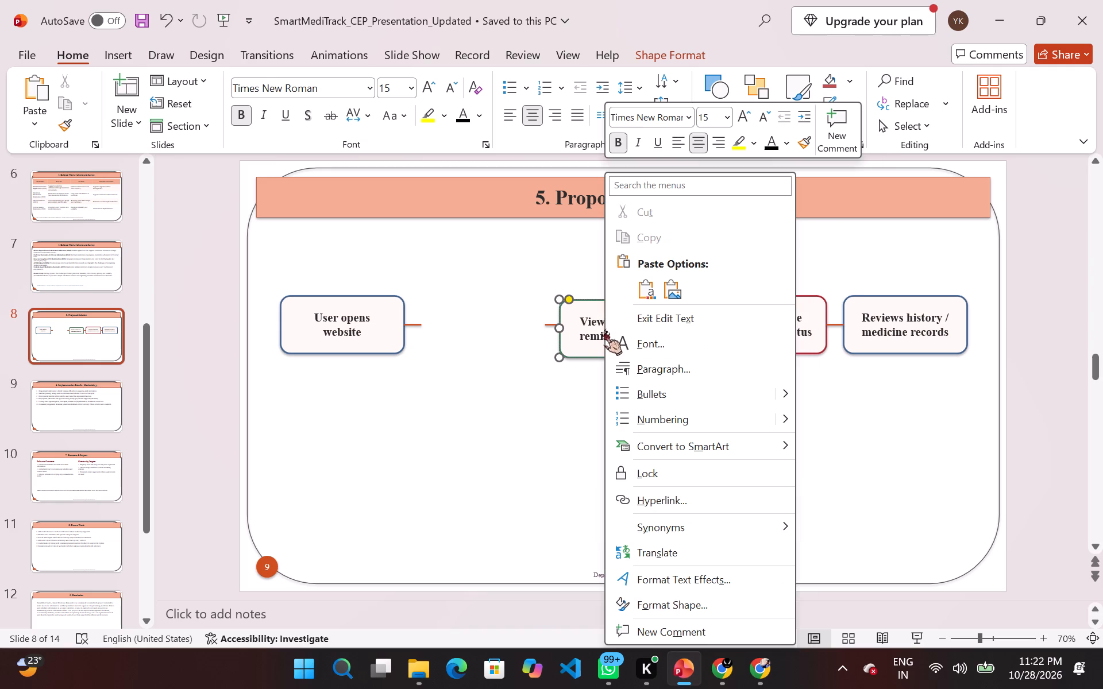
{"action": "right_click", "coordinate": [599, 351]}
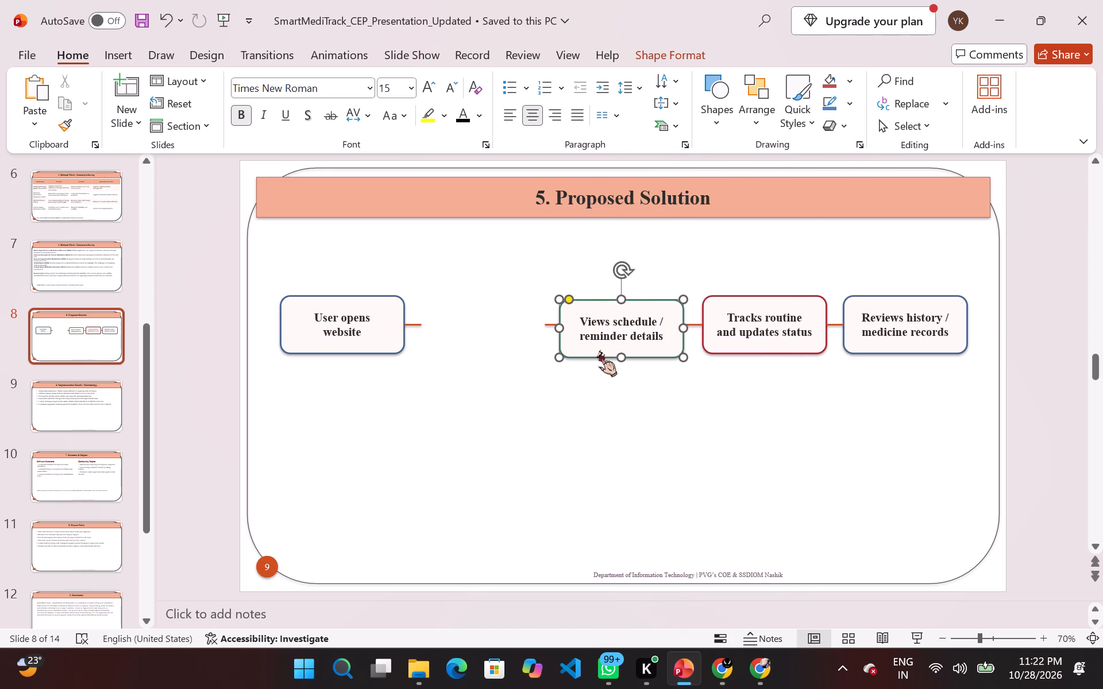
{"action": "left_click", "coordinate": [680, 184]}
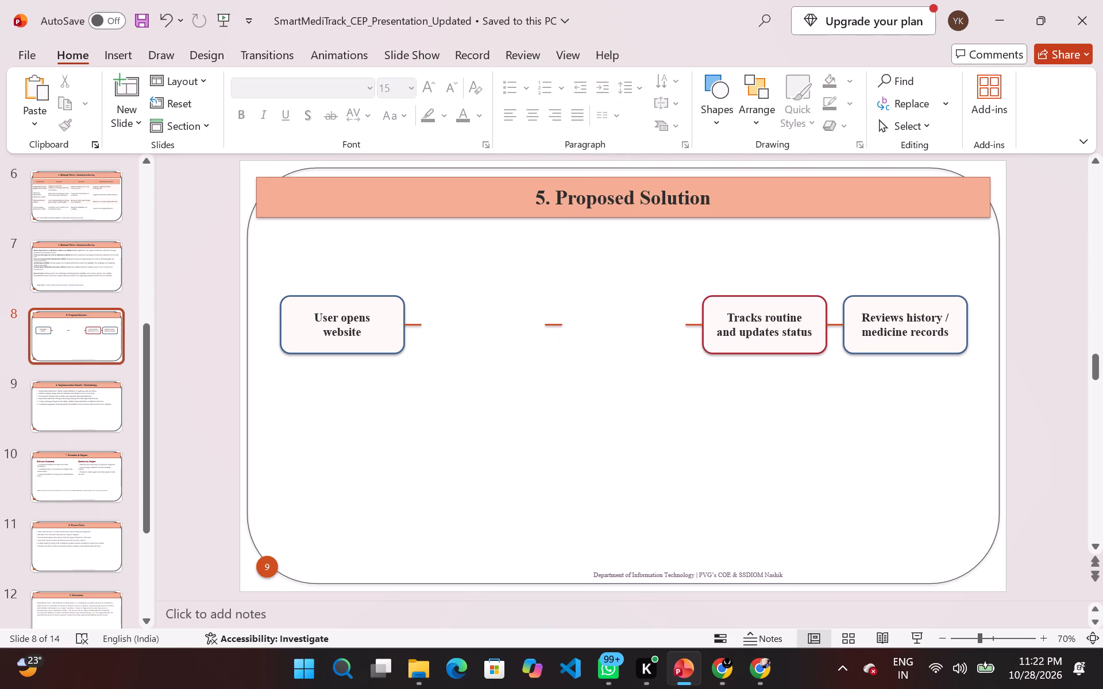
Cut the first two connector lines, the loose middle one and the one beside the "User opens website" box.
{"action": "left_click", "coordinate": [550, 326]}
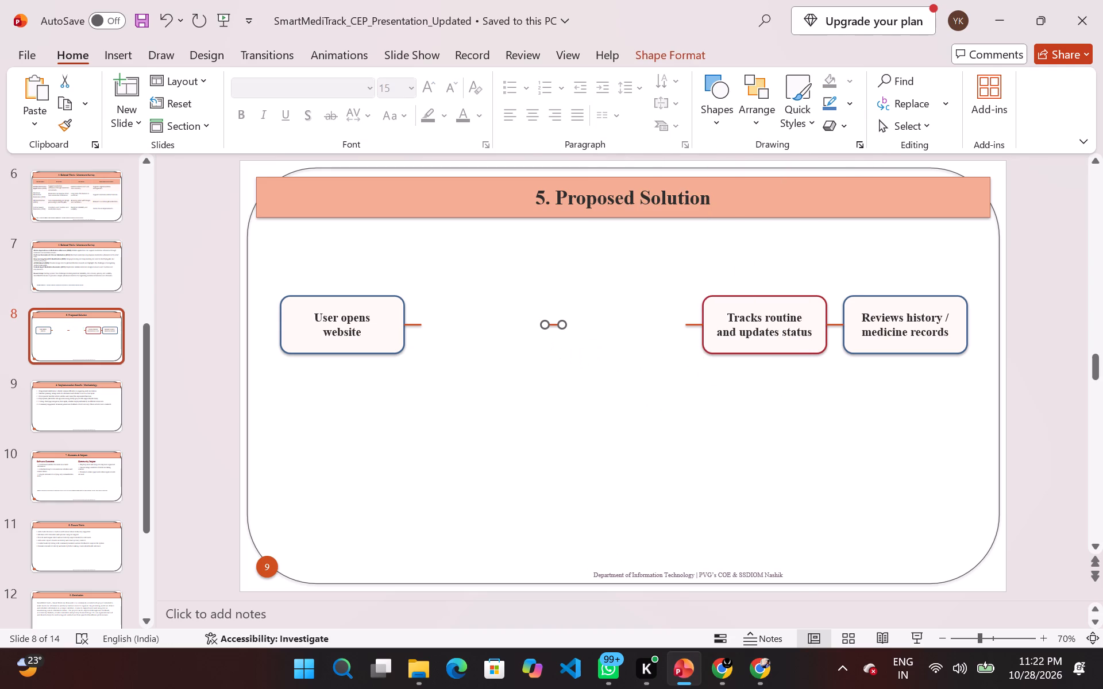
{"action": "right_click", "coordinate": [550, 326]}
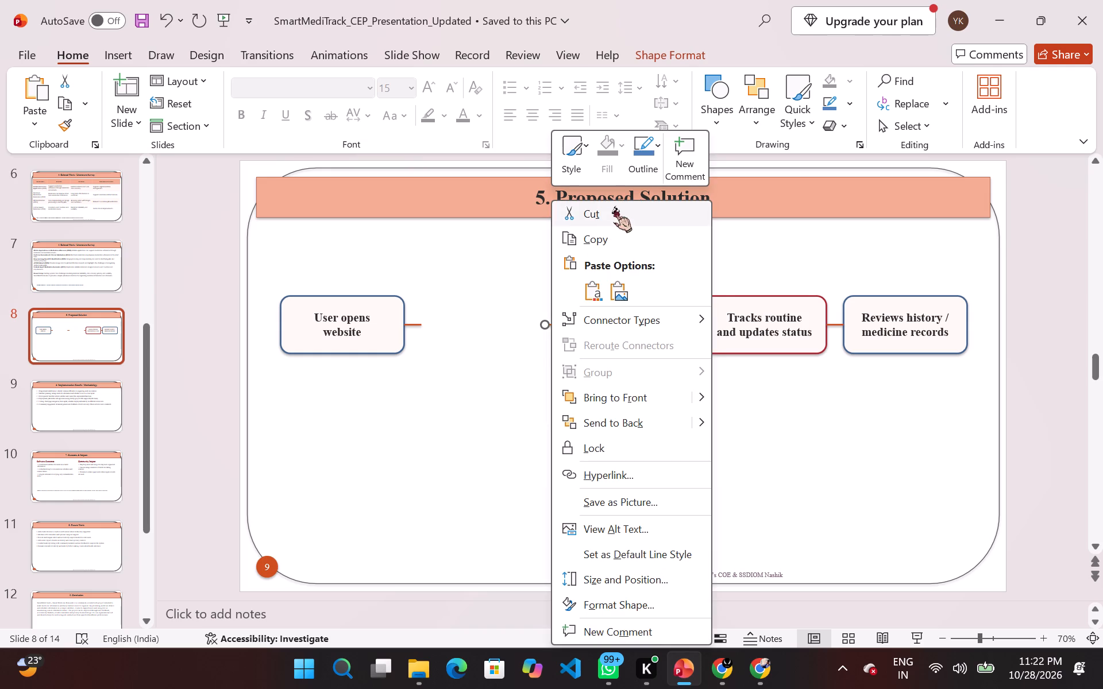
{"action": "left_click", "coordinate": [614, 207]}
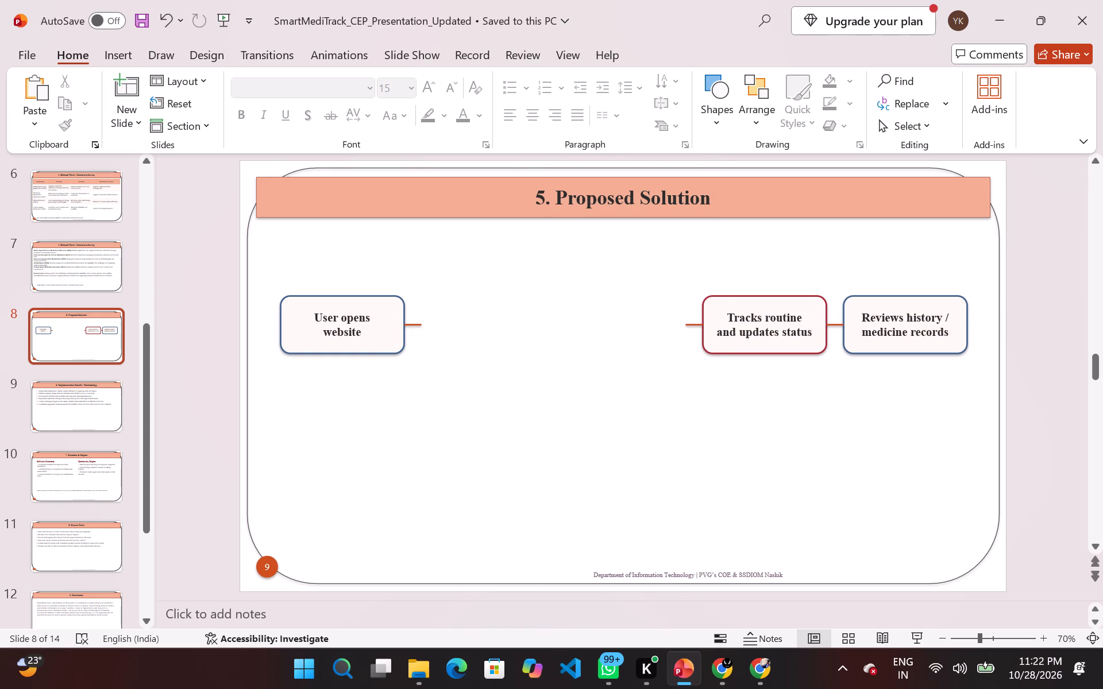
{"action": "right_click", "coordinate": [414, 327]}
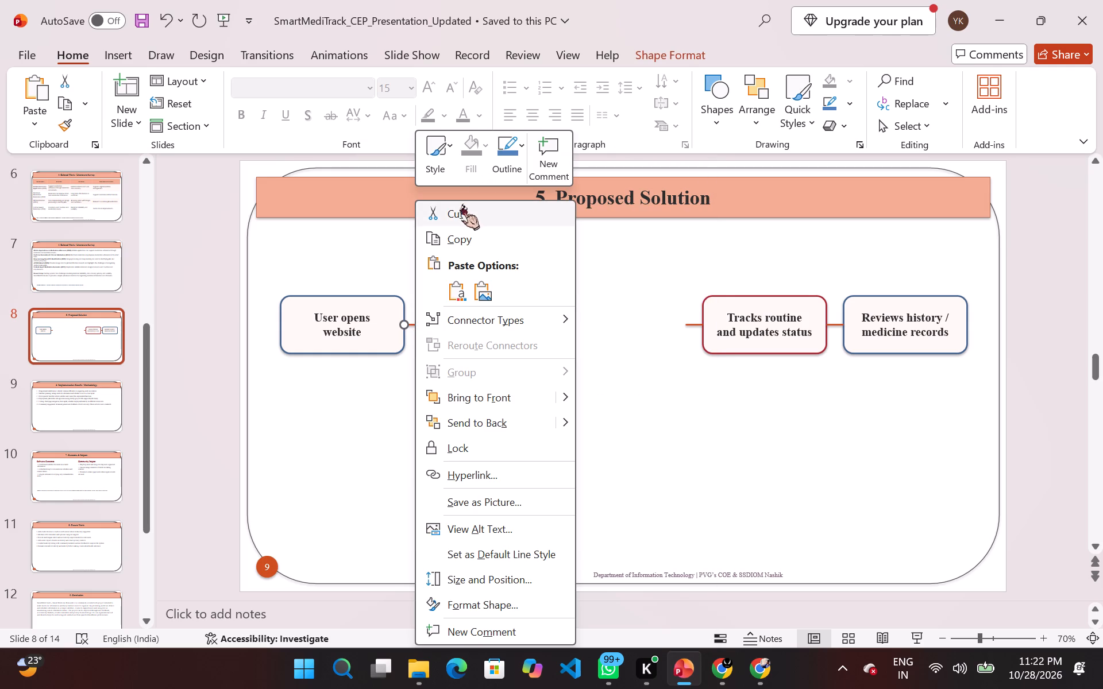
{"action": "left_click", "coordinate": [461, 204]}
Cut the "User opens website" and "Tracks routine and updates status" boxes from the flowchart.
{"action": "right_click", "coordinate": [384, 327]}
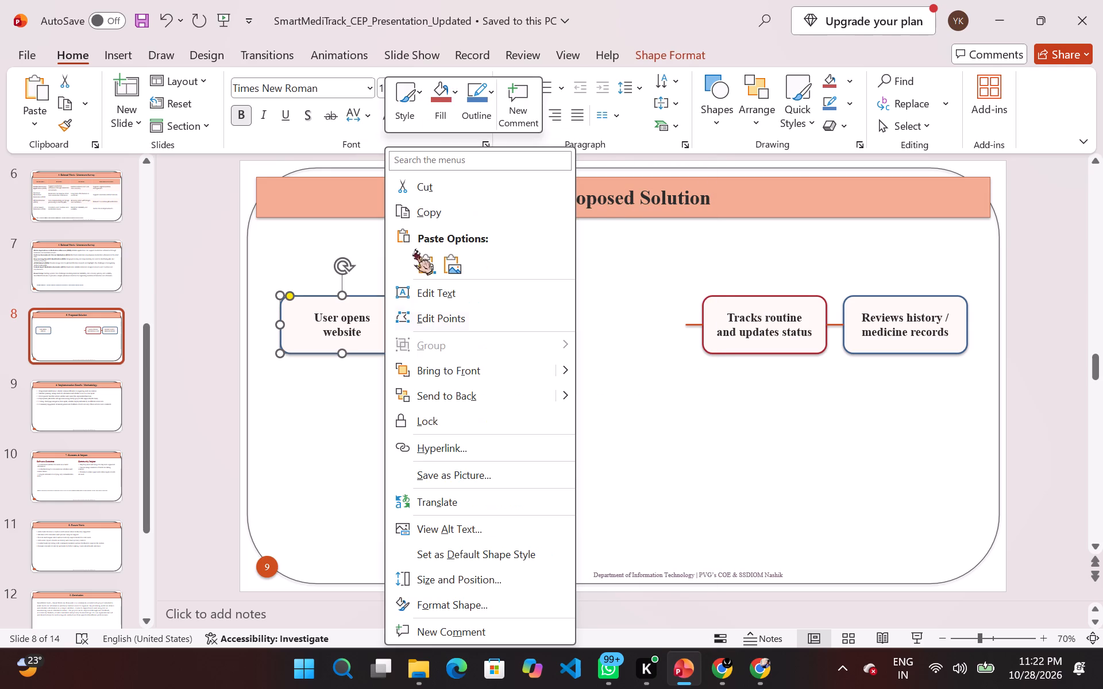
{"action": "left_click", "coordinate": [443, 195]}
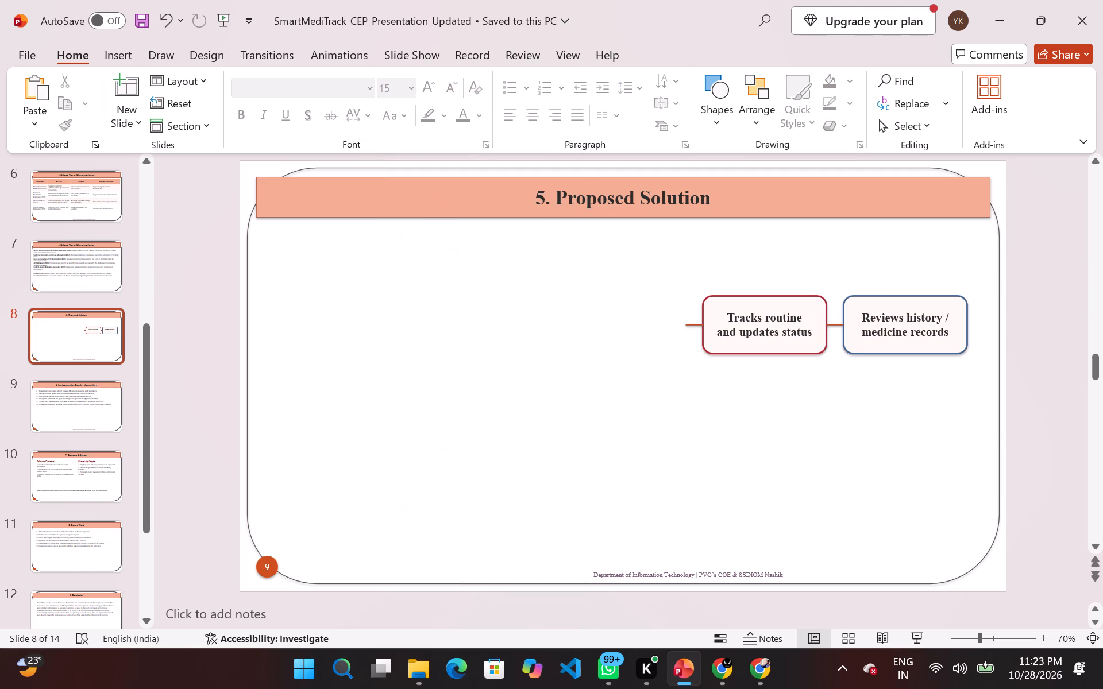
{"action": "right_click", "coordinate": [811, 351]}
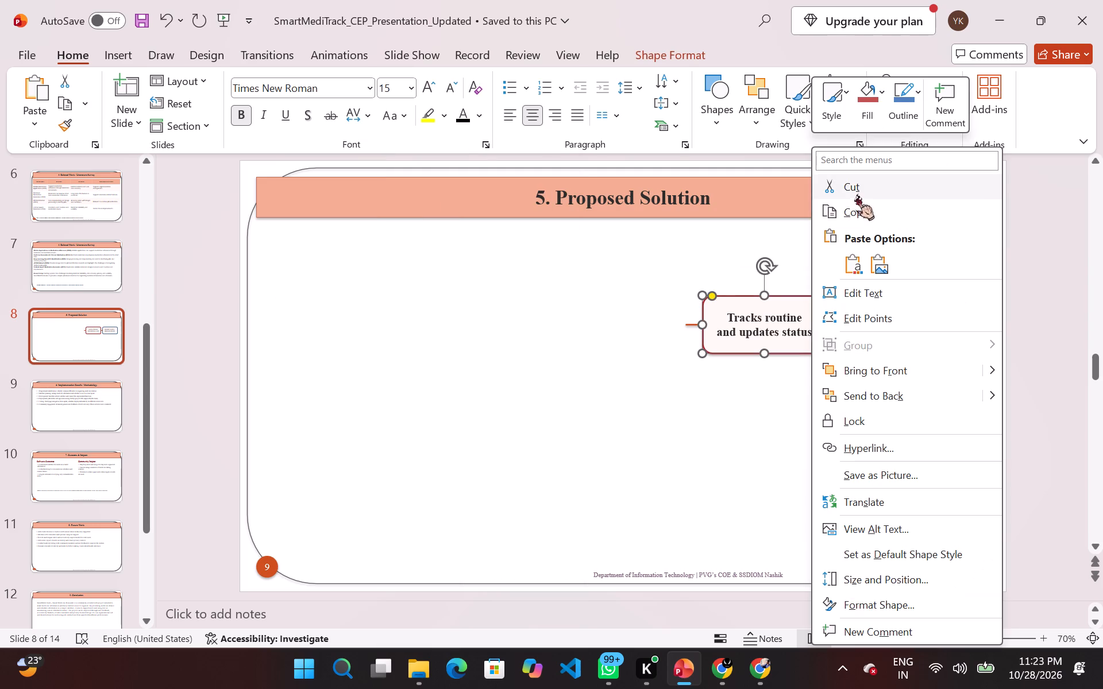
{"action": "left_click", "coordinate": [856, 192]}
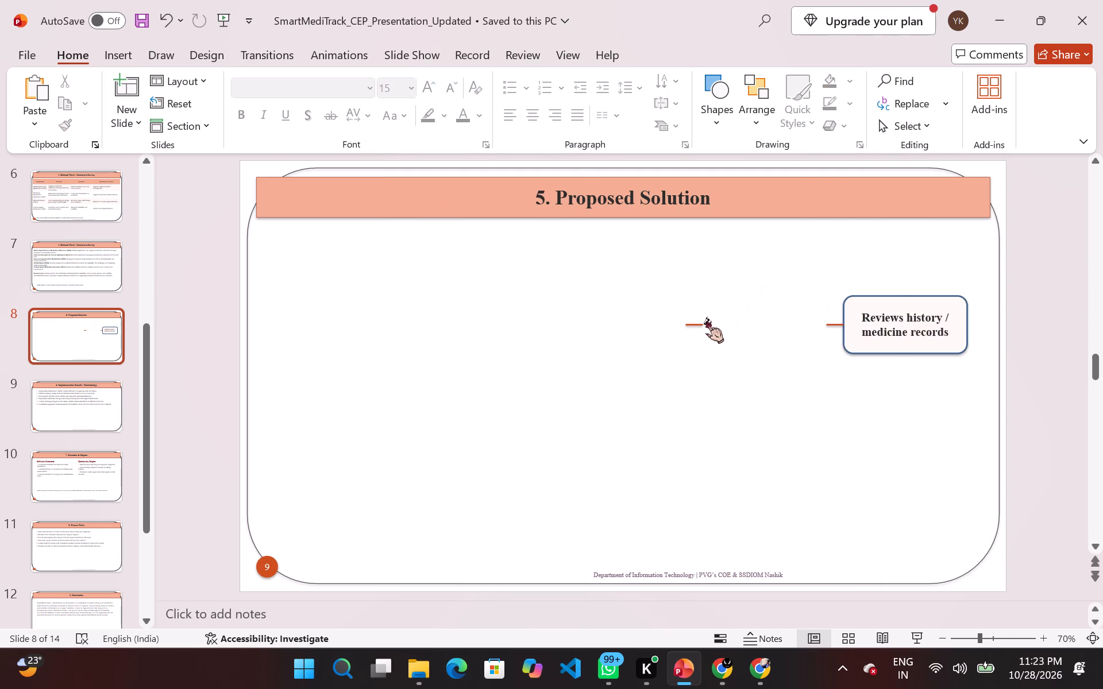
Cut the "Reviews history / medicine records" box and the last two connector lines from the Proposed Solution slide.
{"action": "right_click", "coordinate": [705, 318]}
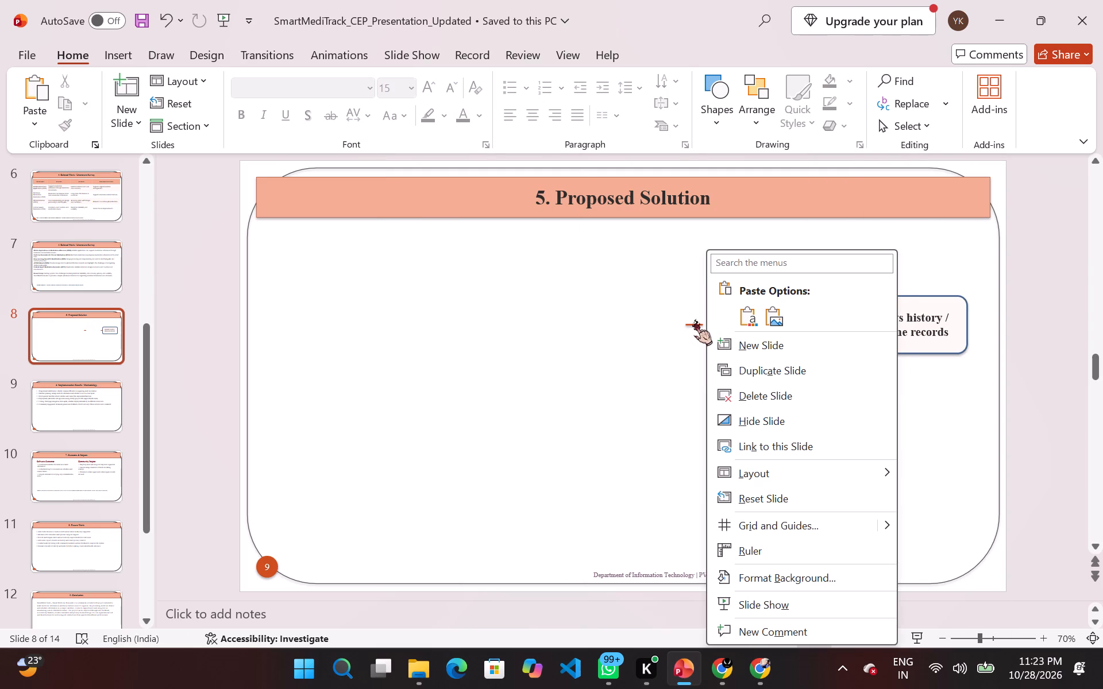
{"action": "right_click", "coordinate": [694, 320]}
{"action": "left_click", "coordinate": [746, 223]}
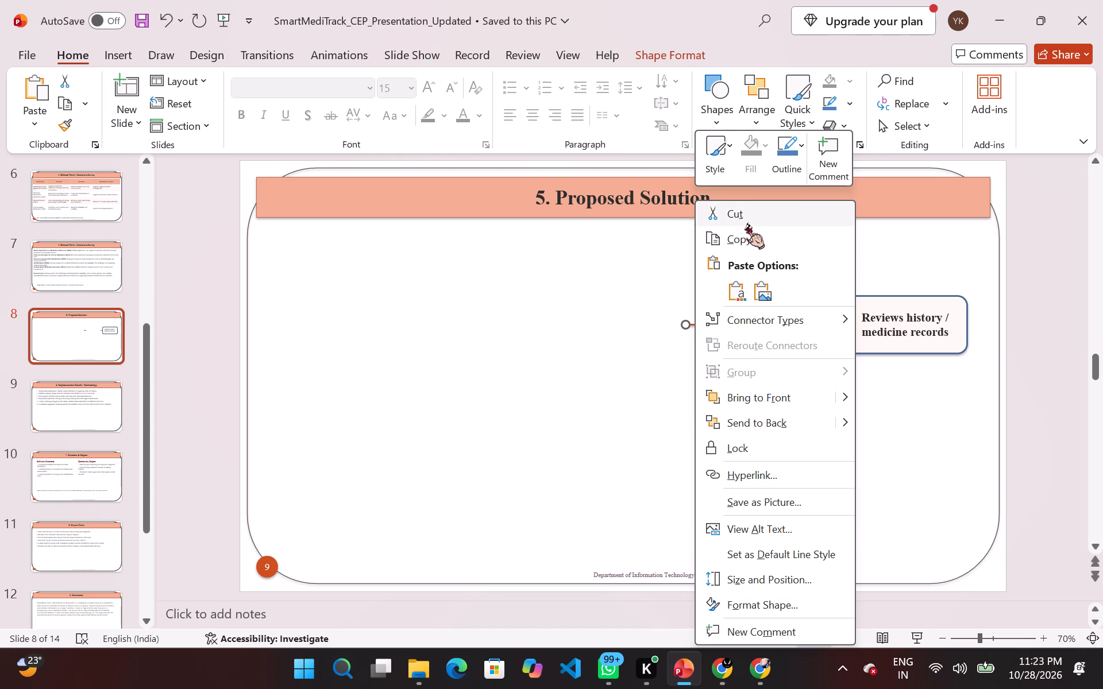
{"action": "right_click", "coordinate": [864, 352]}
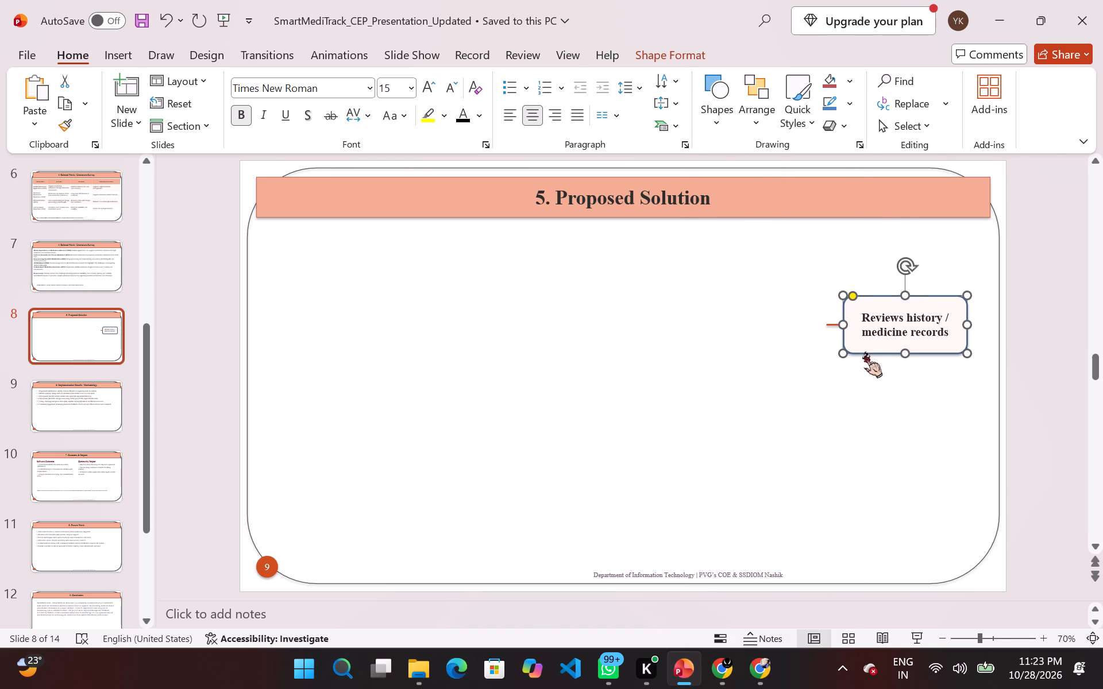
{"action": "left_click", "coordinate": [941, 182]}
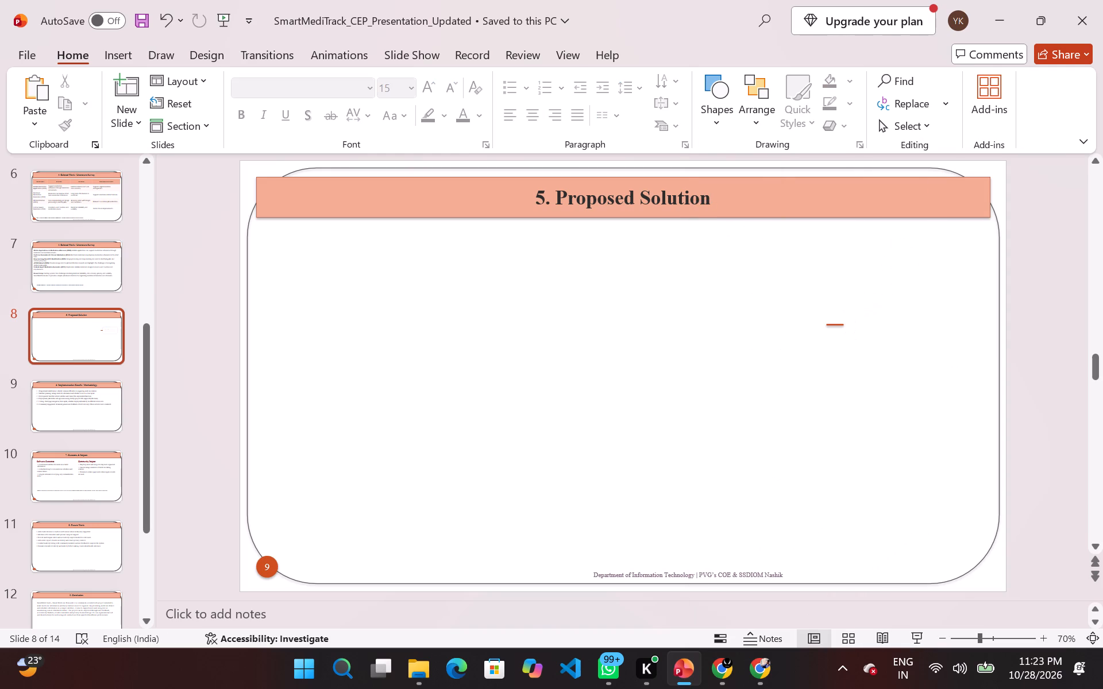
{"action": "right_click", "coordinate": [838, 326]}
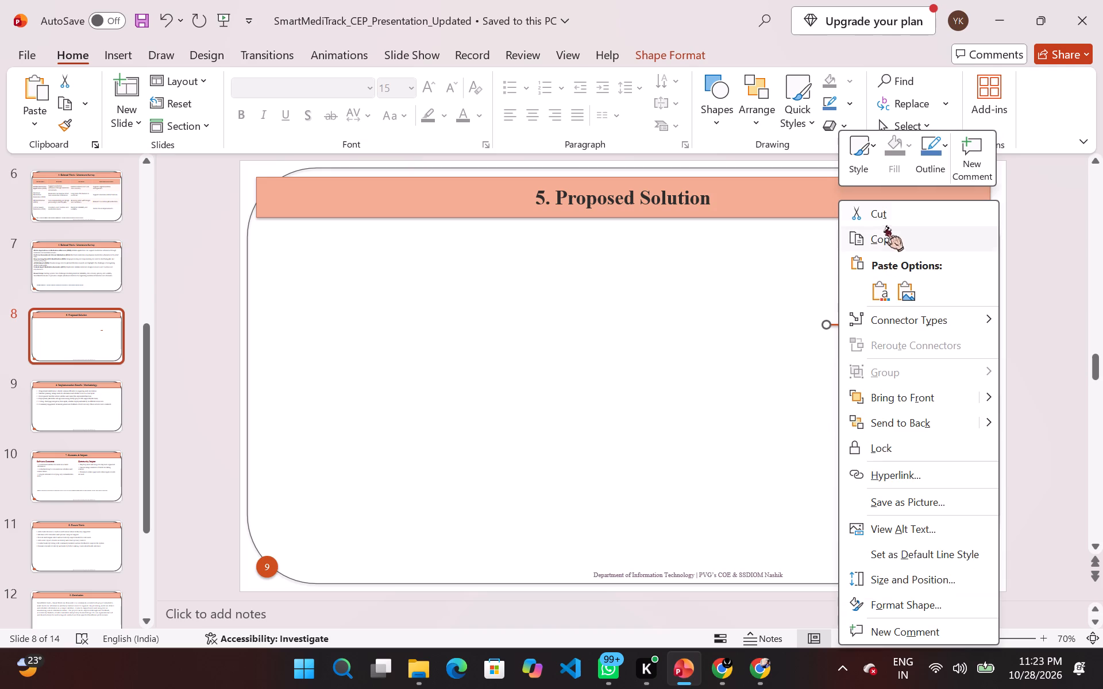
{"action": "left_click", "coordinate": [896, 219]}
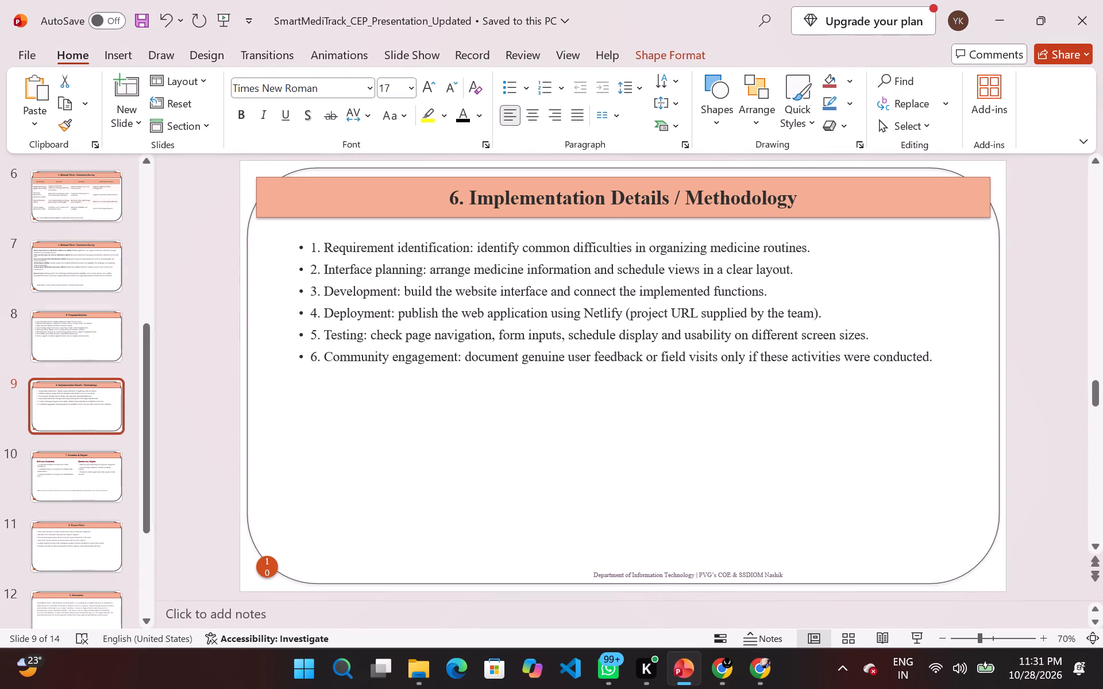
{"action": "left_click", "coordinate": [938, 376]}
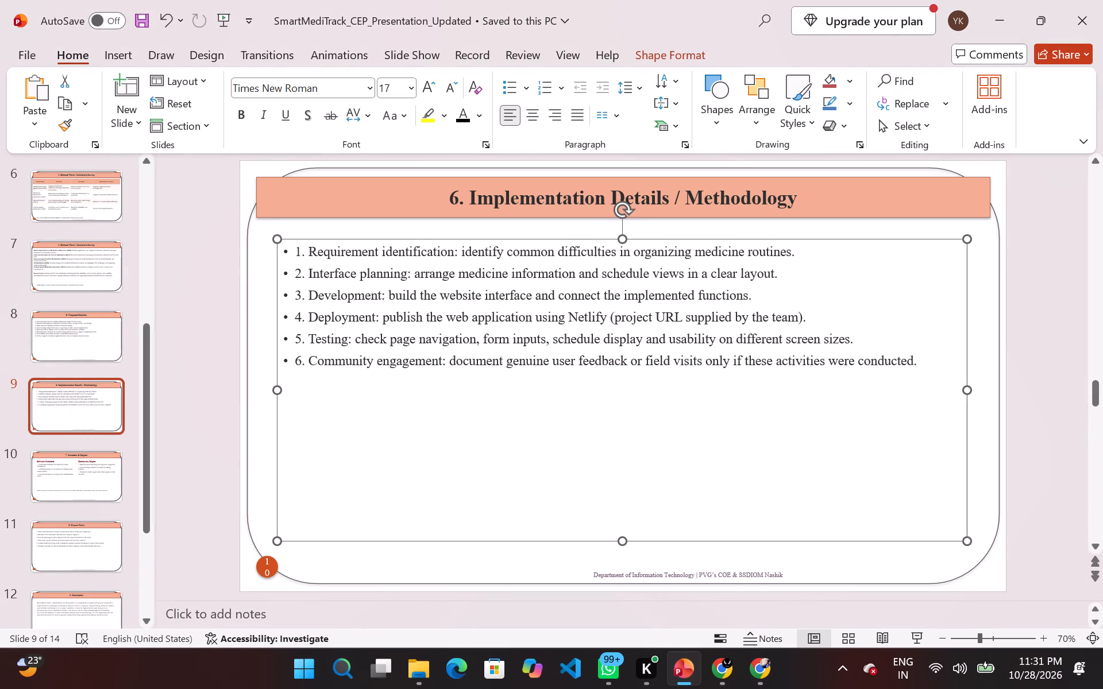
{"action": "left_click_drag", "start_coordinate": [915, 354], "coordinate": [574, 307]}
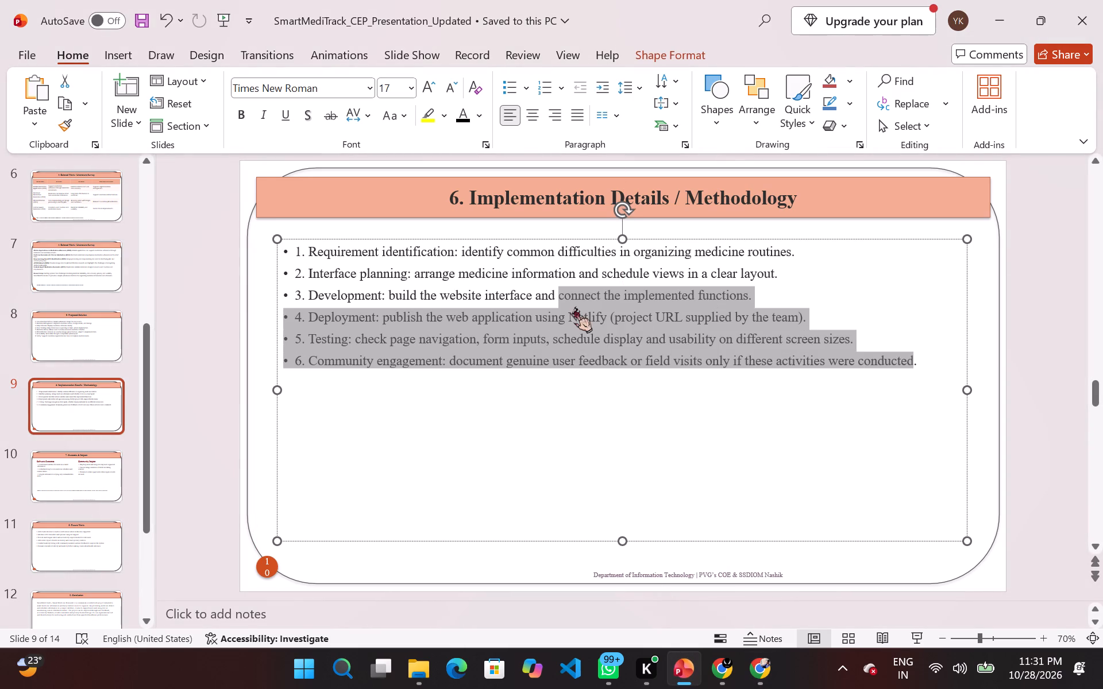
{"action": "left_click", "coordinate": [786, 432]}
{"action": "left_click_drag", "start_coordinate": [913, 365], "coordinate": [672, 372]}
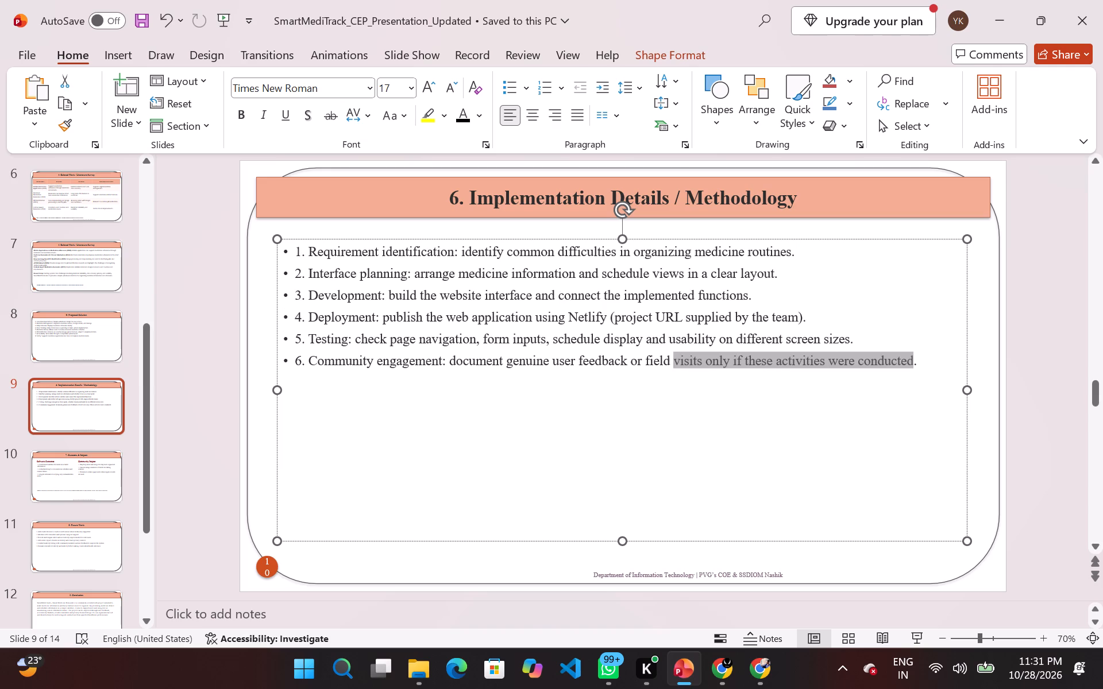
{"action": "left_click_drag", "start_coordinate": [672, 372], "coordinate": [280, 287]}
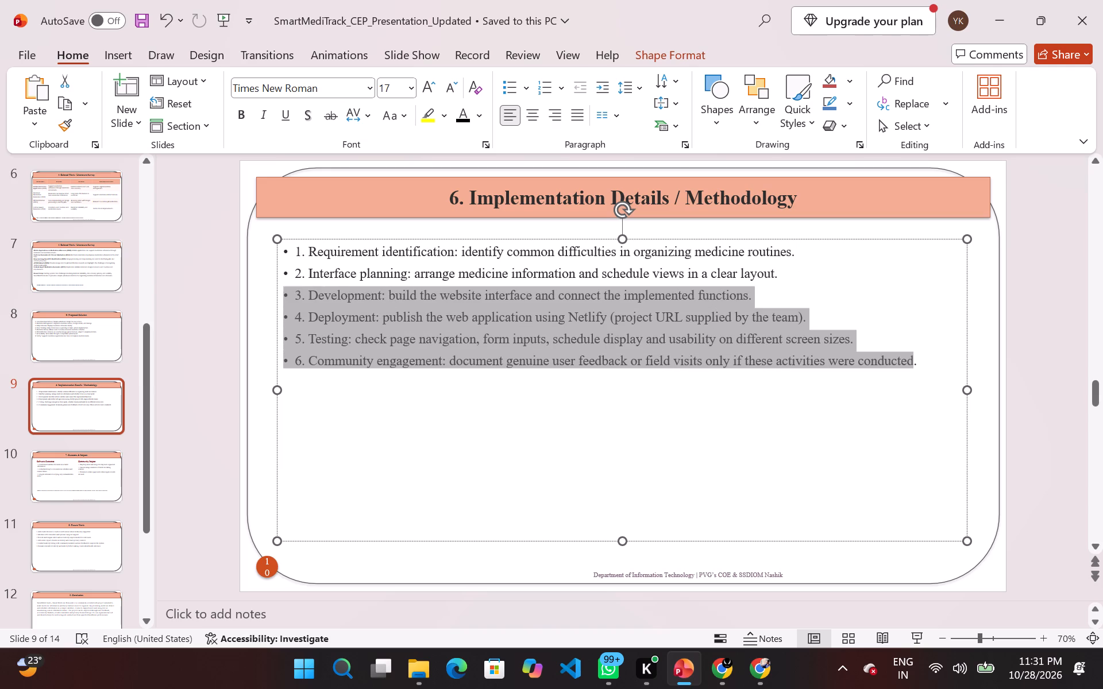
{"action": "left_click_drag", "start_coordinate": [280, 287], "coordinate": [263, 208]}
{"action": "key", "text": "ctrl+v"}
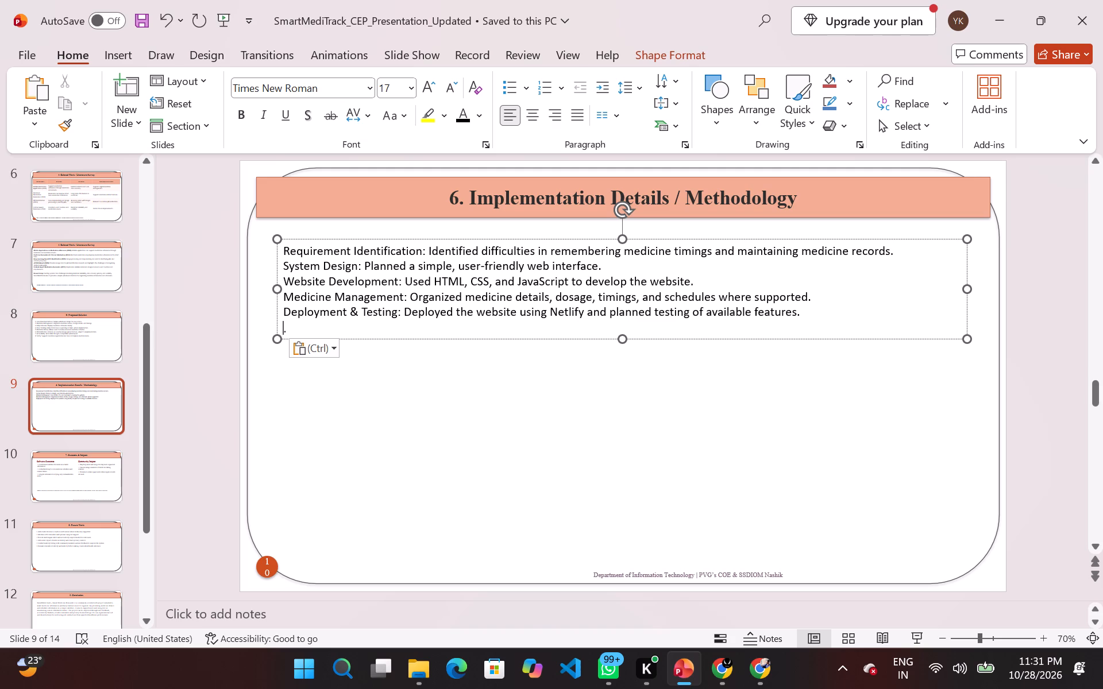
Set the font size of the five pasted points on slide 9 to 18.
{"action": "left_click_drag", "start_coordinate": [817, 309], "coordinate": [785, 309]}
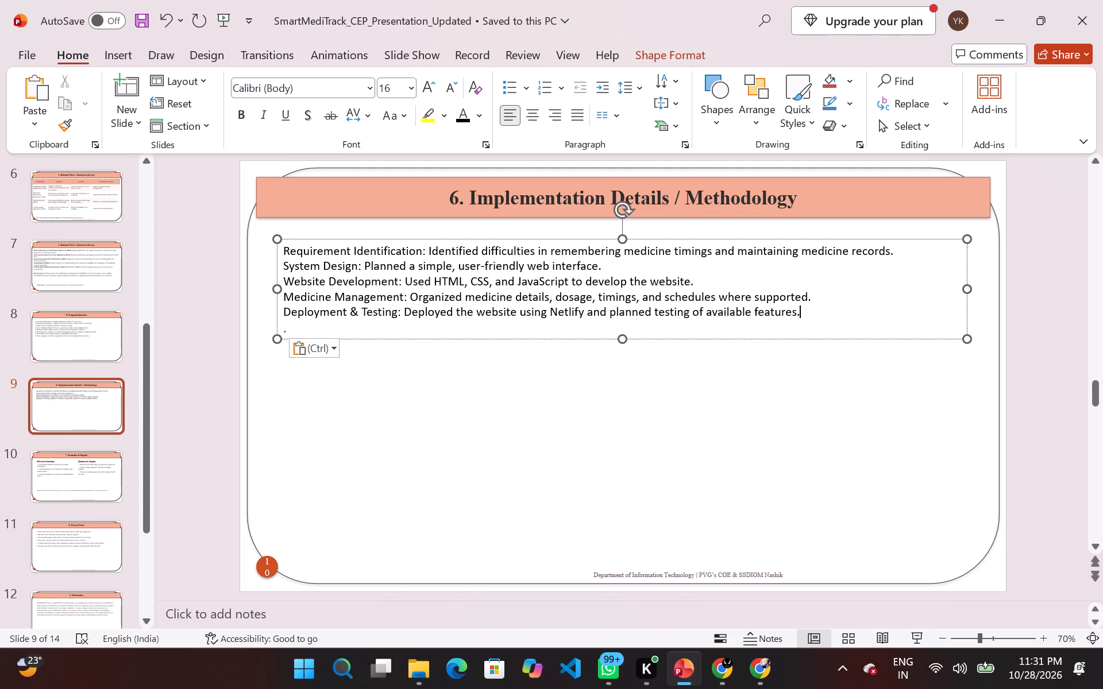
{"action": "left_click_drag", "start_coordinate": [785, 309], "coordinate": [288, 251]}
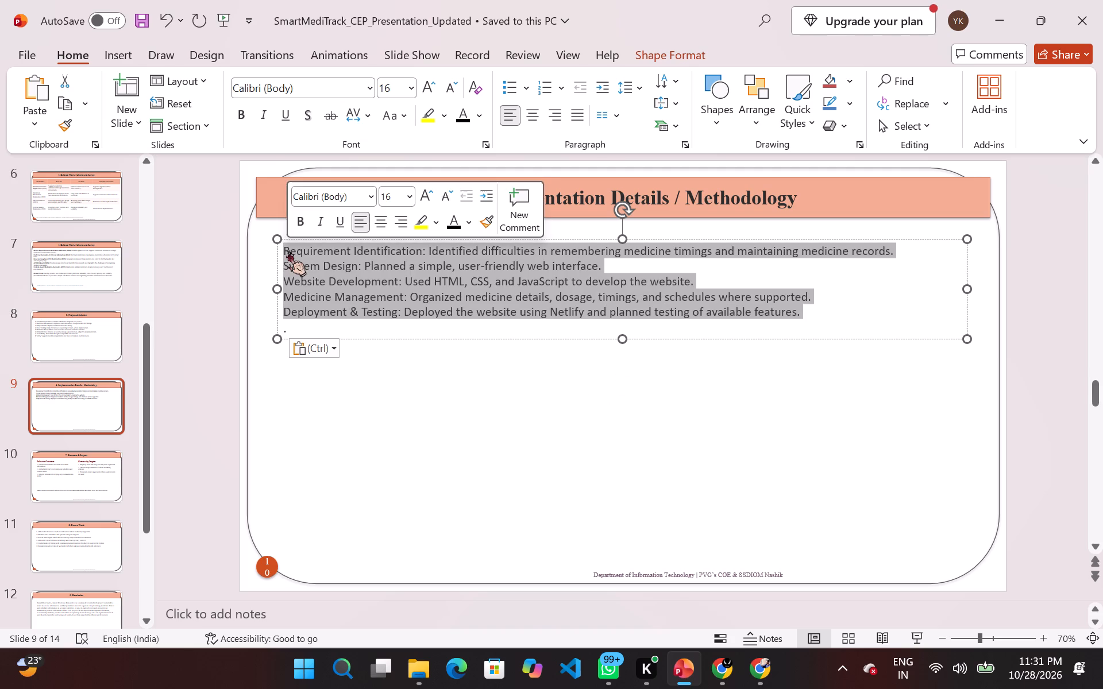
{"action": "left_click", "coordinate": [411, 87]}
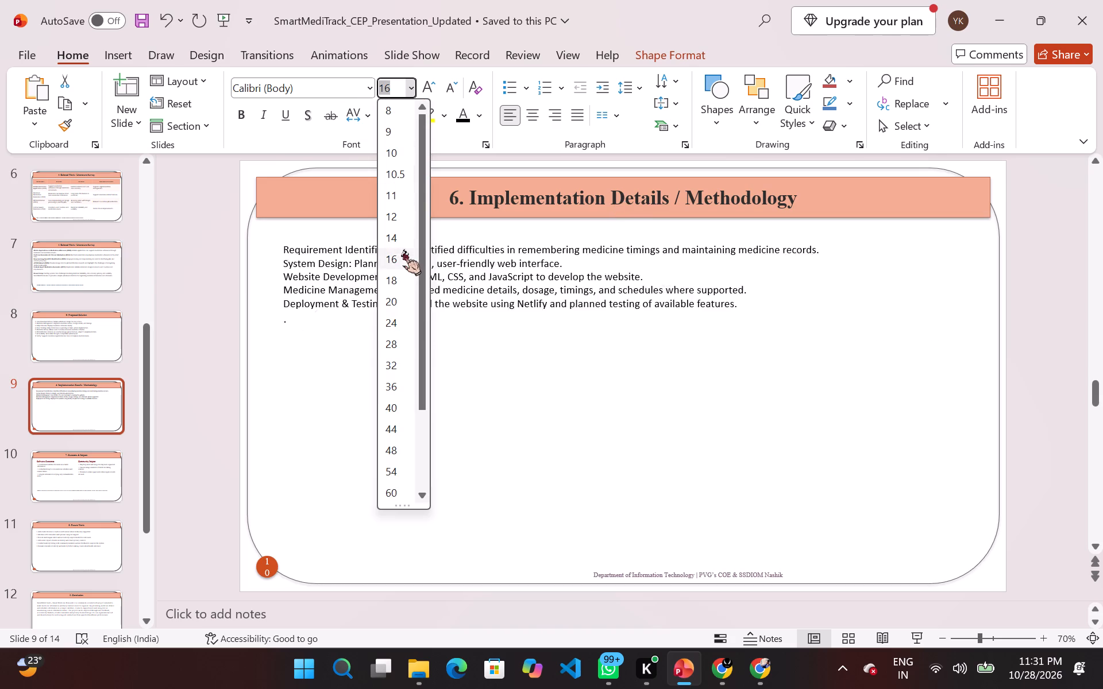
{"action": "left_click", "coordinate": [394, 281]}
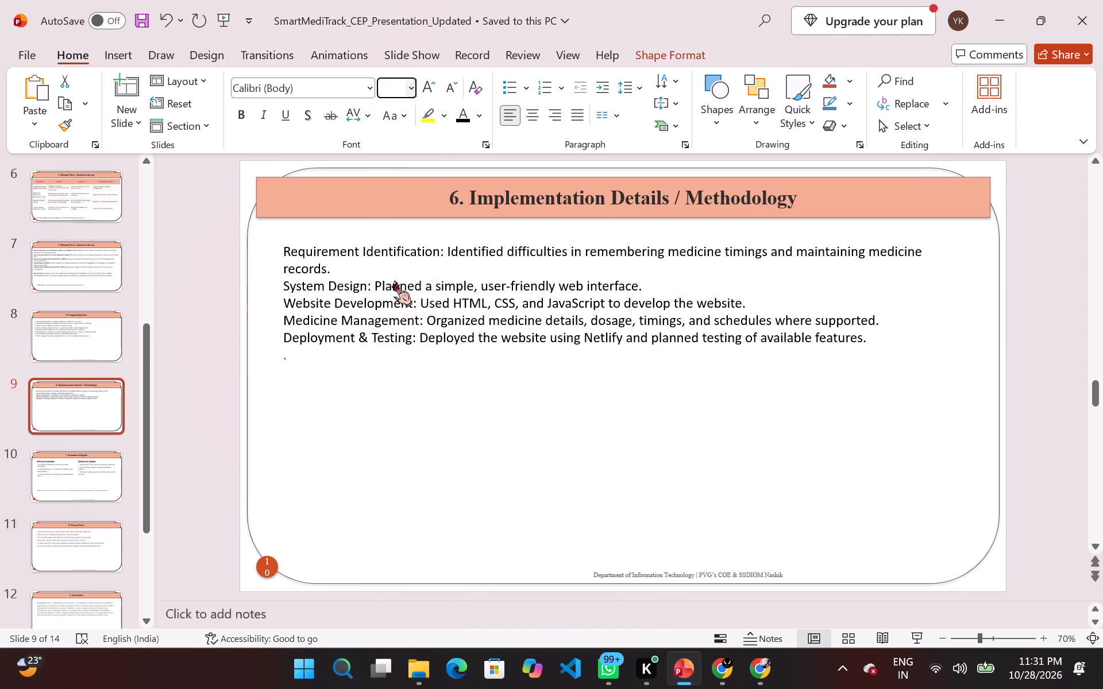
{"action": "left_click", "coordinate": [291, 423]}
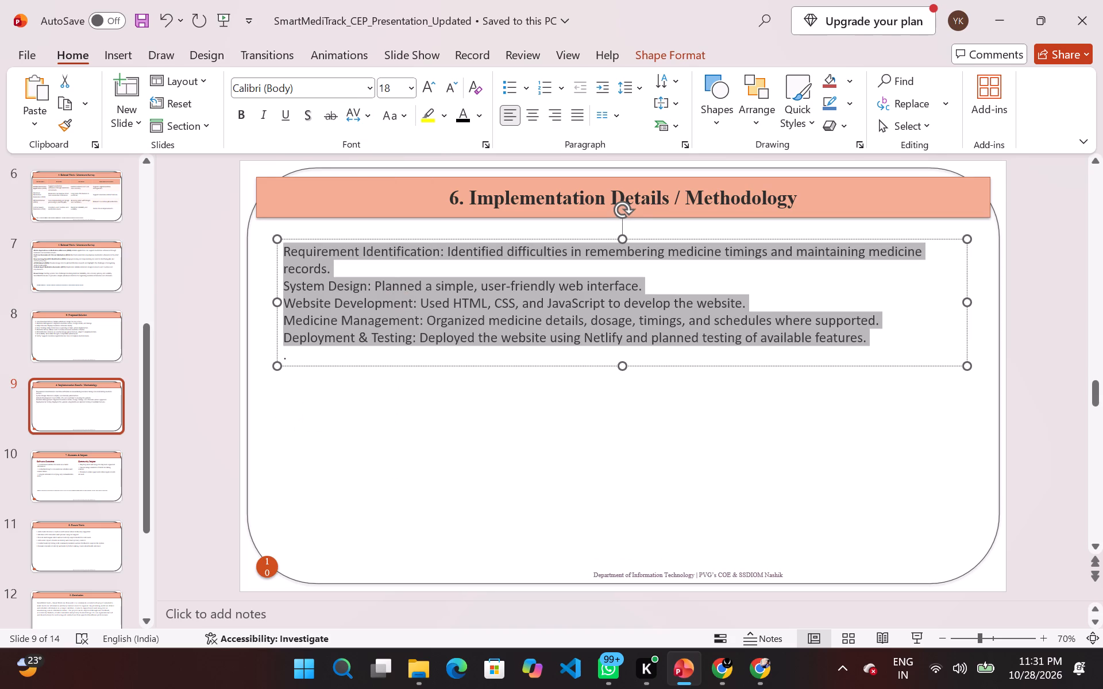
Insert a blank line between each of the five Implementation Details / Methodology points on slide 9.
{"action": "left_click", "coordinate": [344, 269]}
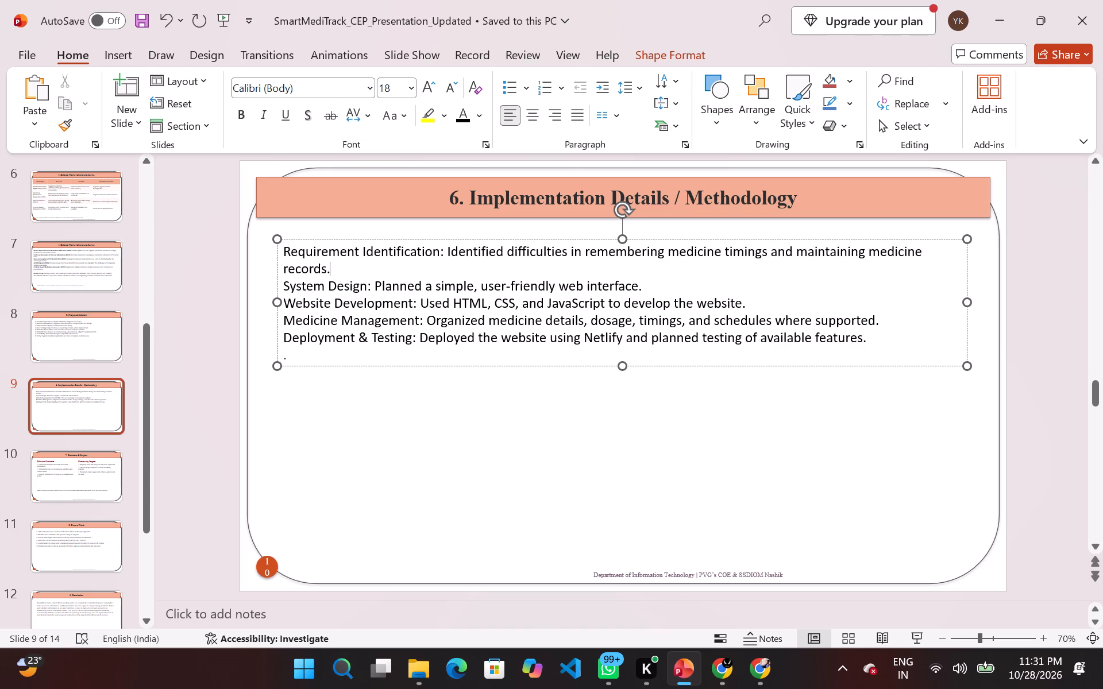
{"action": "key", "text": "Return"}
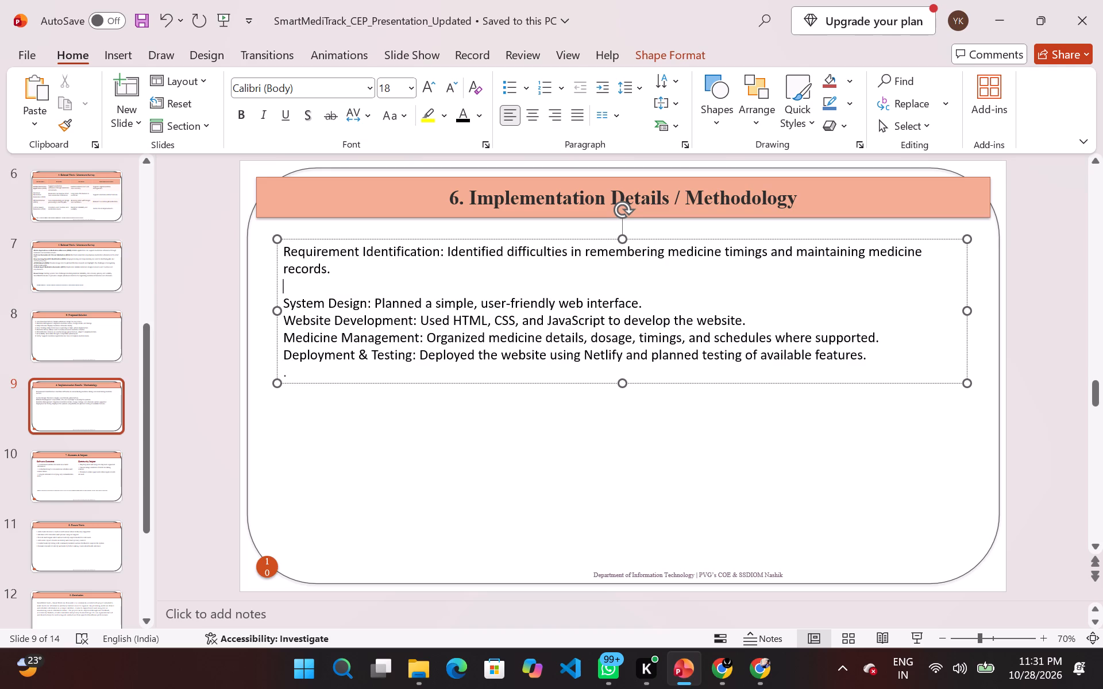
{"action": "left_click", "coordinate": [668, 318]}
{"action": "left_click", "coordinate": [661, 309]}
{"action": "key", "text": "Return"}
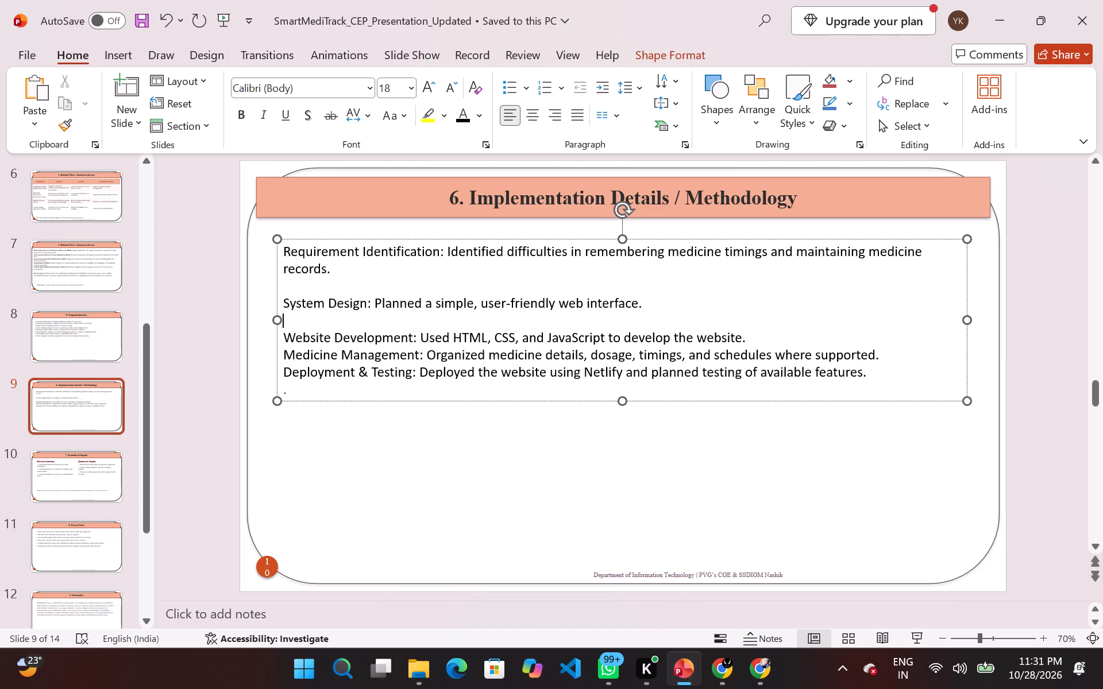
{"action": "left_click", "coordinate": [767, 336]}
{"action": "key", "text": "Return"}
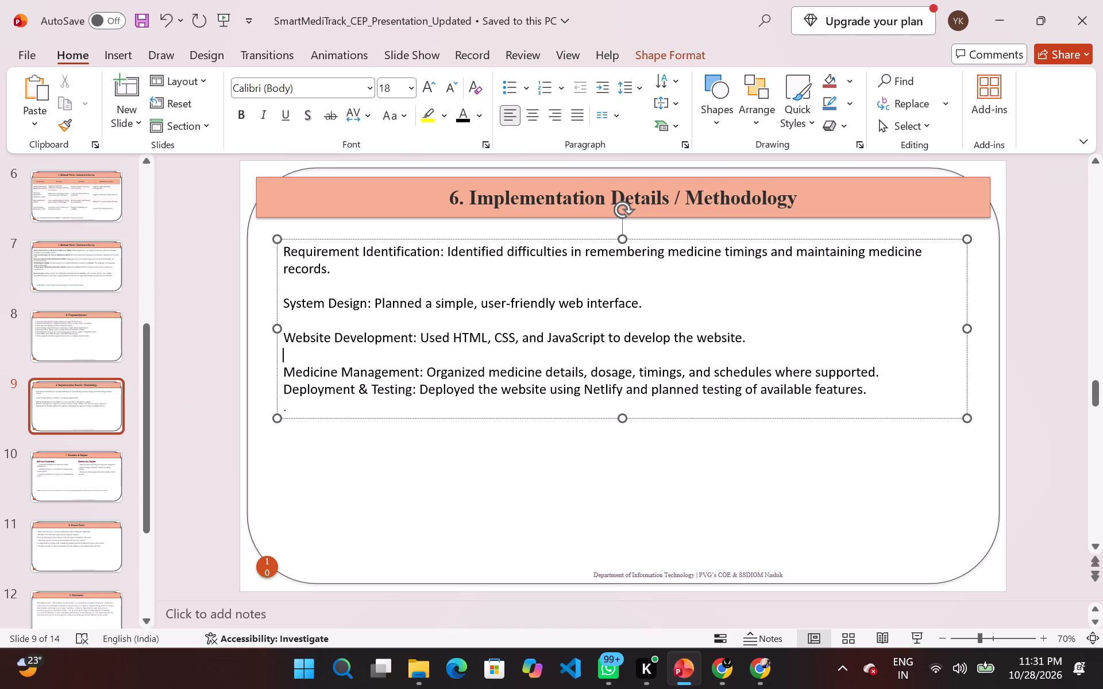
{"action": "left_click", "coordinate": [898, 376]}
{"action": "key", "text": "Return"}
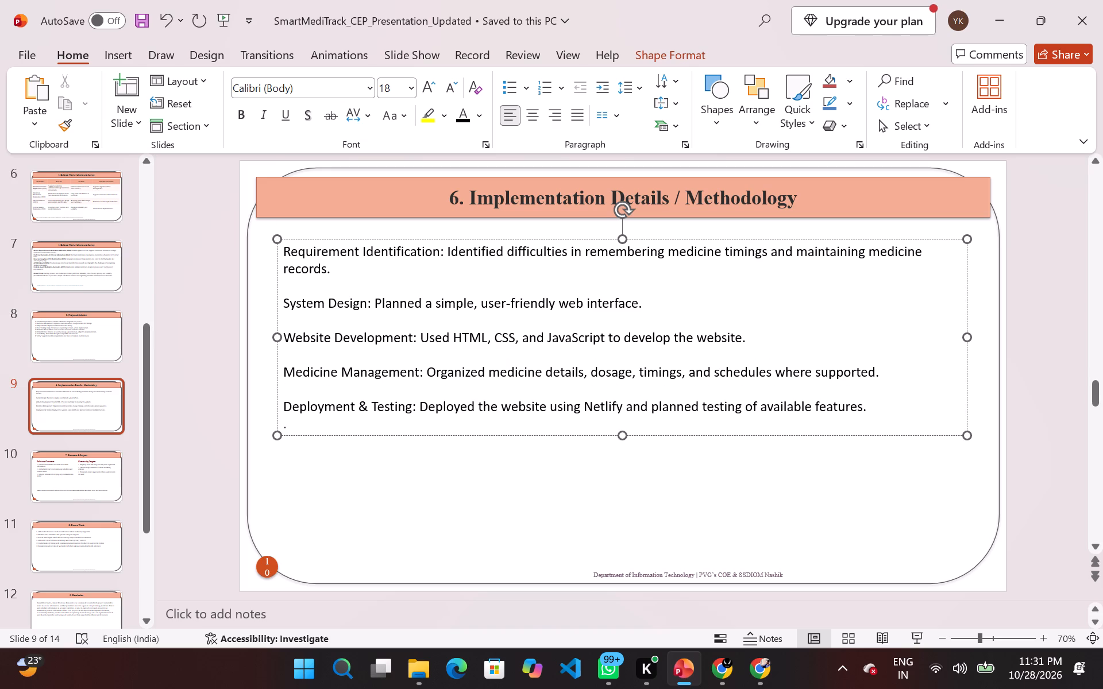
Prefix the Requirement Identification and System Design points on slide 9 with "1." and "2.".
{"action": "left_click_drag", "start_coordinate": [357, 268], "coordinate": [344, 267]}
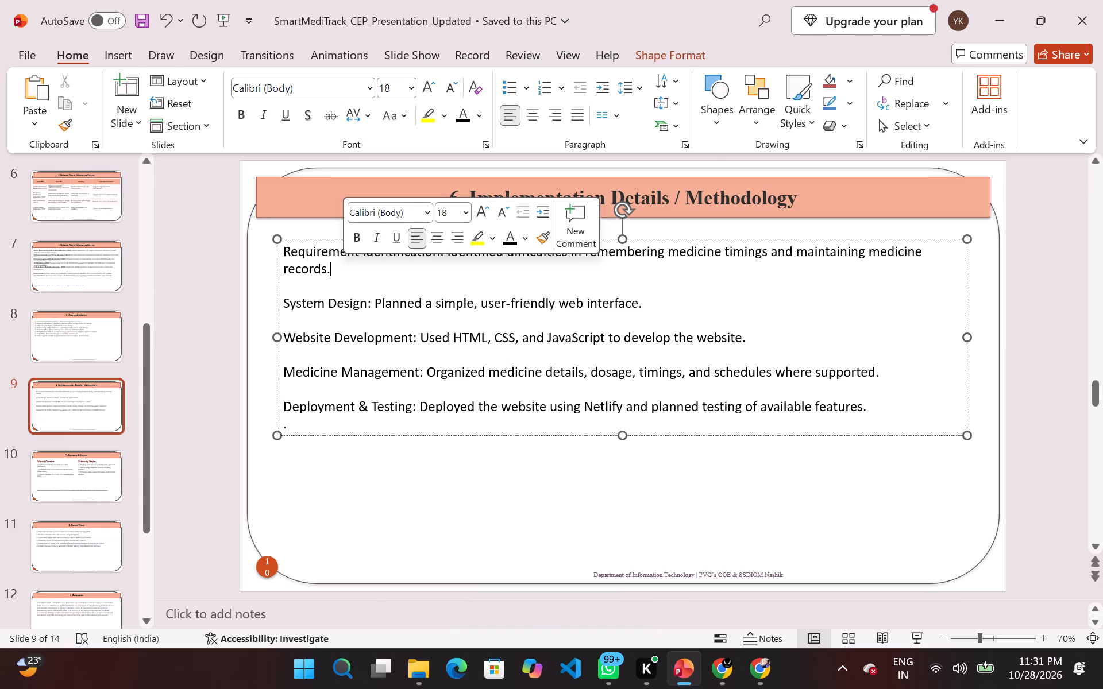
{"action": "left_click", "coordinate": [282, 254]}
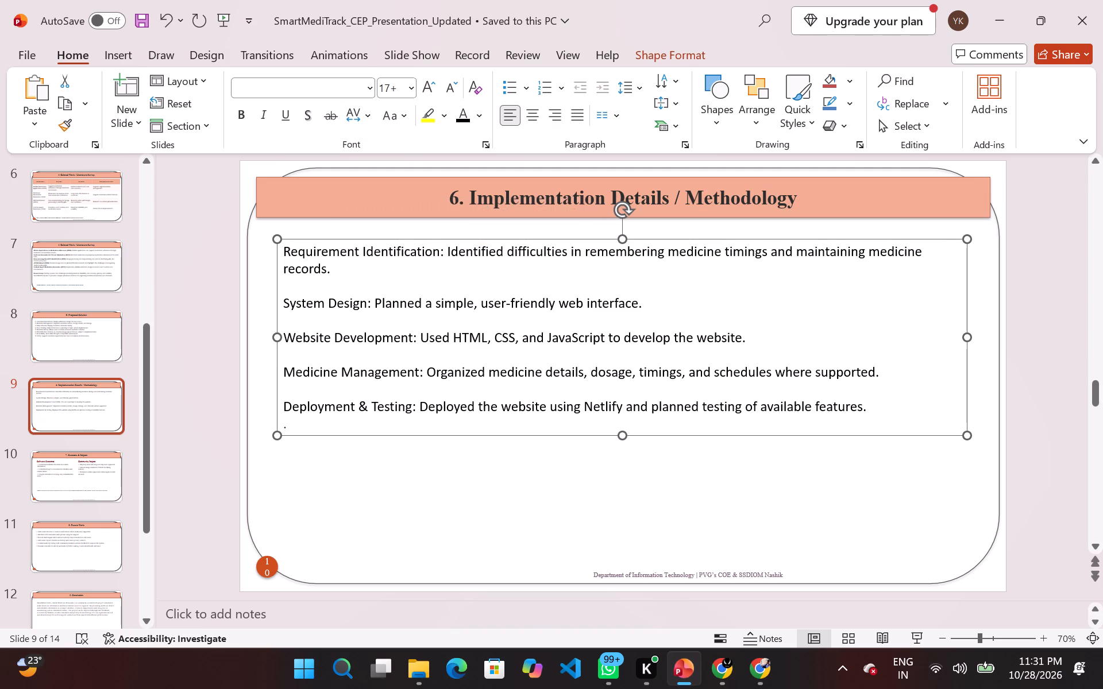
{"action": "left_click", "coordinate": [292, 254]}
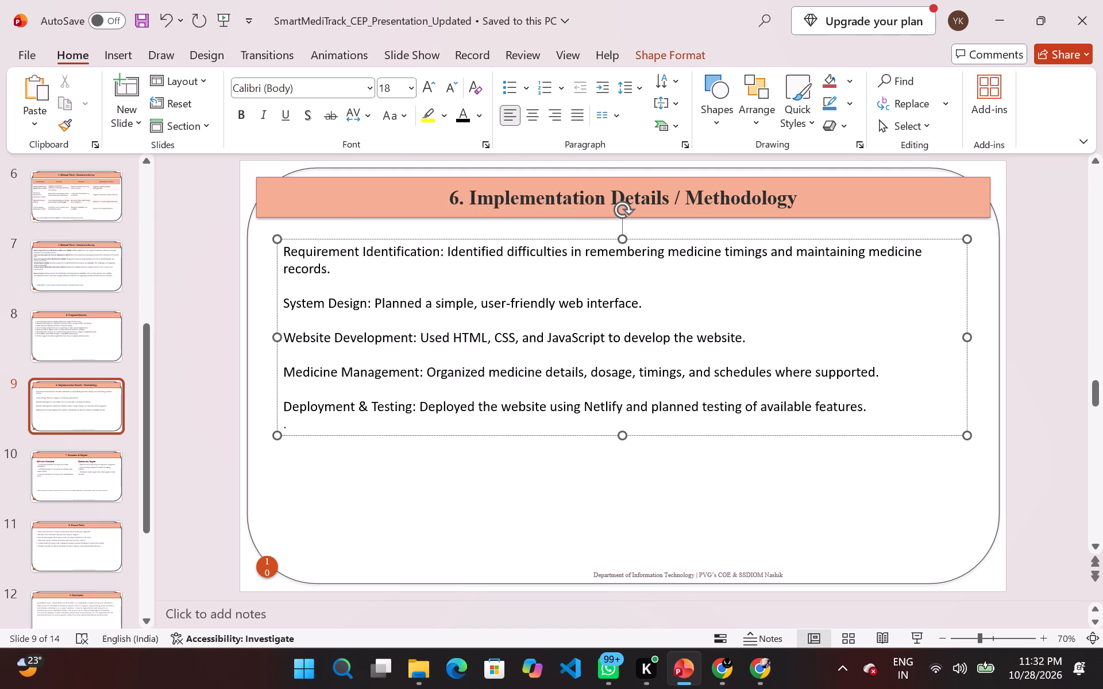
{"action": "key", "text": "Left"}
{"action": "type", "text": "1."}
{"action": "key", "text": "Down"}
{"action": "key", "text": "Down"}
{"action": "key", "text": "Down"}
{"action": "key", "text": "Down"}
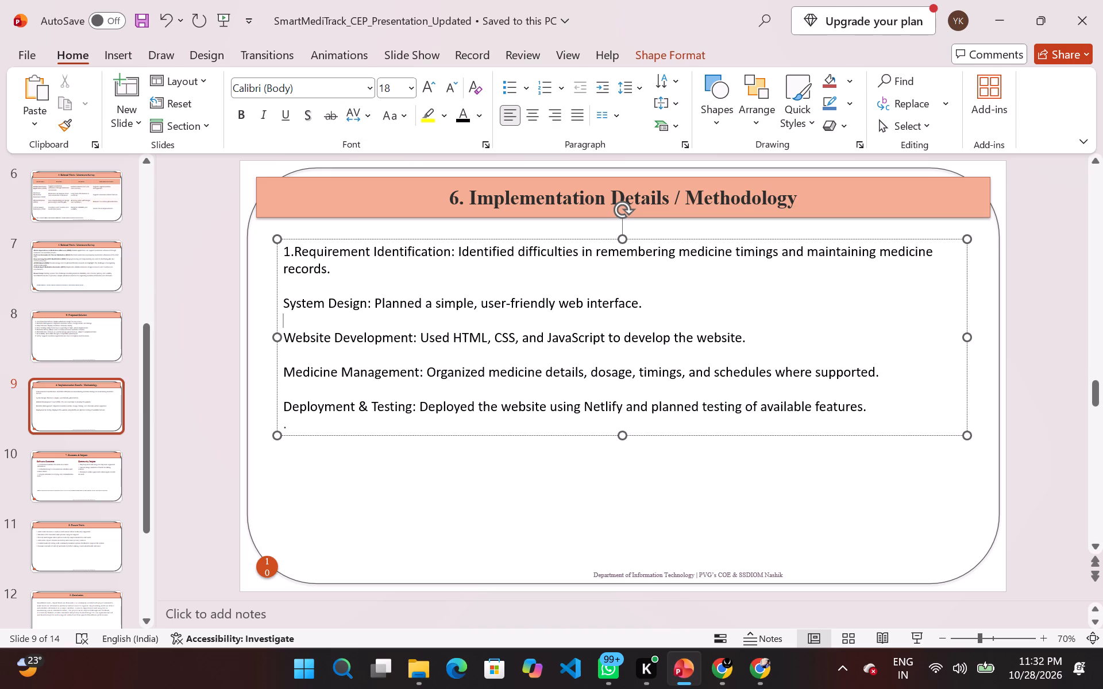
{"action": "key", "text": "Up"}
{"action": "key", "text": "Left"}
{"action": "key", "text": "Left"}
{"action": "type", "text": "2."}
Prefix the Website Development, Medicine Management and Deployment & Testing points on slide 9 with "3.", "4." and "5.".
{"action": "key", "text": "Down"}
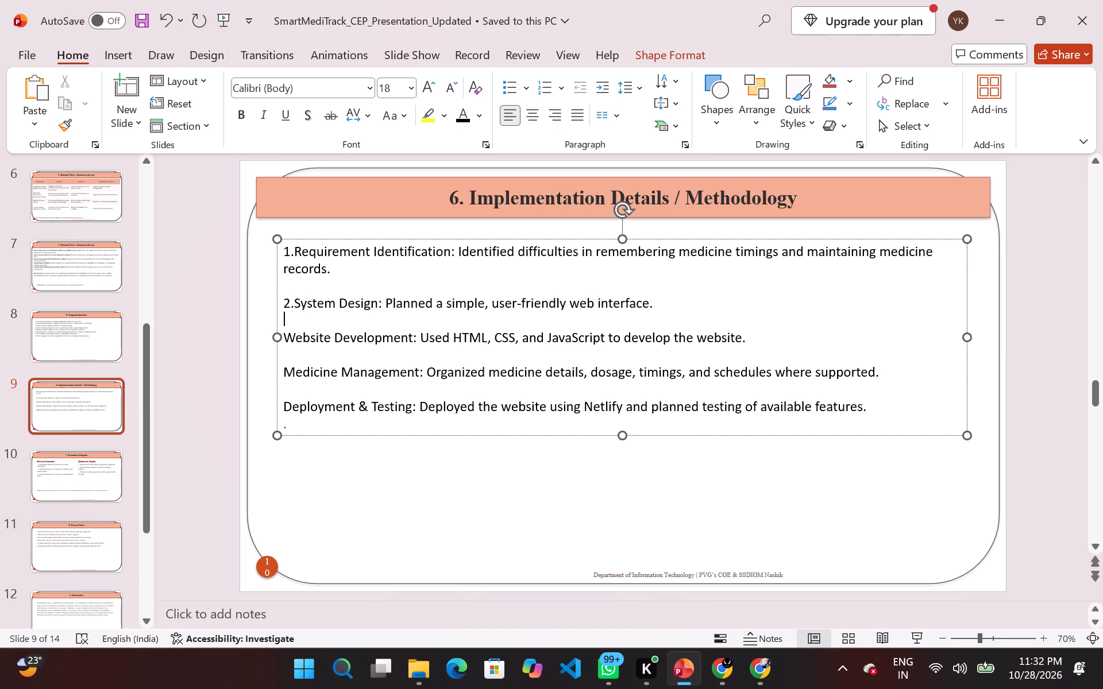
{"action": "key", "text": "Down"}
{"action": "key", "text": "Left"}
{"action": "type", "text": "3."}
{"action": "key", "text": "Down"}
{"action": "key", "text": "Down"}
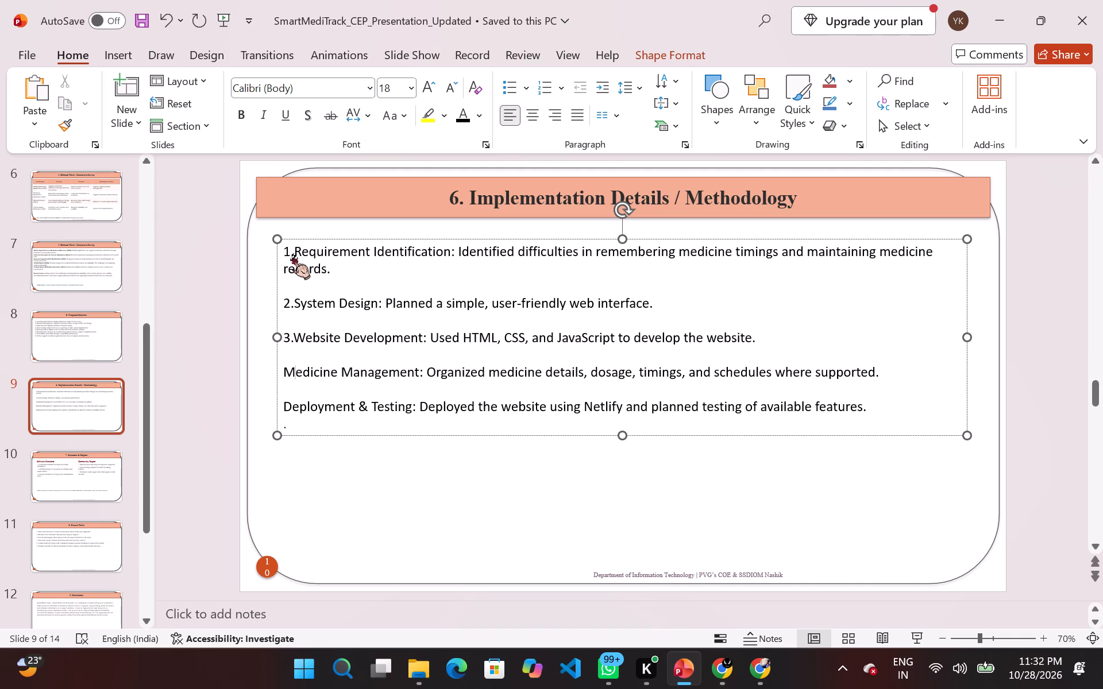
{"action": "key", "text": "Left"}
{"action": "type", "text": "4."}
{"action": "key", "text": "Down"}
{"action": "key", "text": "Down"}
{"action": "key", "text": "Left"}
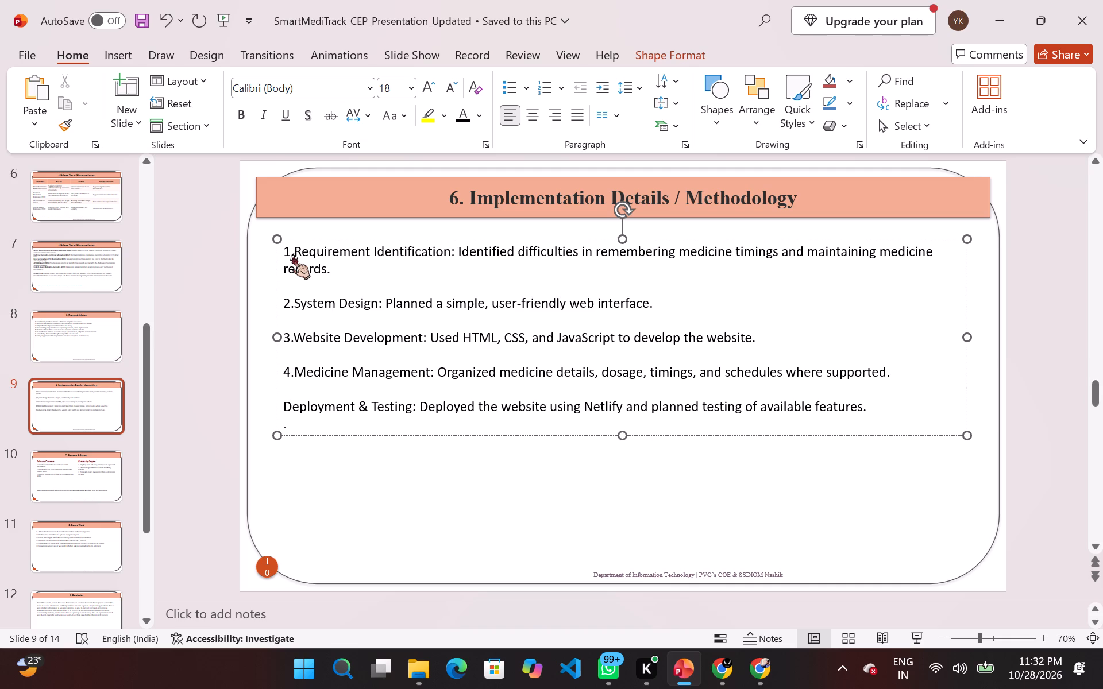
{"action": "type", "text": "5."}
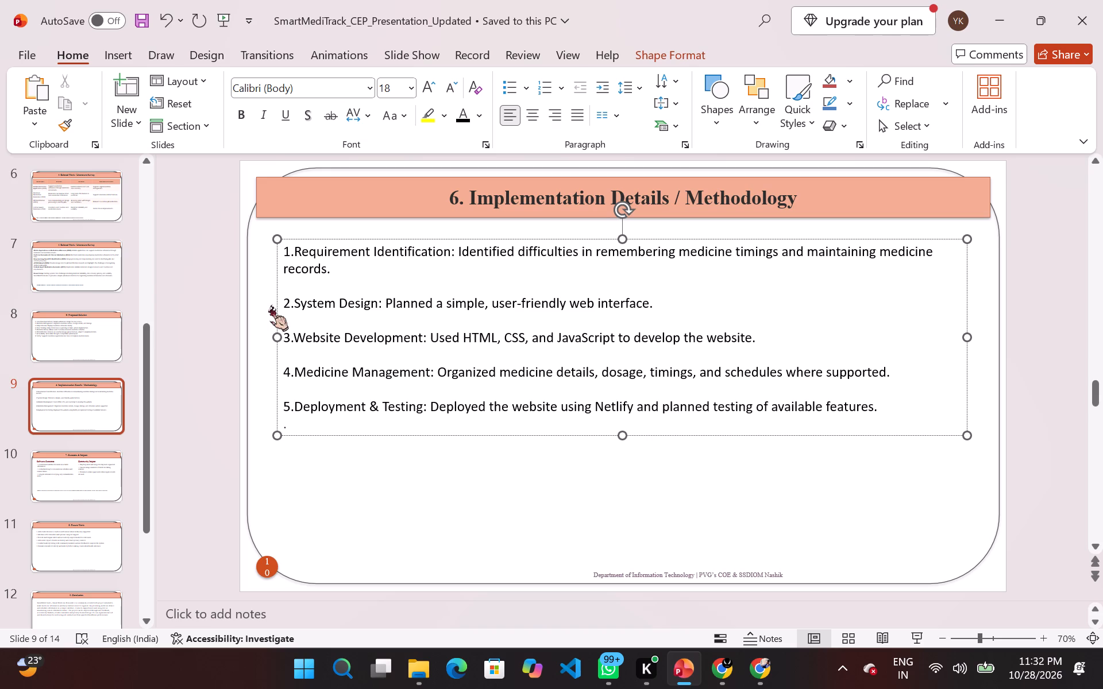
{"action": "left_click", "coordinate": [325, 462]}
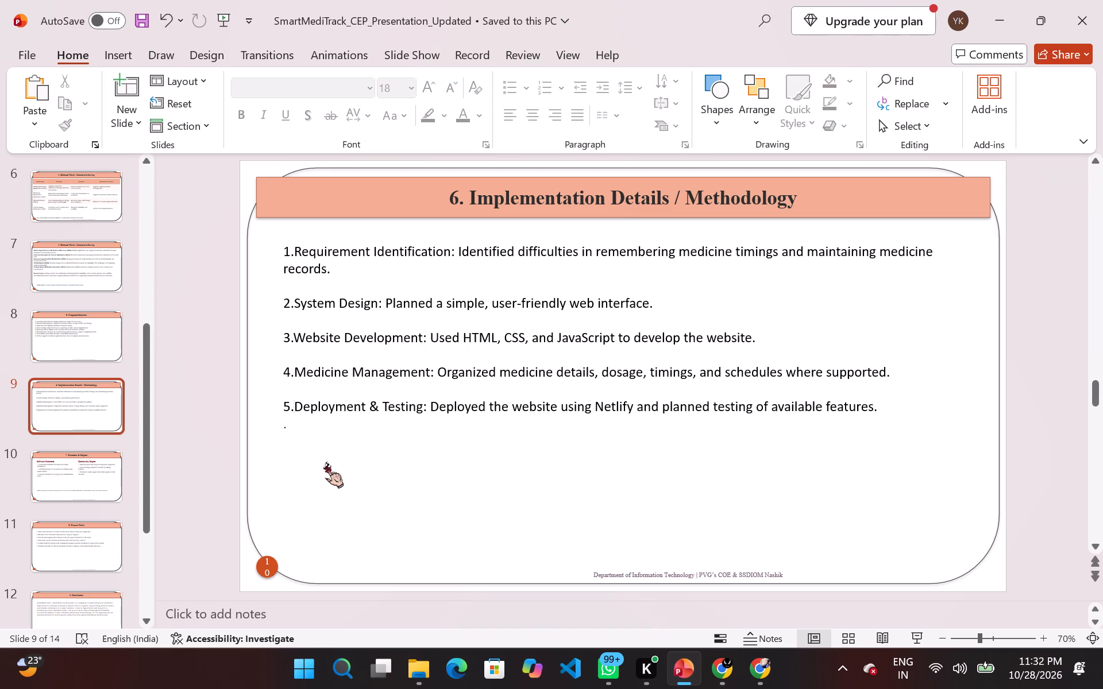
Shift the text box with the five numbered points on slide 9 slightly to the left.
{"action": "left_click_drag", "start_coordinate": [315, 424], "coordinate": [295, 424]}
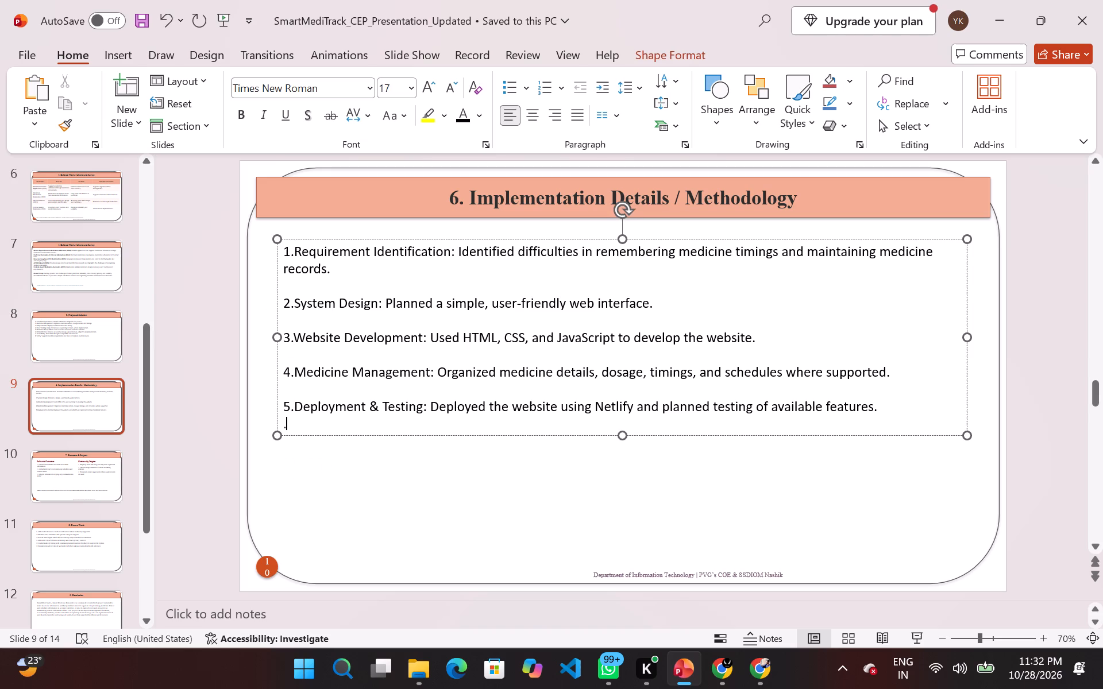
{"action": "left_click_drag", "start_coordinate": [295, 424], "coordinate": [268, 349]}
{"action": "left_click", "coordinate": [268, 349]}
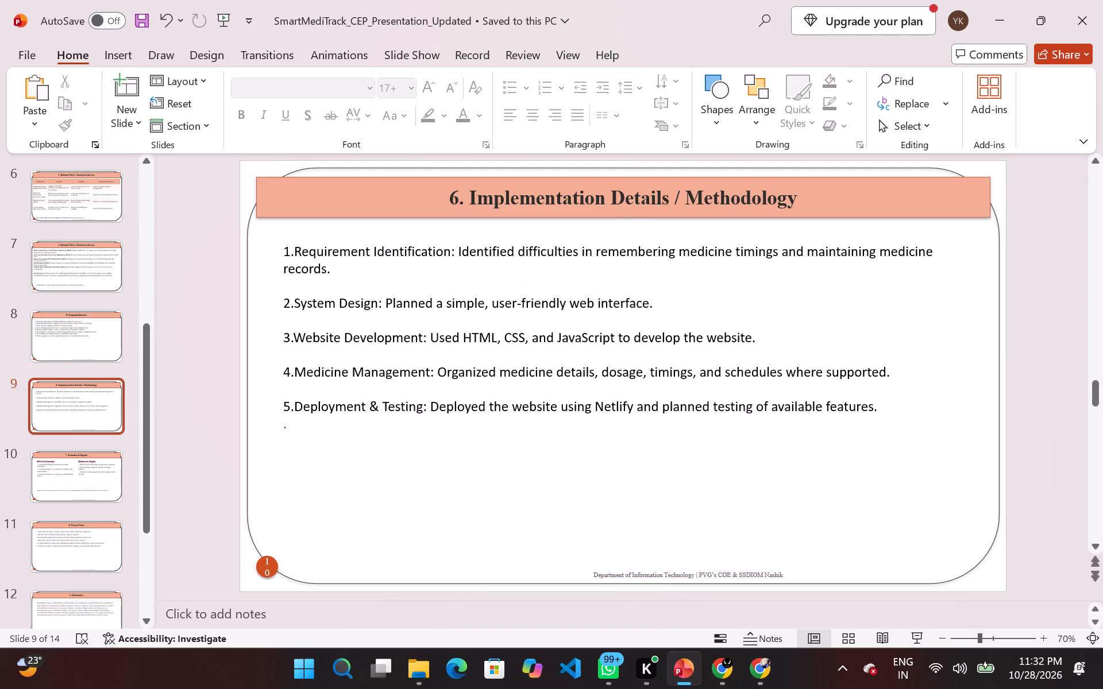
{"action": "left_click", "coordinate": [407, 438]}
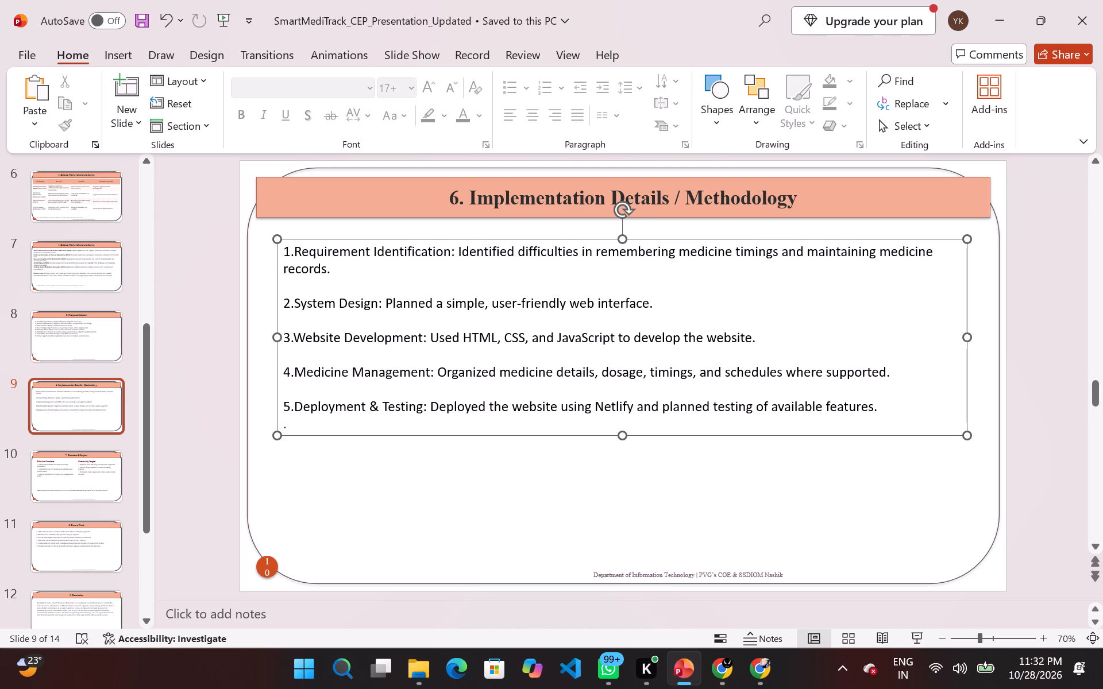
{"action": "left_click_drag", "start_coordinate": [277, 343], "coordinate": [260, 342]}
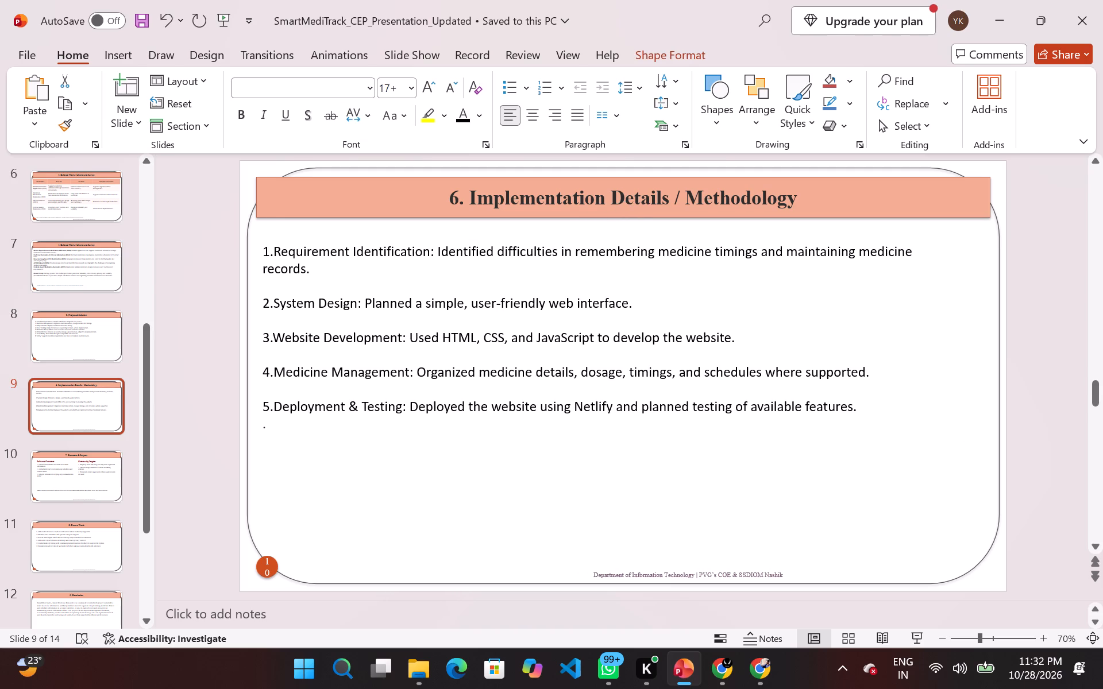
{"action": "left_click_drag", "start_coordinate": [260, 342], "coordinate": [264, 342]}
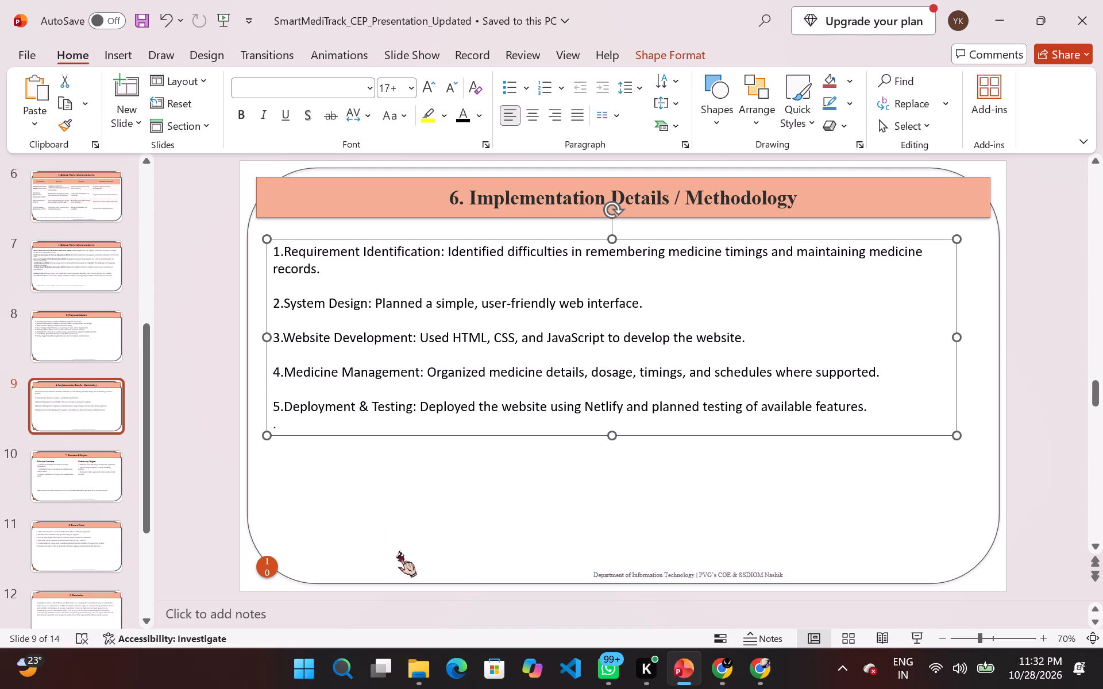
{"action": "left_click", "coordinate": [405, 528]}
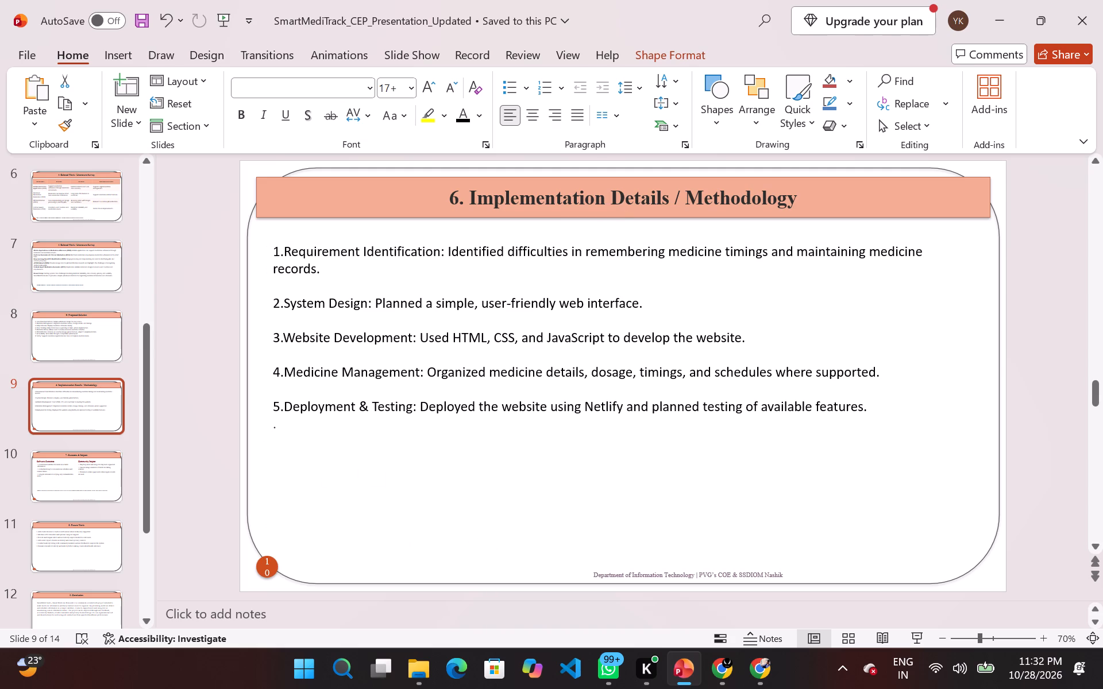
{"action": "left_click", "coordinate": [442, 531]}
Open slide 10, Outcome & Impact.
{"action": "scroll", "coordinate": [442, 531], "scroll_direction": "down", "scroll_amount": 1}
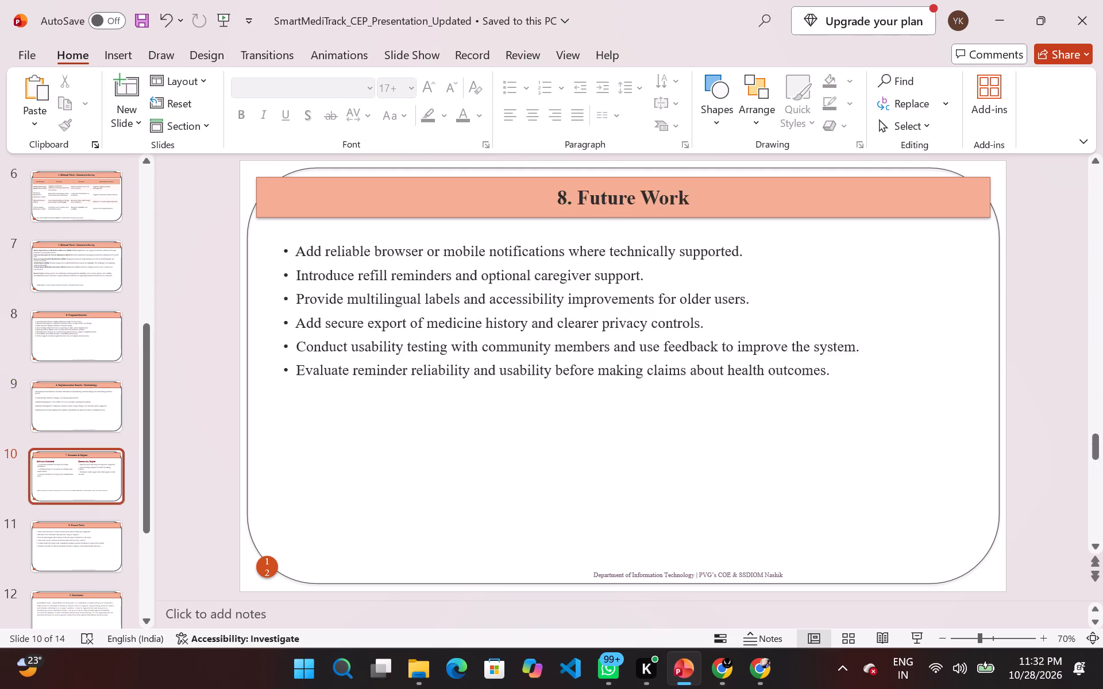
{"action": "scroll", "coordinate": [442, 531], "scroll_direction": "down", "scroll_amount": 1}
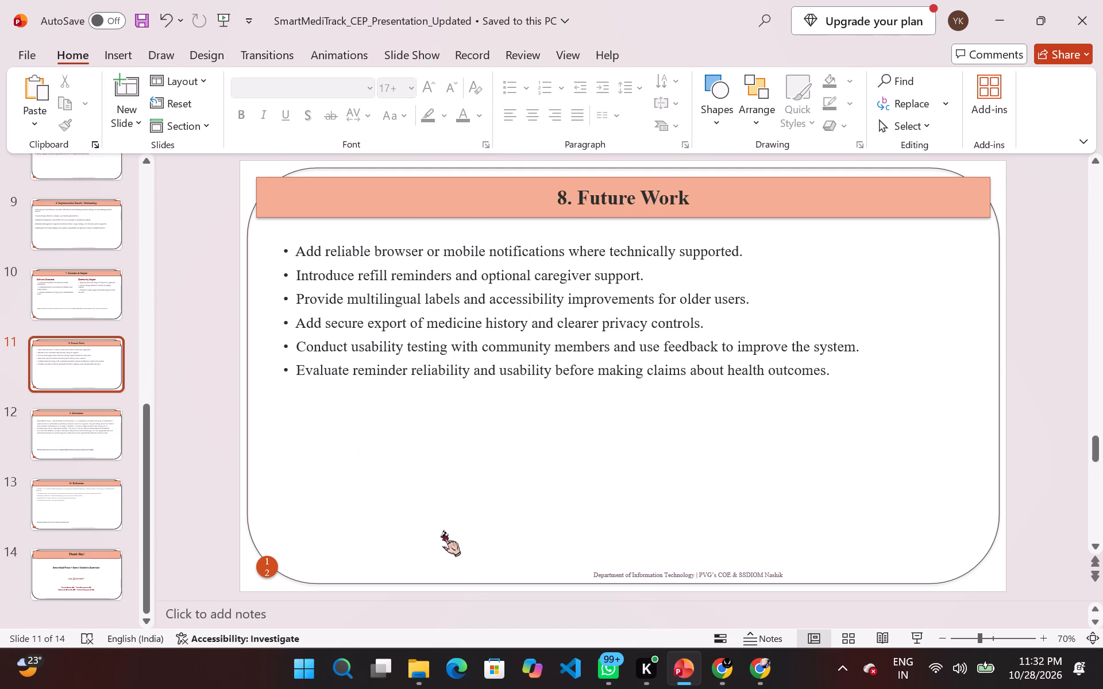
{"action": "scroll", "coordinate": [442, 531], "scroll_direction": "down", "scroll_amount": 1}
{"action": "left_click", "coordinate": [102, 289]}
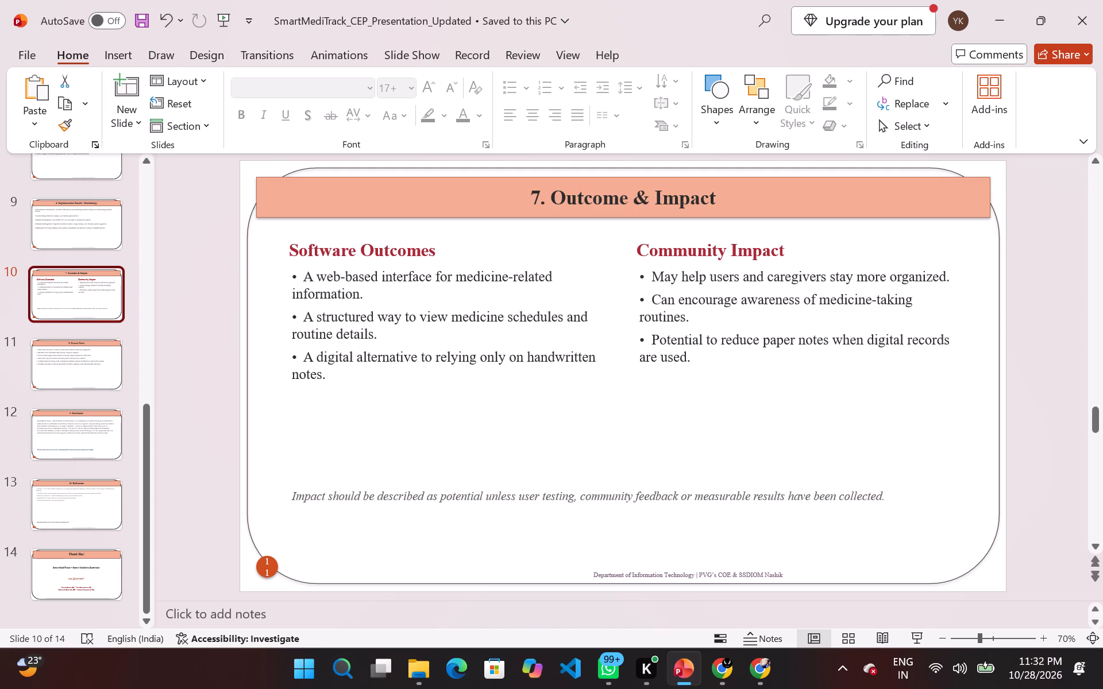
{"action": "left_click", "coordinate": [746, 663]}
{"action": "left_click", "coordinate": [627, 612]}
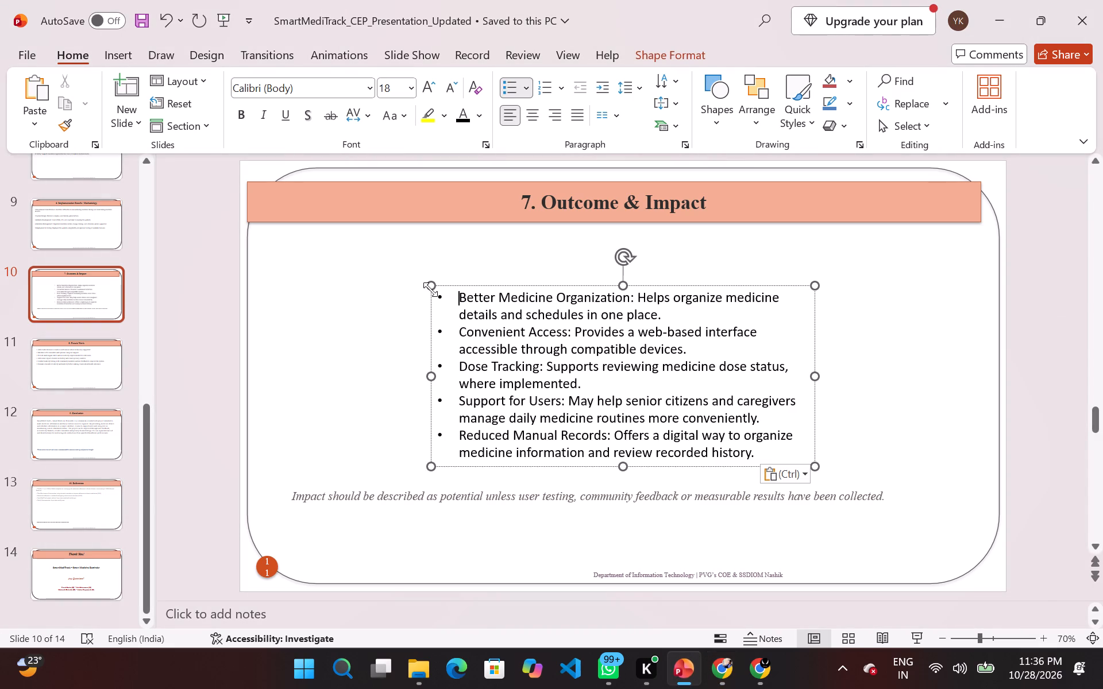
Resize the pasted bullet text box to begin just below the title bar's left edge and span slightly over half the slide's width.
{"action": "left_click_drag", "start_coordinate": [430, 289], "coordinate": [258, 243]}
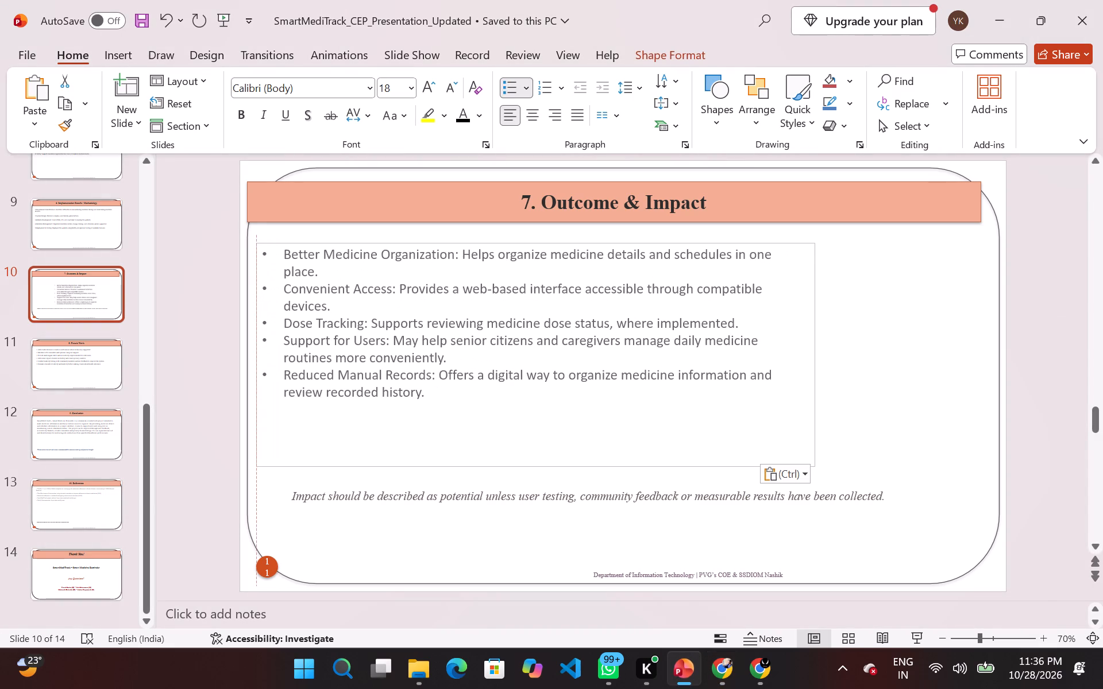
{"action": "left_click_drag", "start_coordinate": [258, 243], "coordinate": [250, 236]}
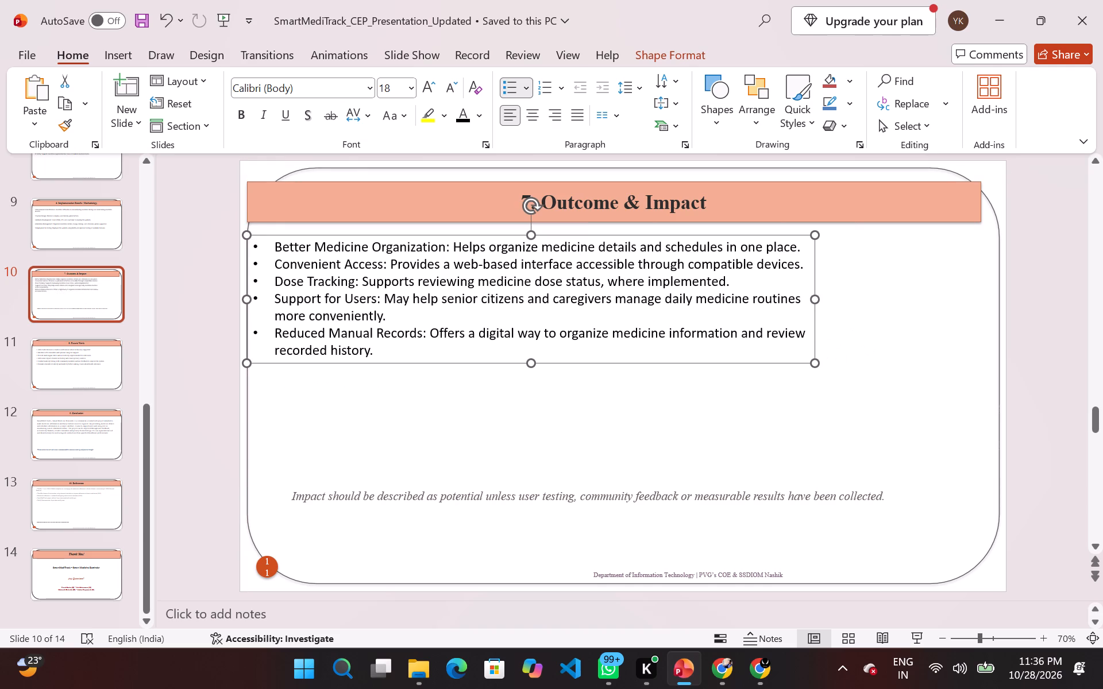
{"action": "left_click_drag", "start_coordinate": [821, 361], "coordinate": [728, 431]}
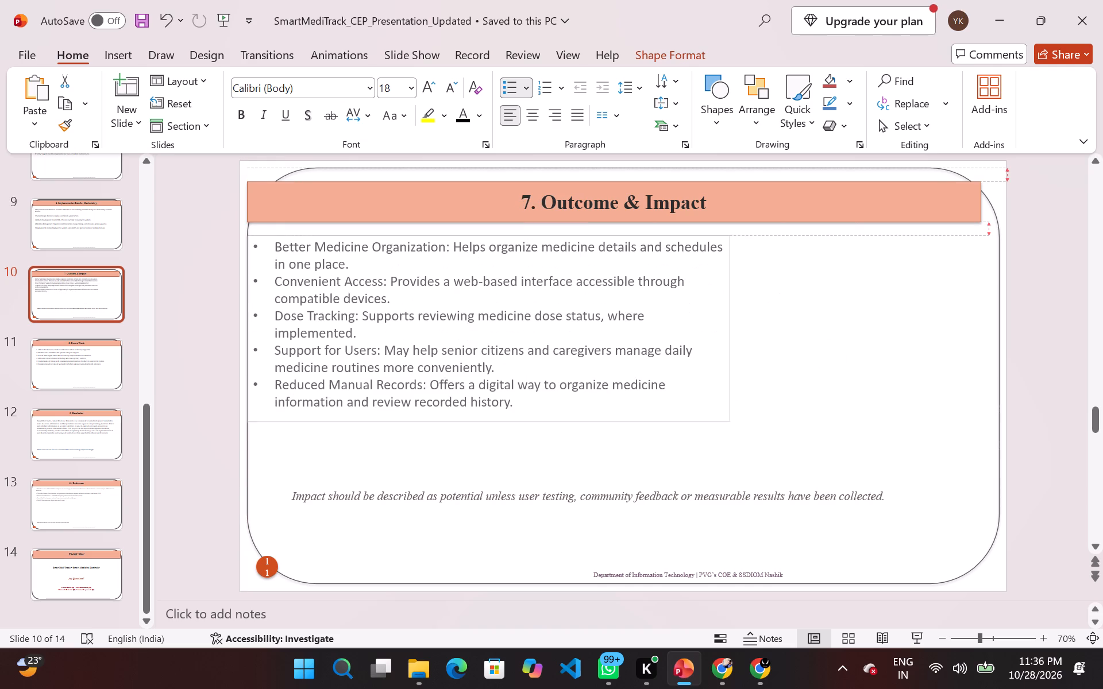
{"action": "left_click_drag", "start_coordinate": [728, 431], "coordinate": [683, 476]}
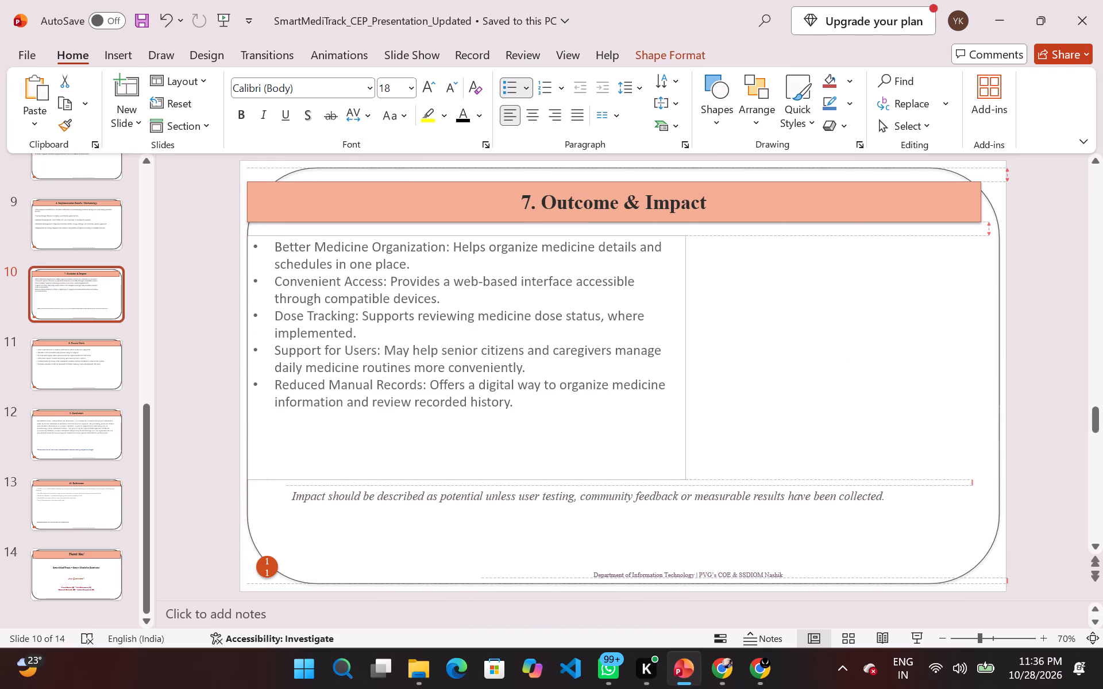
{"action": "left_click_drag", "start_coordinate": [683, 476], "coordinate": [678, 474]}
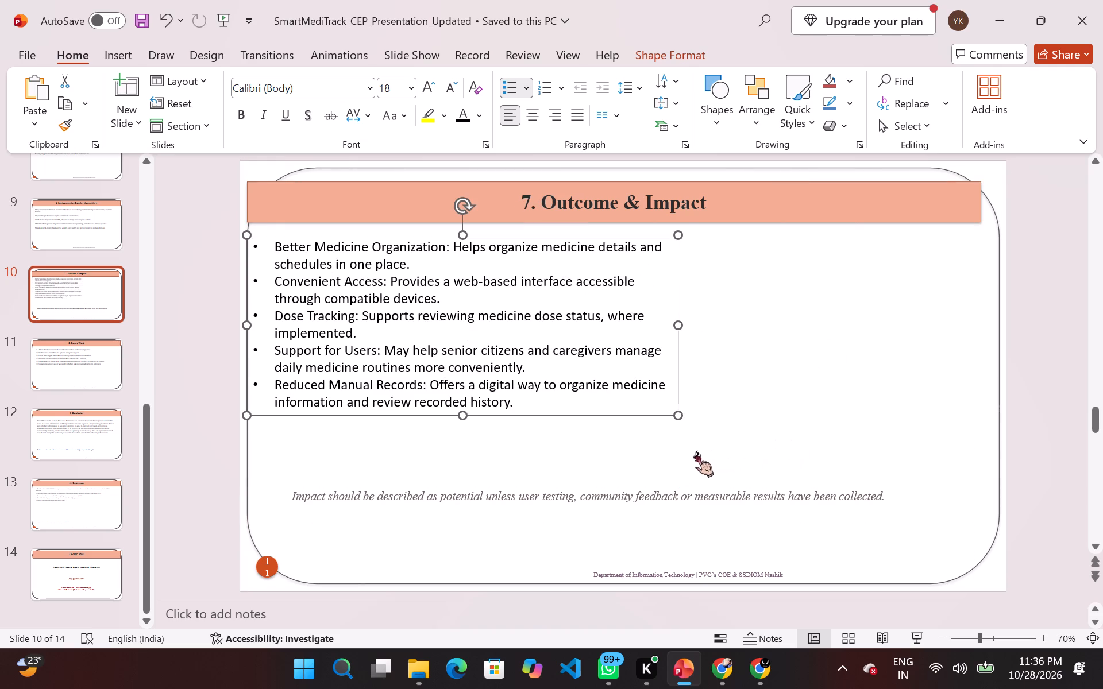
{"action": "left_click", "coordinate": [709, 455]}
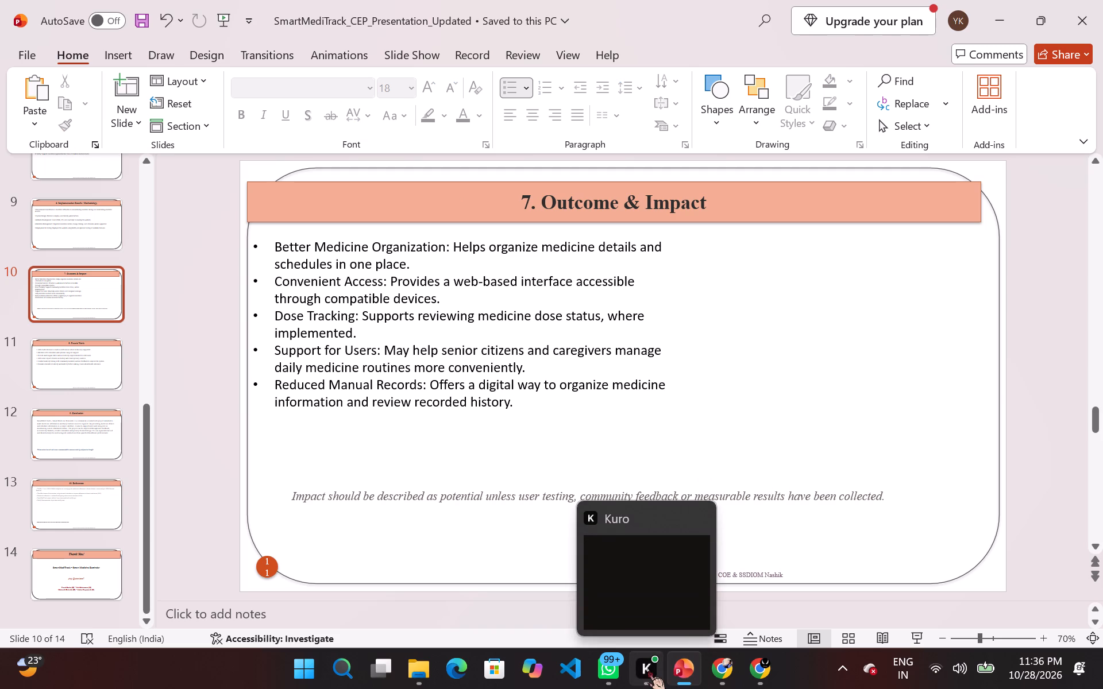
Switch to CEP REPORT Final.pdf in Chrome and look through the application screenshots in Figures 8.5 back to 8.1.
{"action": "left_click", "coordinate": [763, 678]}
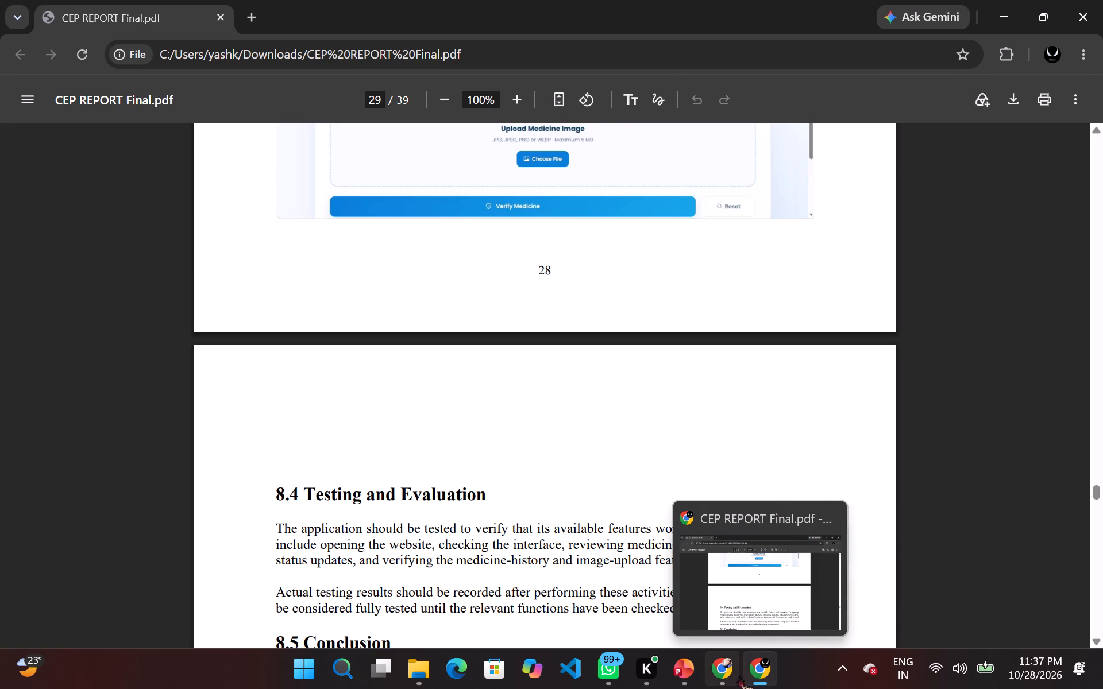
{"action": "scroll", "coordinate": [638, 258], "scroll_direction": "up", "scroll_amount": 1}
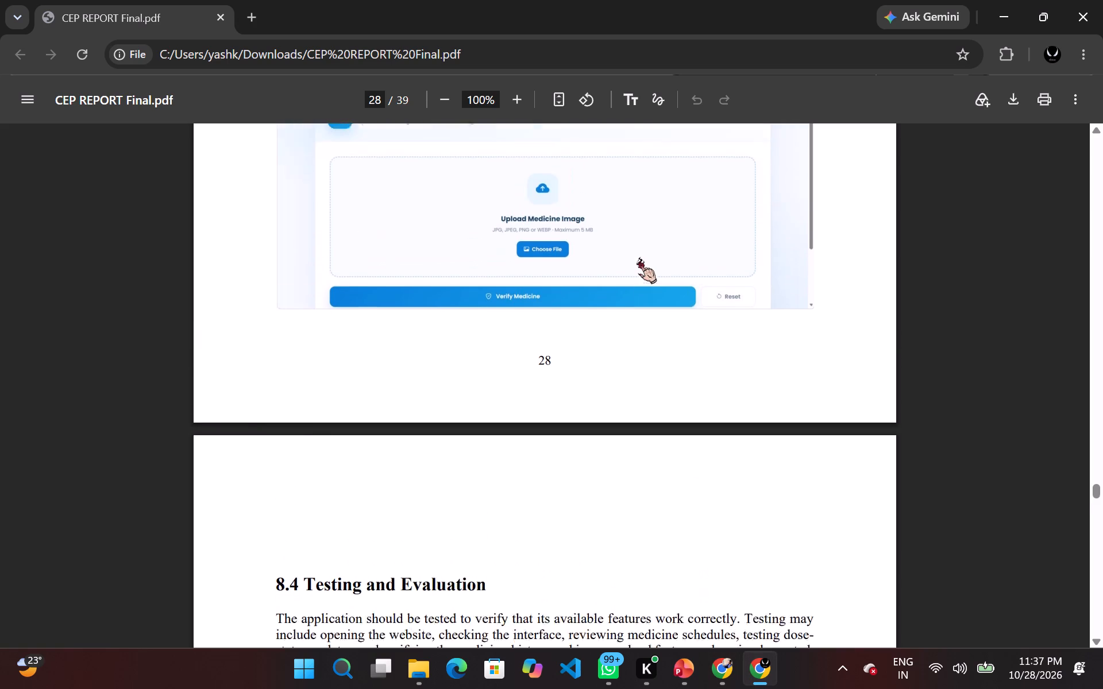
{"action": "scroll", "coordinate": [638, 258], "scroll_direction": "up", "scroll_amount": 1}
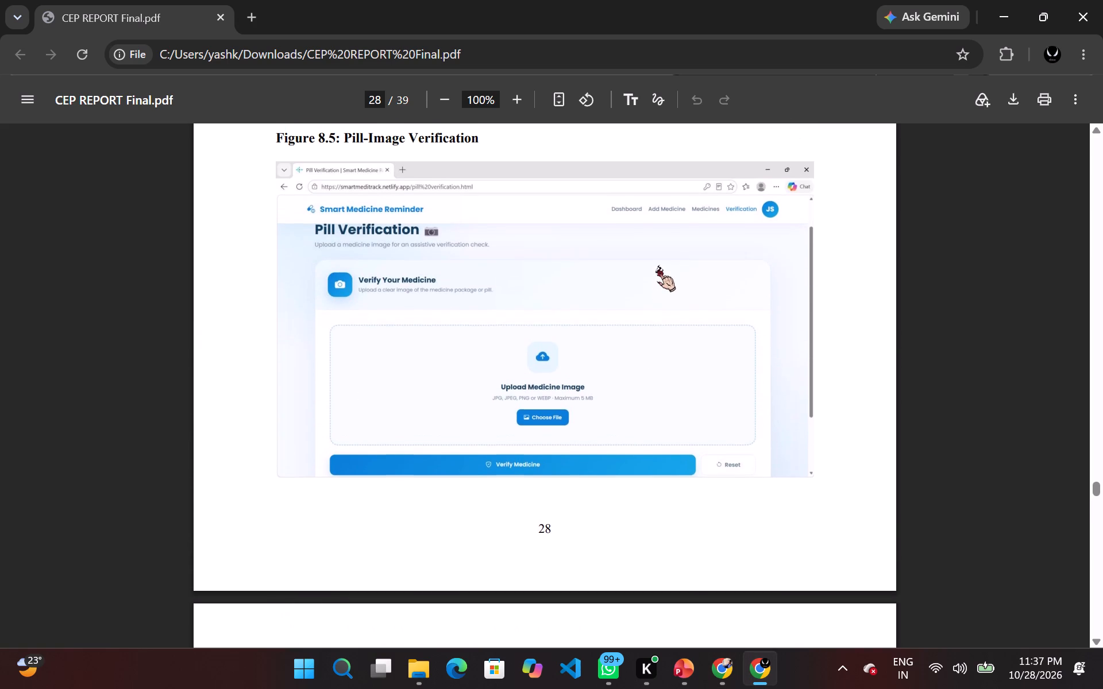
{"action": "scroll", "coordinate": [657, 266], "scroll_direction": "up", "scroll_amount": 1}
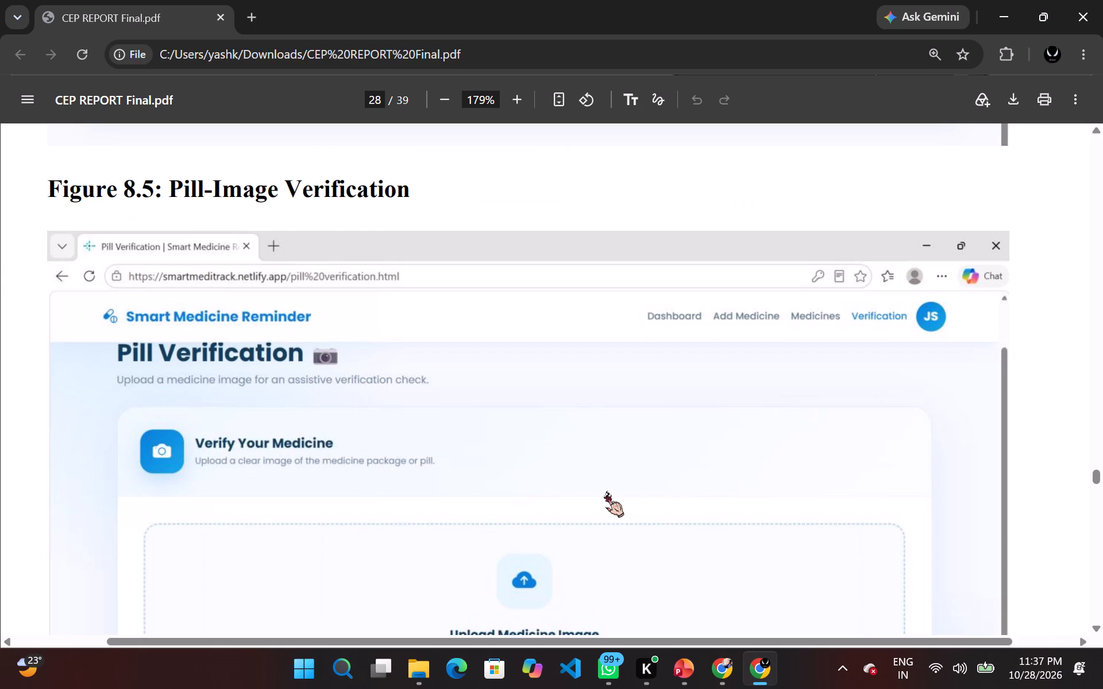
{"action": "scroll", "coordinate": [606, 491], "scroll_direction": "up", "scroll_amount": 3}
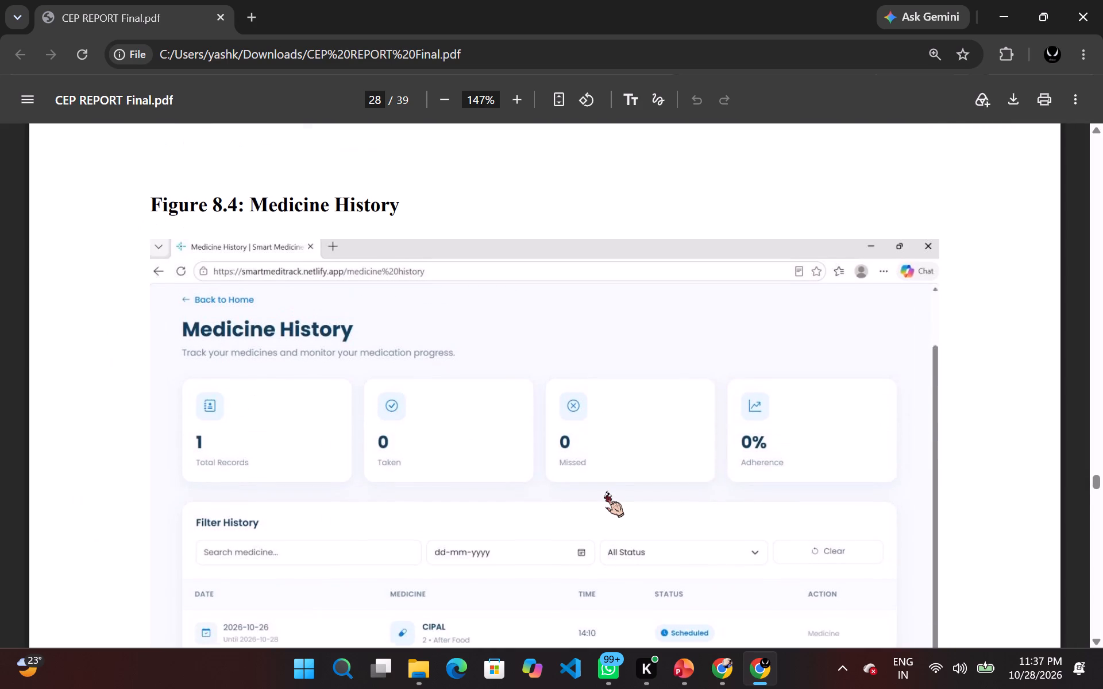
{"action": "scroll", "coordinate": [606, 491], "scroll_direction": "up", "scroll_amount": 2}
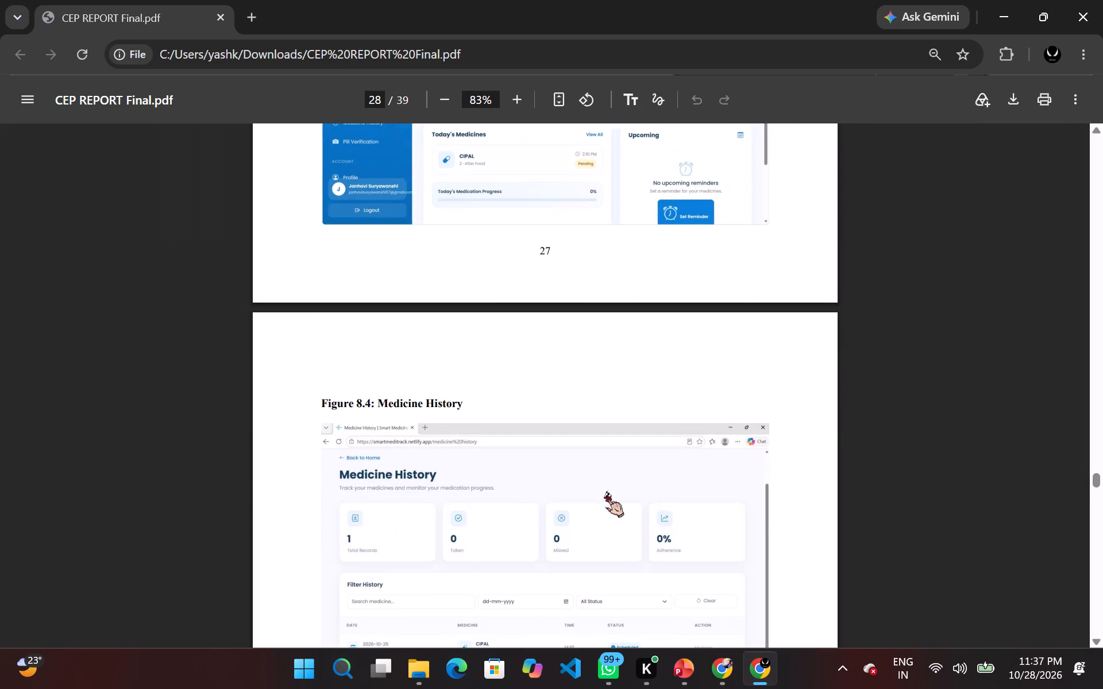
{"action": "scroll", "coordinate": [606, 491], "scroll_direction": "up", "scroll_amount": 4}
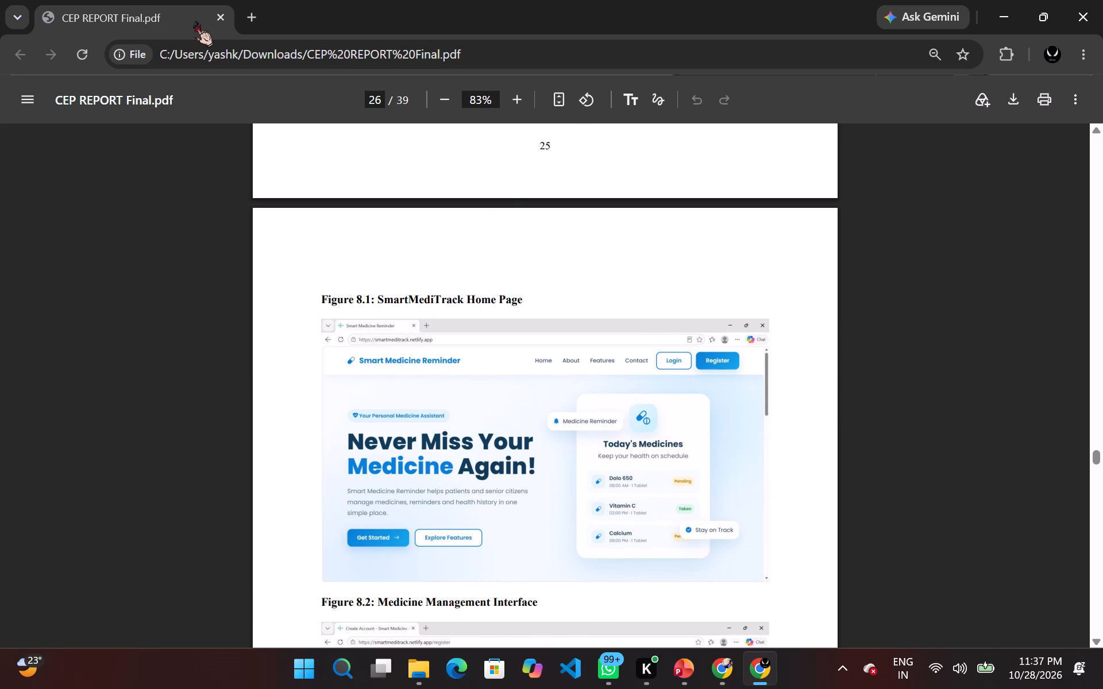
Open the SmartMediTrack website, smartmeditrack.netlify.app, in a new browser tab.
{"action": "left_click", "coordinate": [249, 2]}
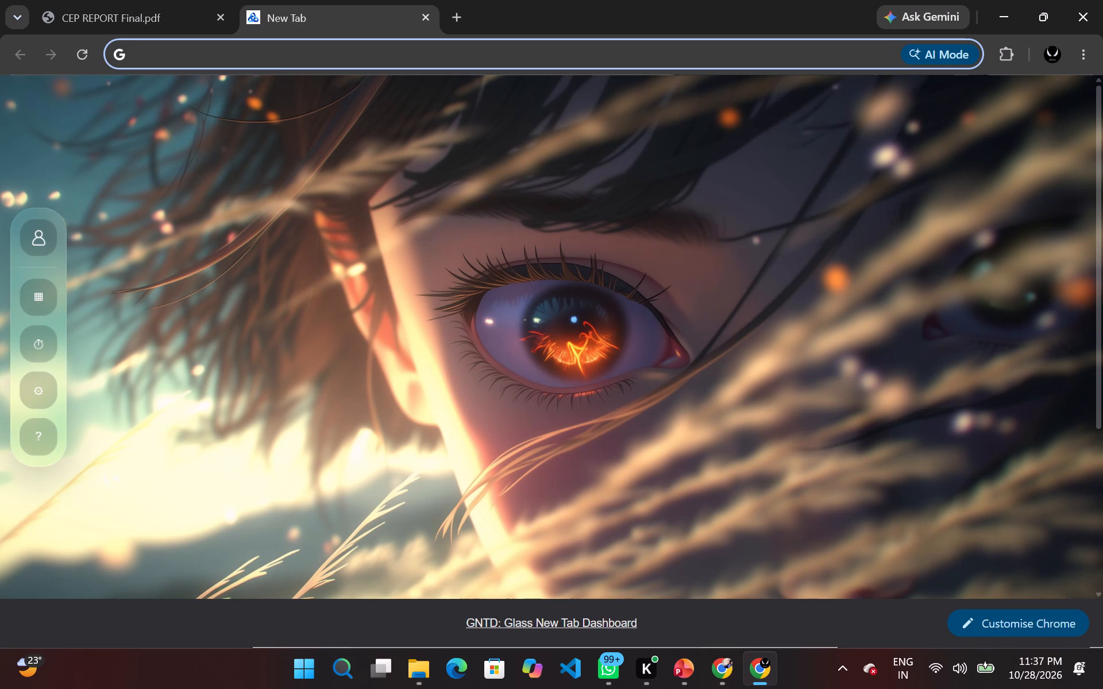
{"action": "left_click", "coordinate": [276, 47]}
{"action": "type", "text": "sma"}
{"action": "key", "text": "Return"}
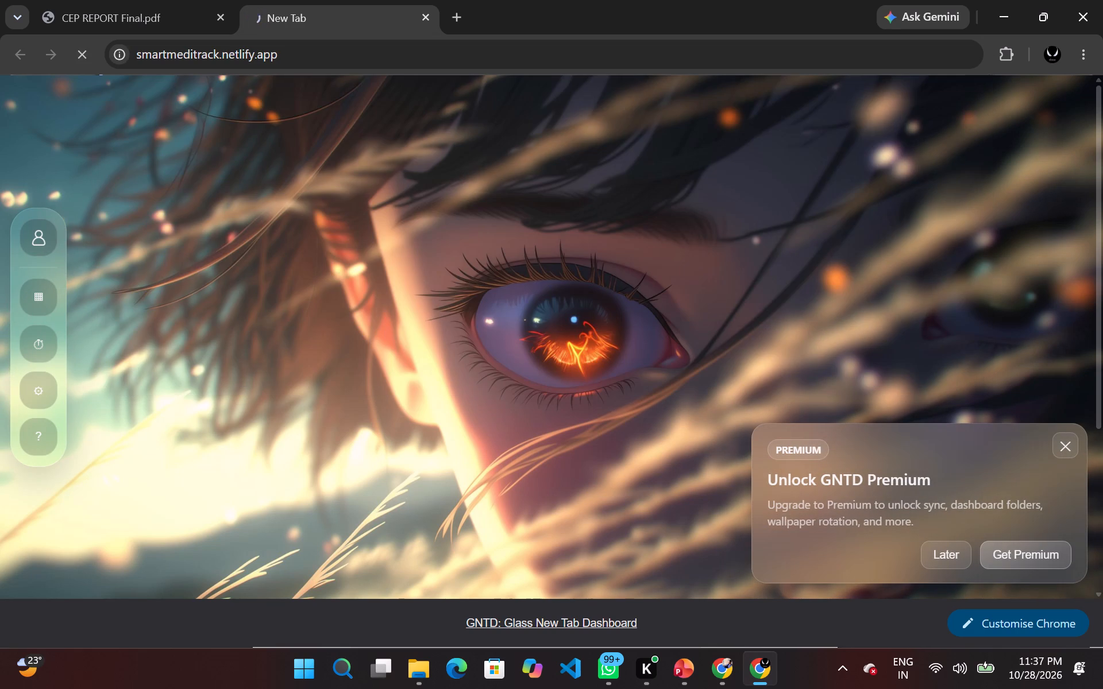
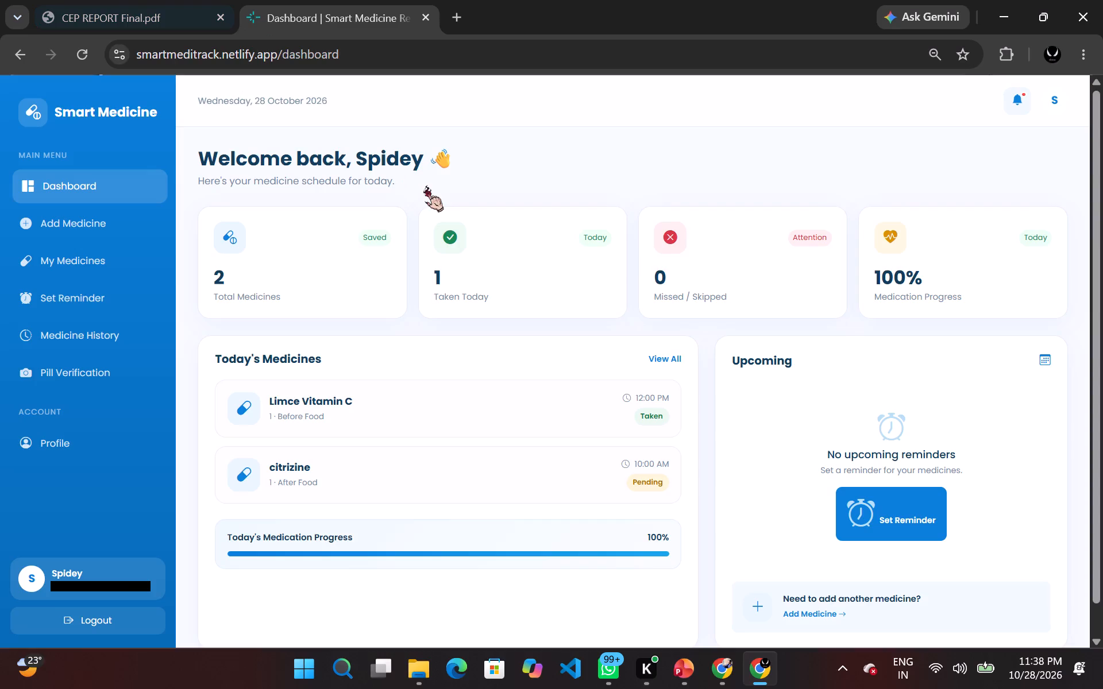
Show the Smart Medicine dashboard in full screen and capture a full-screen screenshot of it.
{"action": "left_click", "coordinate": [1073, 48]}
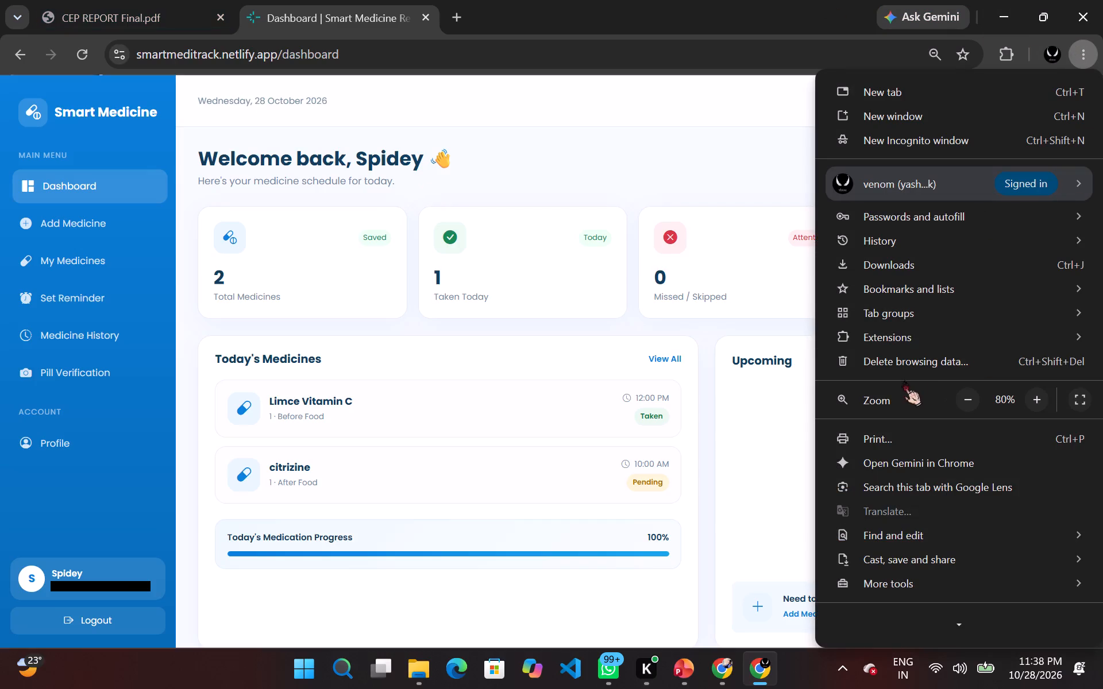
{"action": "left_click", "coordinate": [1086, 398]}
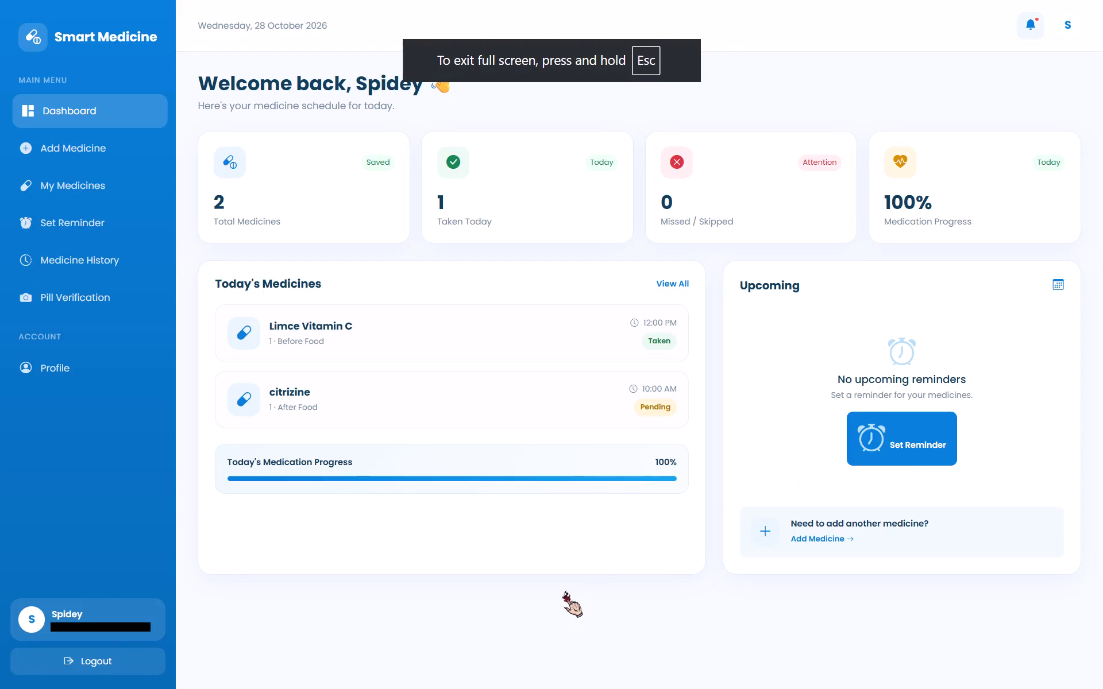
{"action": "key", "text": "super+Print"}
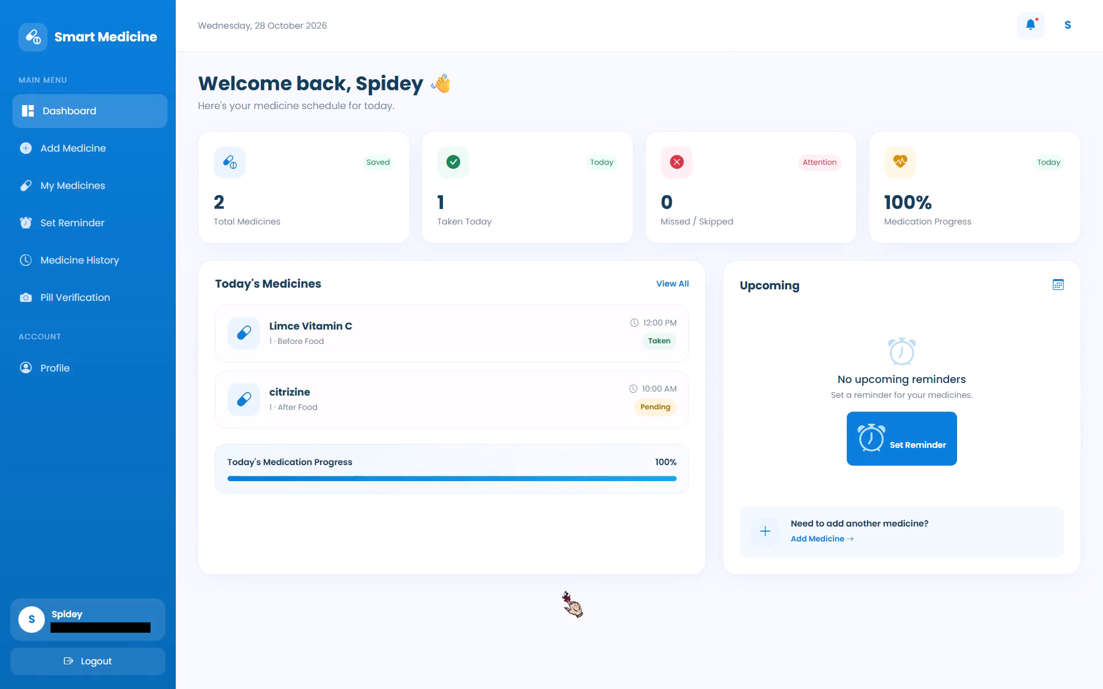
Open the Add Medicine page and capture a full-screen screenshot of its empty form.
{"action": "left_click", "coordinate": [107, 162]}
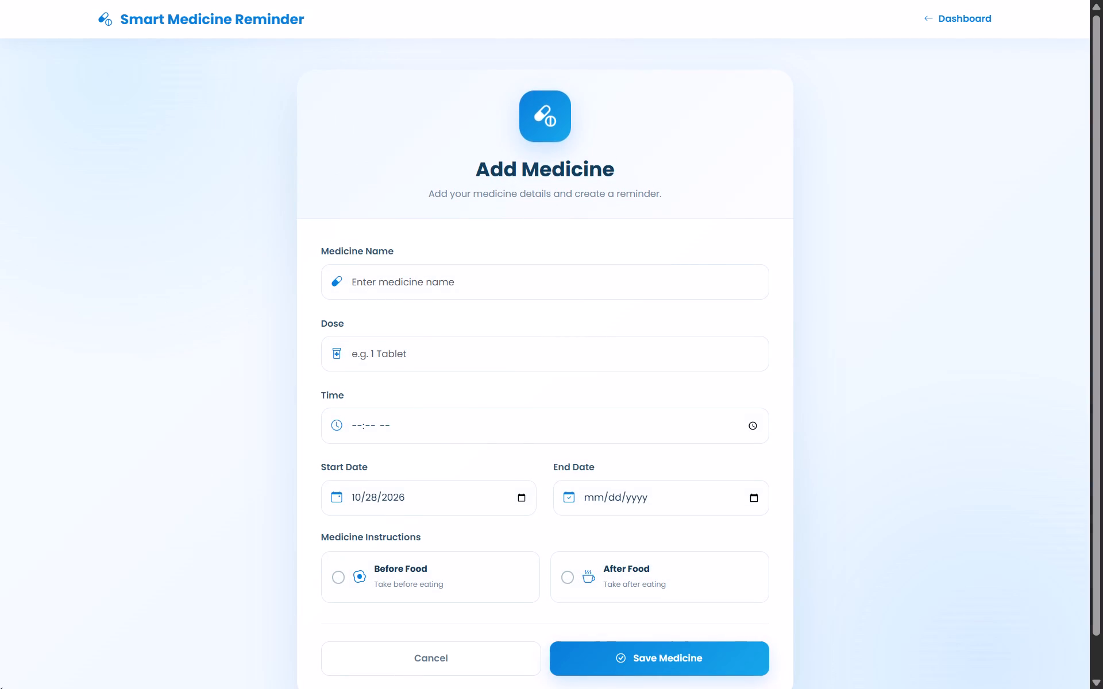
{"action": "key", "text": "super+Print"}
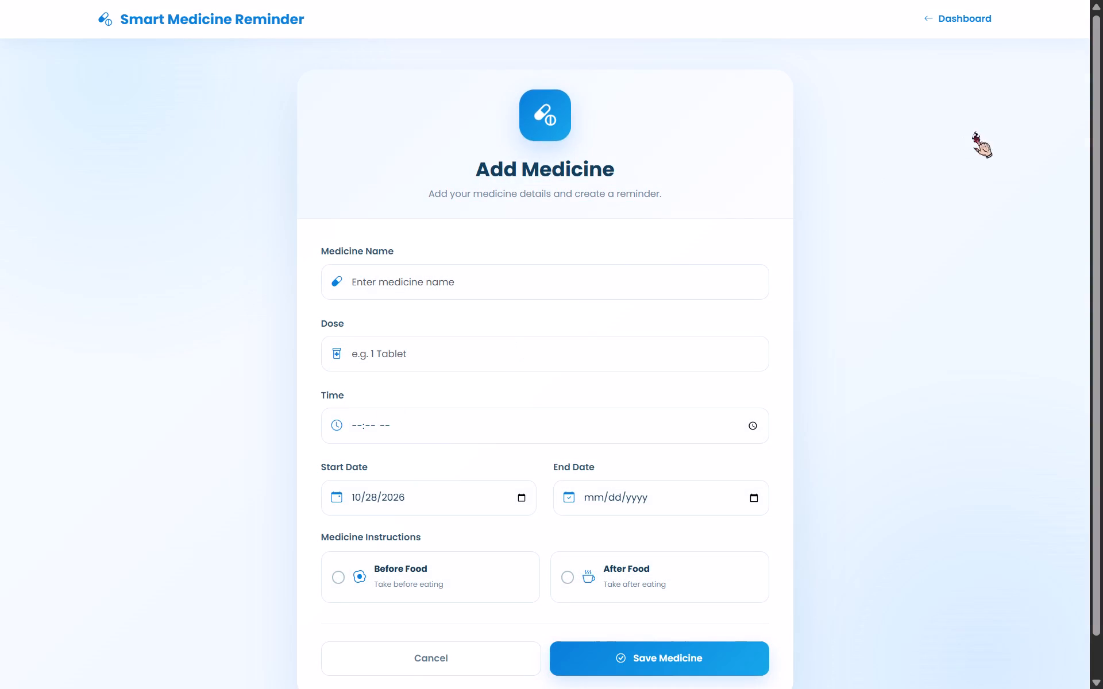
Go back to the dashboard, open the My Medicines page and capture a full-screen screenshot of it.
{"action": "left_click", "coordinate": [938, 14]}
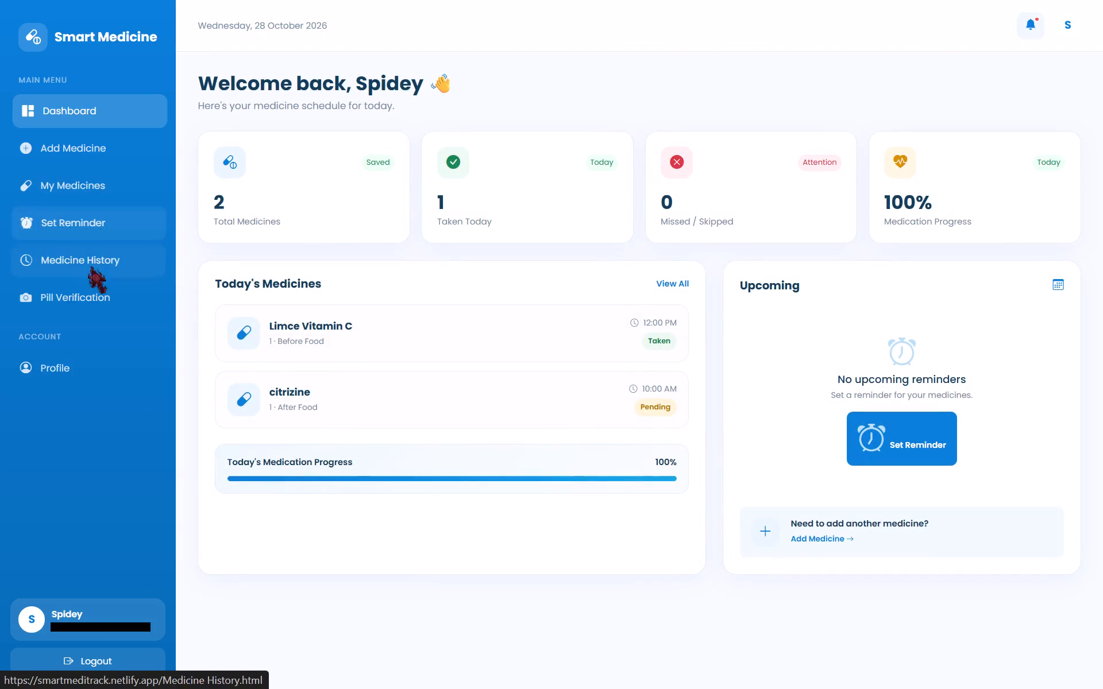
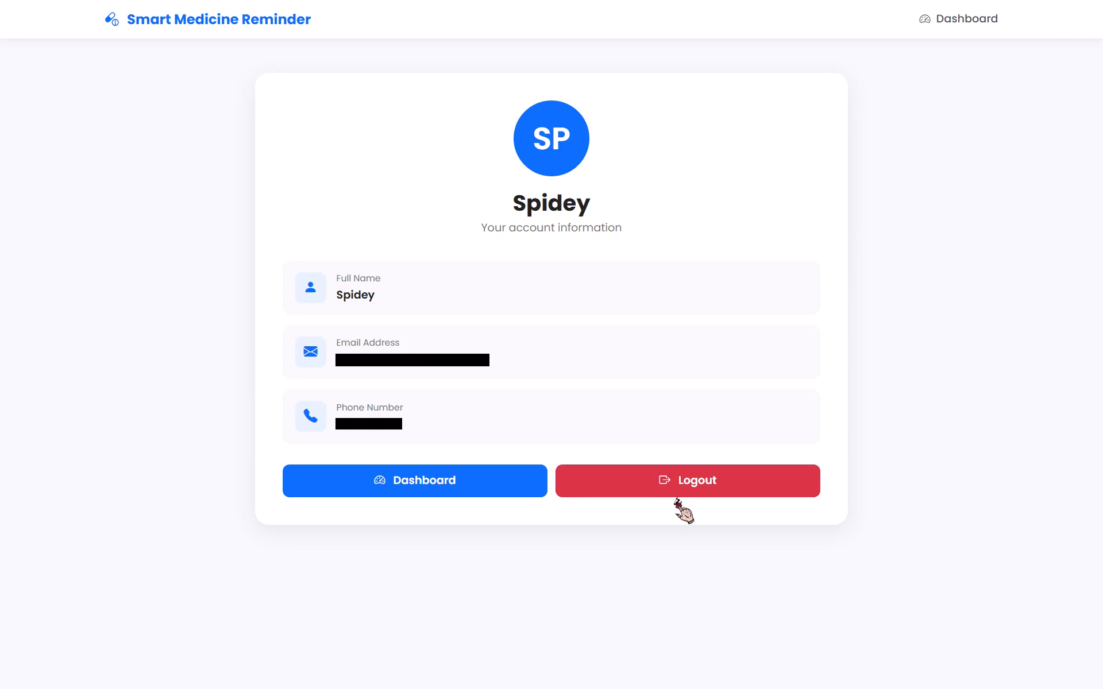
Return to the dashboard from the profile page, open the Set Reminder page and capture a full-screen screenshot of it.
{"action": "scroll", "coordinate": [603, 640], "scroll_direction": "down", "scroll_amount": 2}
{"action": "left_click", "coordinate": [450, 479]}
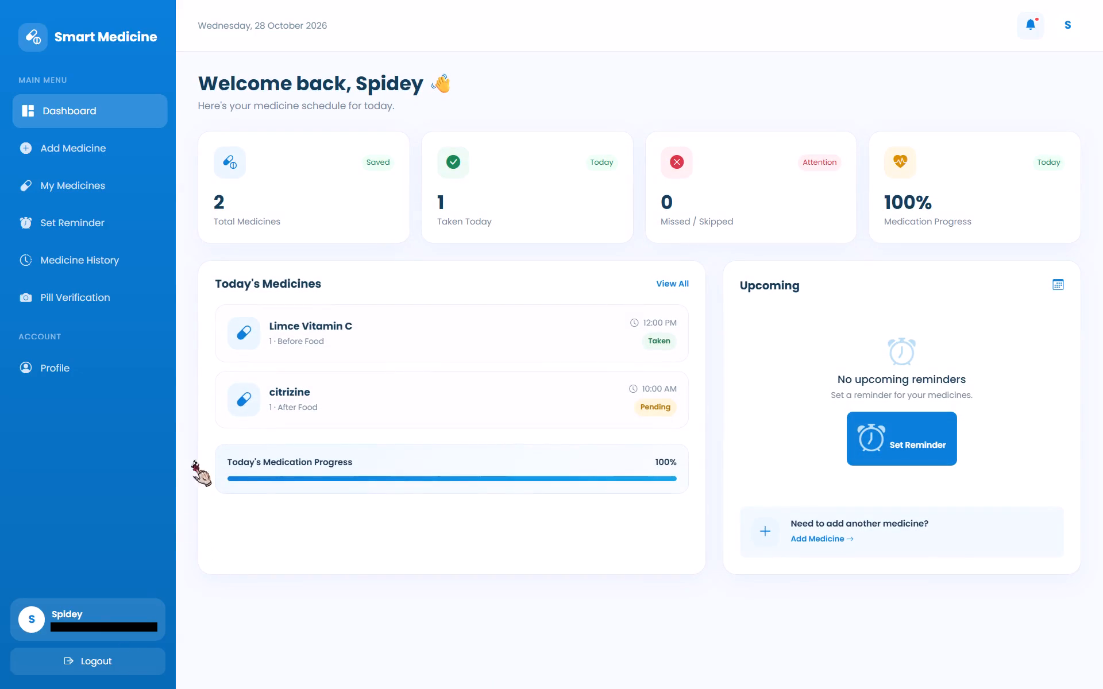
{"action": "left_click", "coordinate": [90, 216]}
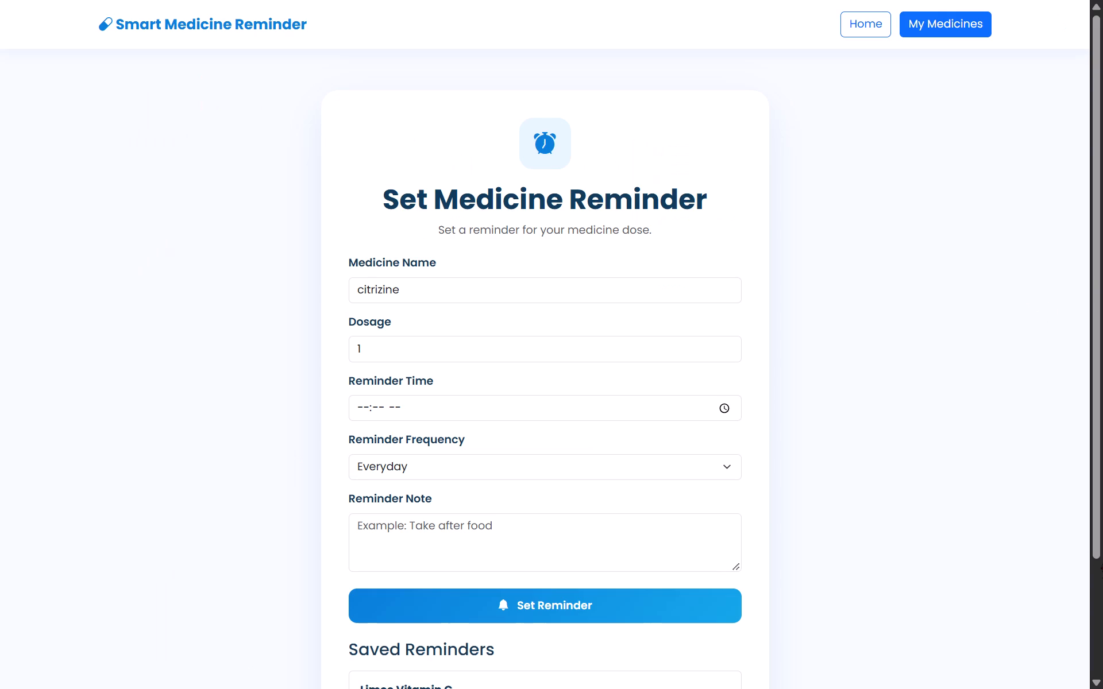
{"action": "key", "text": "super+Print"}
Go to the Smart Medicine Reminder site's home page and leave the full-screen view.
{"action": "scroll", "coordinate": [1102, 562], "scroll_direction": "down", "scroll_amount": 1}
{"action": "left_click", "coordinate": [1030, 39]}
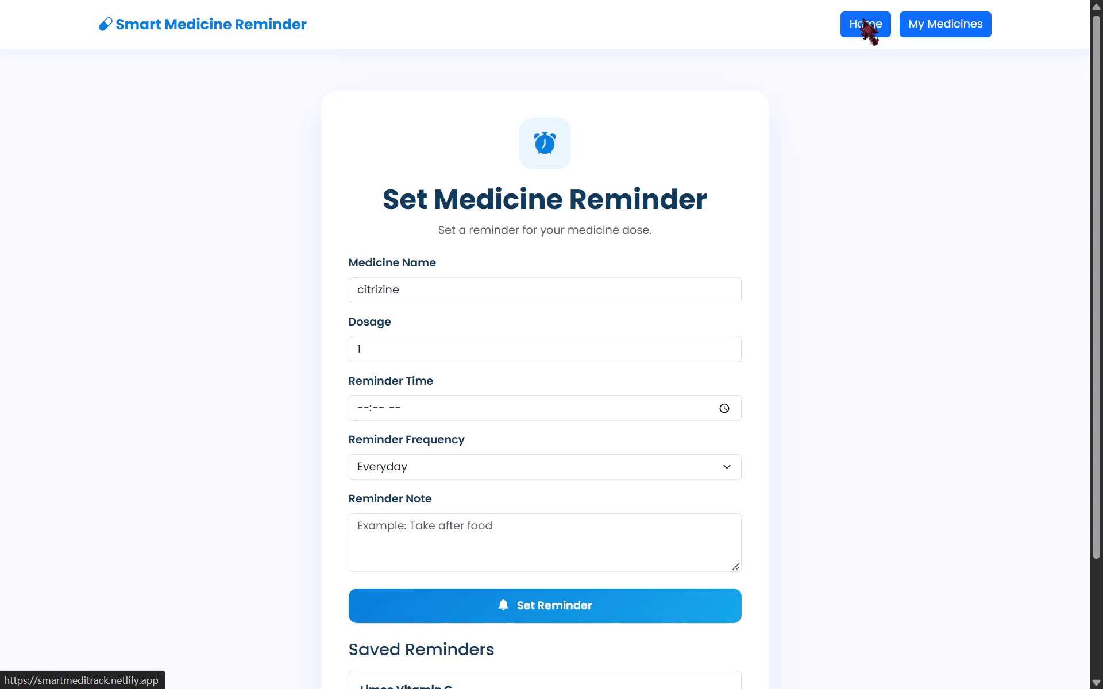
{"action": "left_click", "coordinate": [862, 18]}
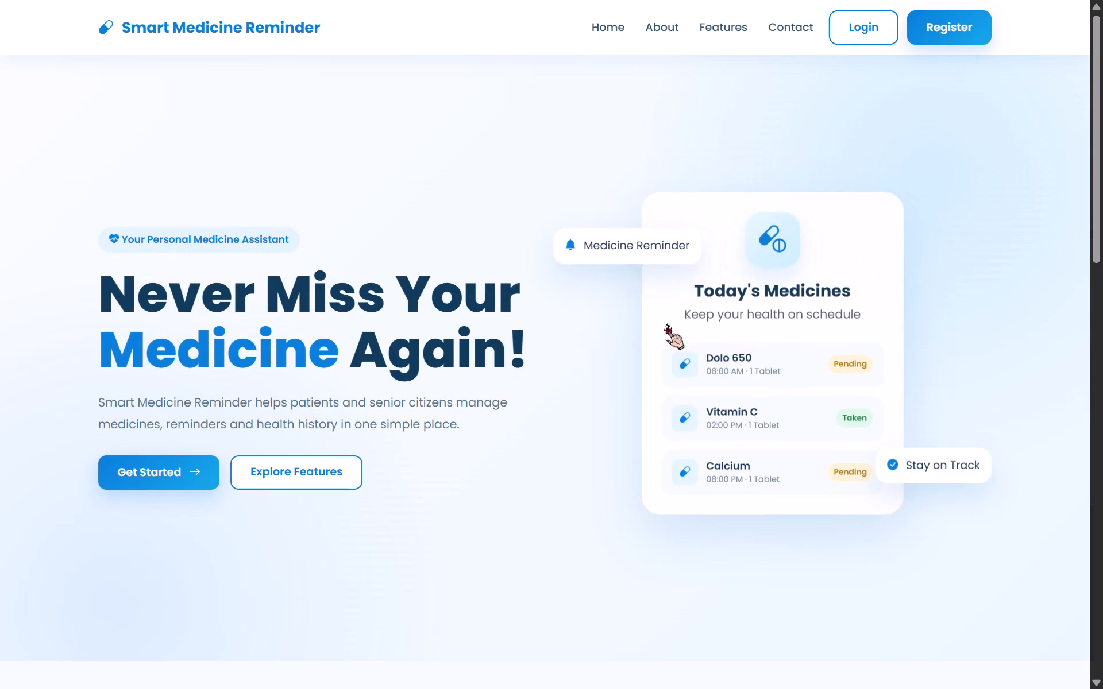
{"action": "key", "text": "Escape"}
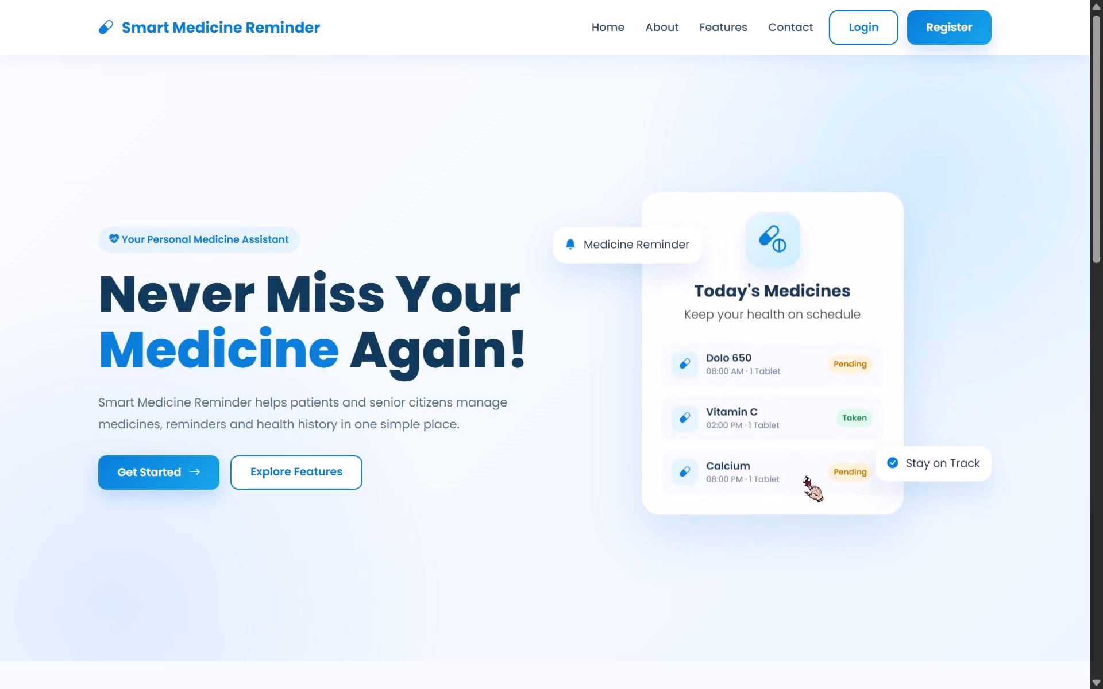
{"action": "left_click", "coordinate": [556, 54]}
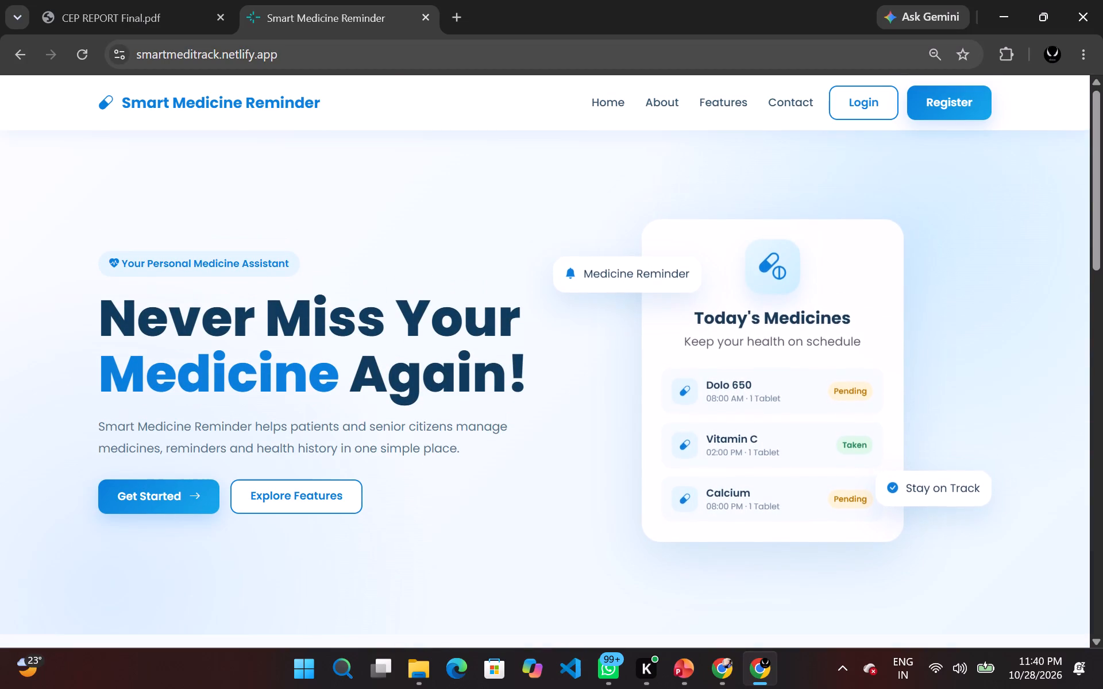
Switch to PowerPoint, to the open SmartMediTrack_CEP_Presentation_Updated presentation.
{"action": "left_click", "coordinate": [688, 669]}
{"action": "left_click", "coordinate": [771, 266]}
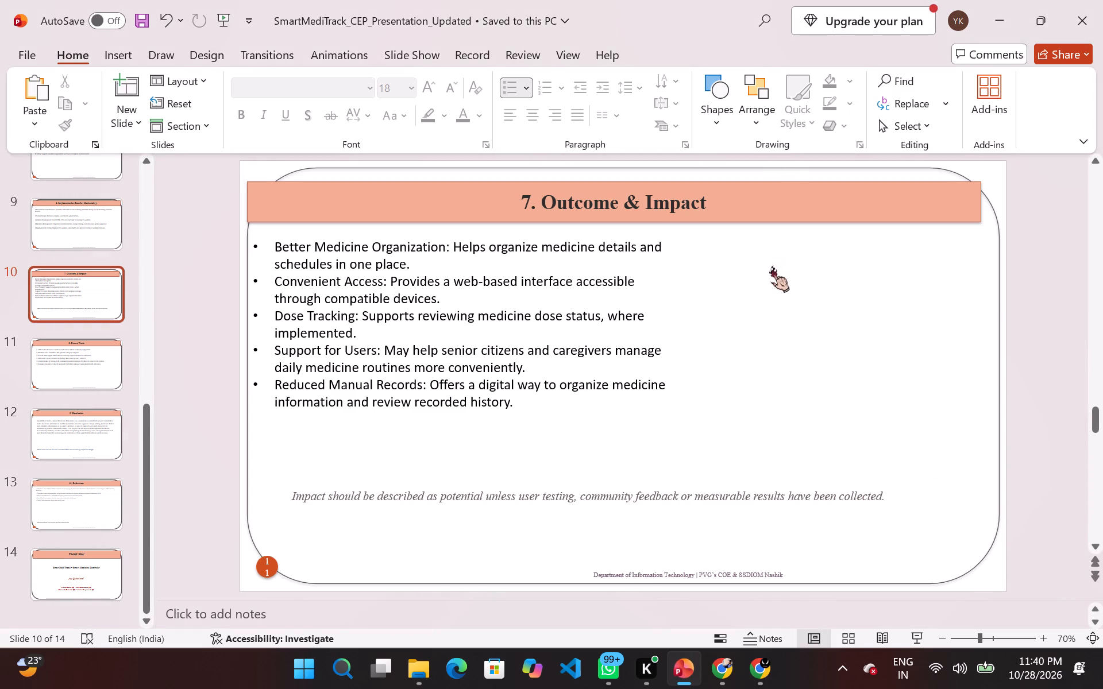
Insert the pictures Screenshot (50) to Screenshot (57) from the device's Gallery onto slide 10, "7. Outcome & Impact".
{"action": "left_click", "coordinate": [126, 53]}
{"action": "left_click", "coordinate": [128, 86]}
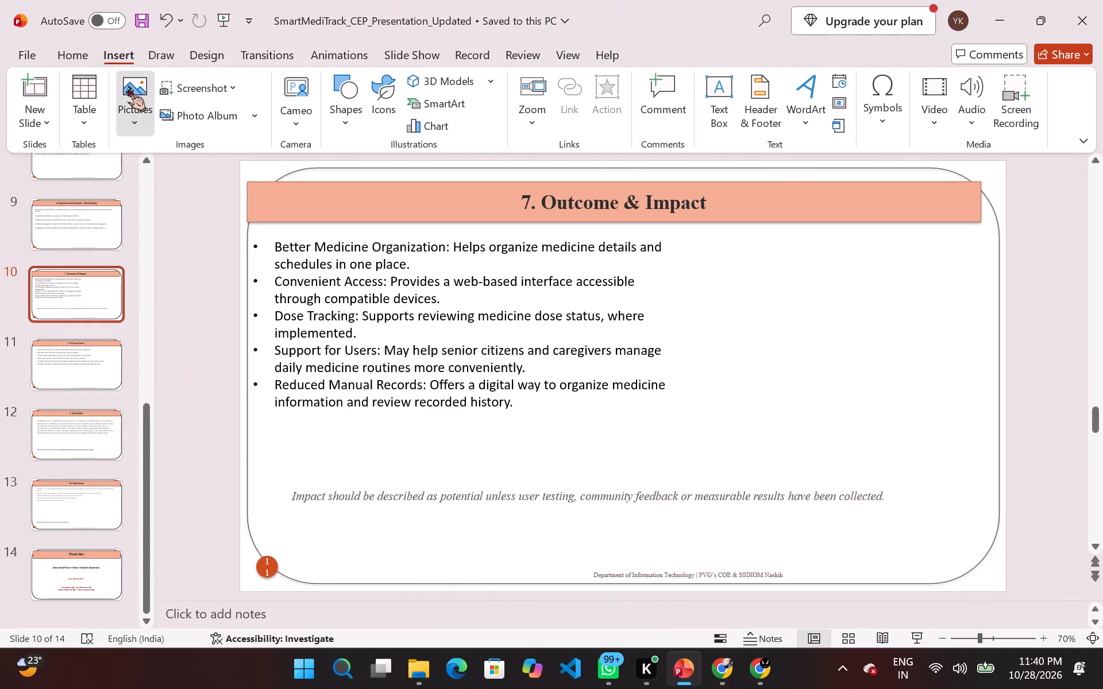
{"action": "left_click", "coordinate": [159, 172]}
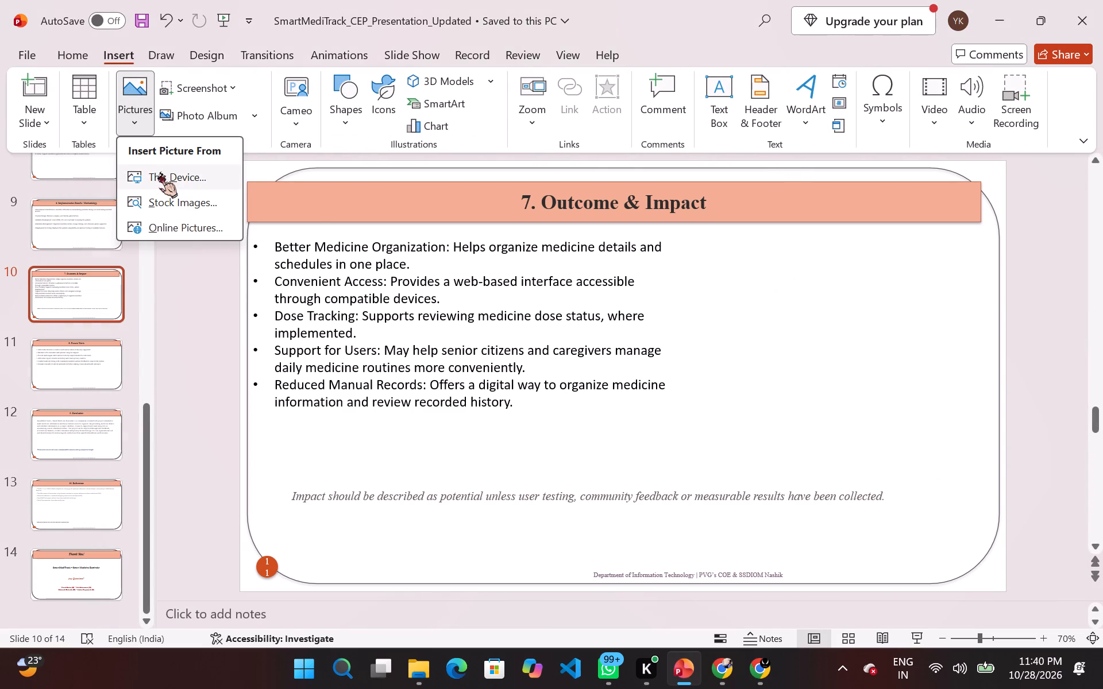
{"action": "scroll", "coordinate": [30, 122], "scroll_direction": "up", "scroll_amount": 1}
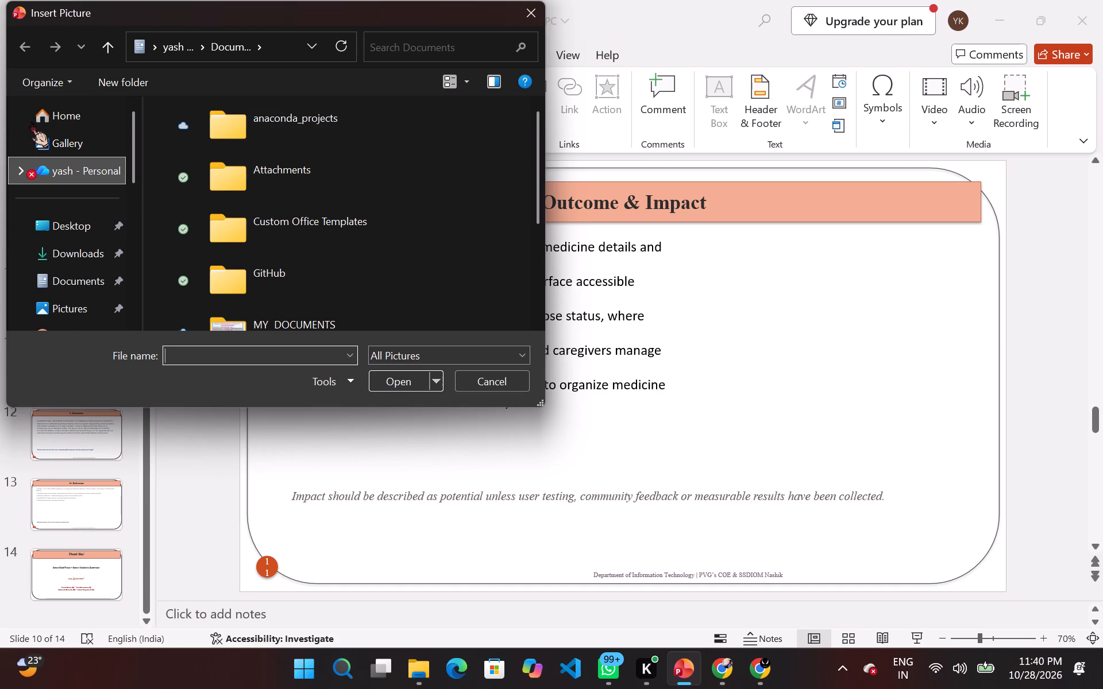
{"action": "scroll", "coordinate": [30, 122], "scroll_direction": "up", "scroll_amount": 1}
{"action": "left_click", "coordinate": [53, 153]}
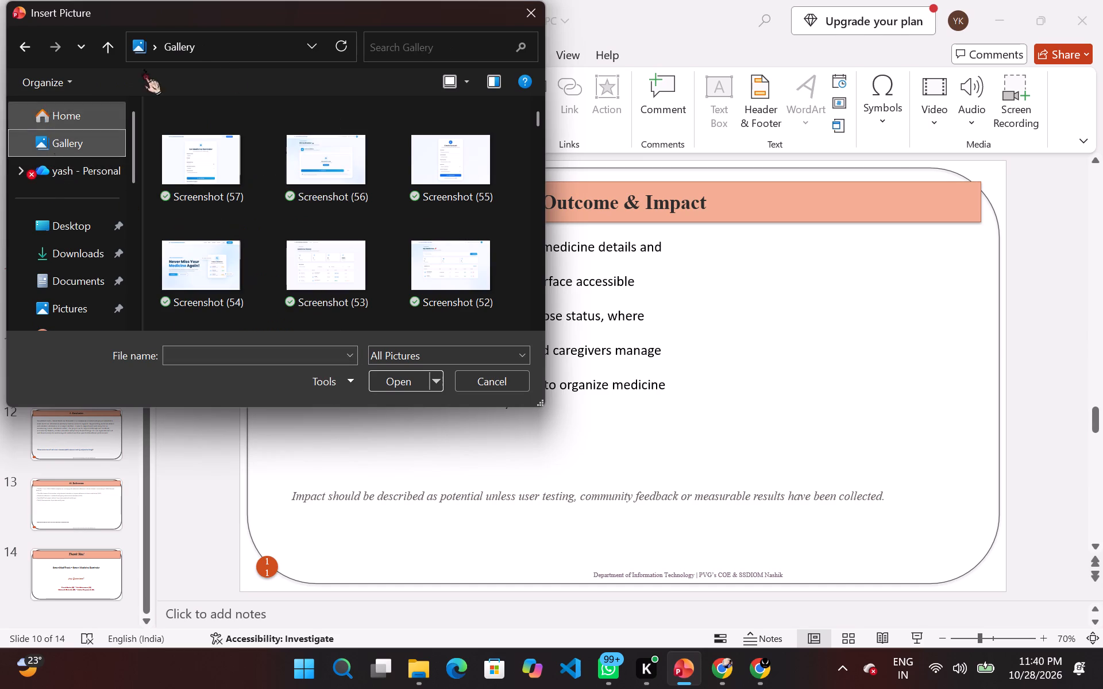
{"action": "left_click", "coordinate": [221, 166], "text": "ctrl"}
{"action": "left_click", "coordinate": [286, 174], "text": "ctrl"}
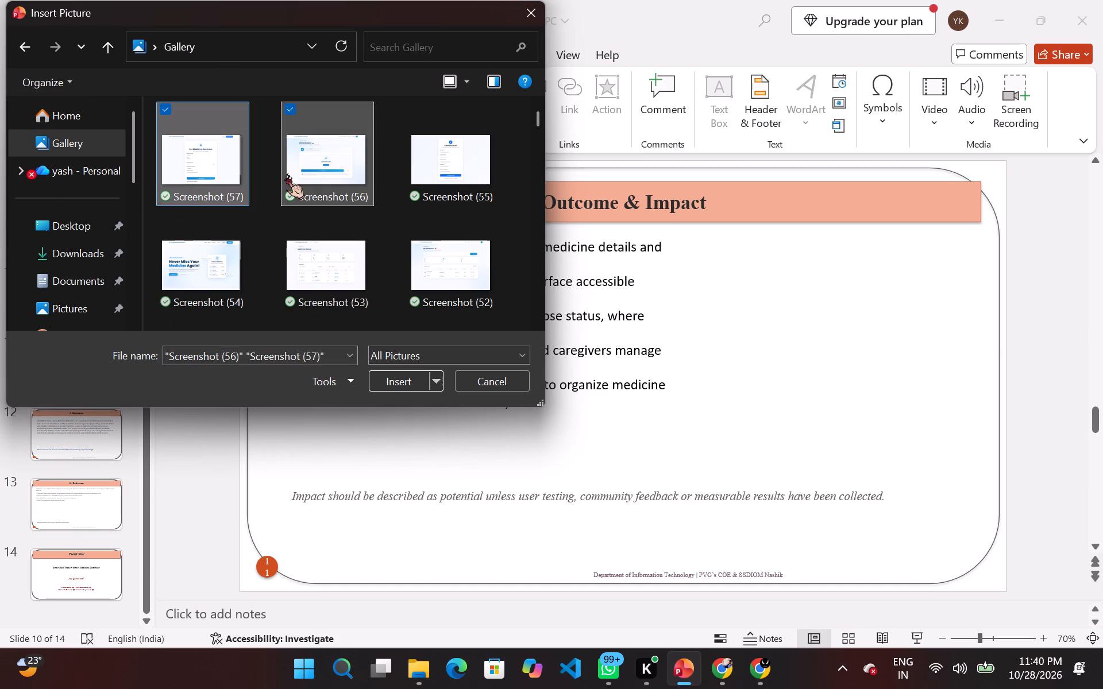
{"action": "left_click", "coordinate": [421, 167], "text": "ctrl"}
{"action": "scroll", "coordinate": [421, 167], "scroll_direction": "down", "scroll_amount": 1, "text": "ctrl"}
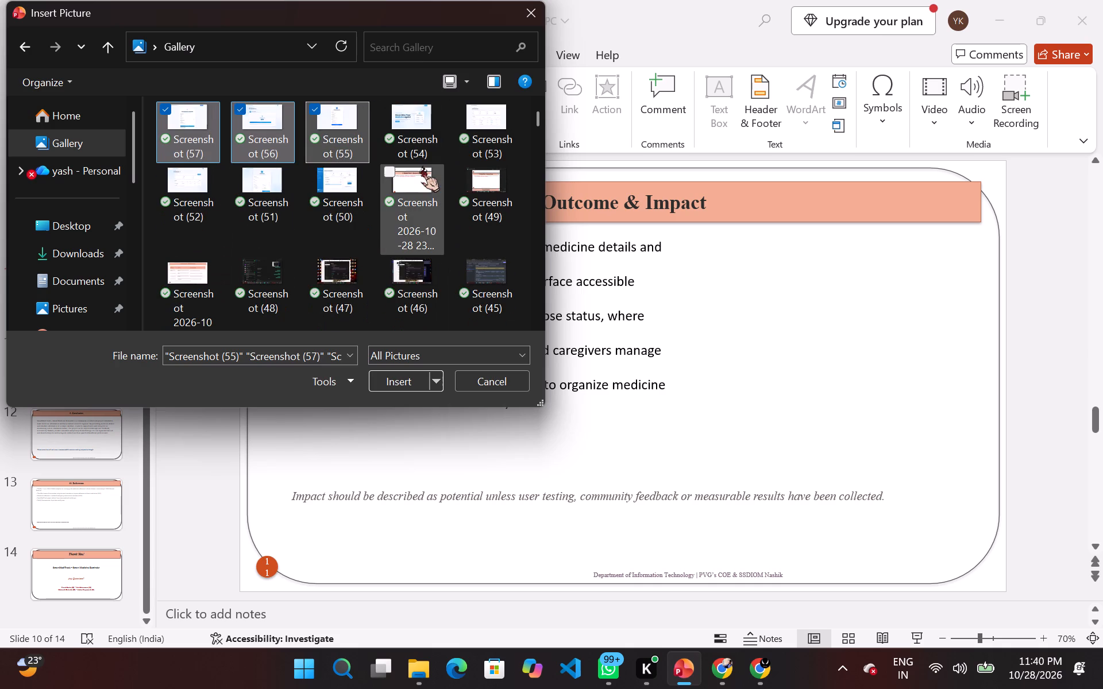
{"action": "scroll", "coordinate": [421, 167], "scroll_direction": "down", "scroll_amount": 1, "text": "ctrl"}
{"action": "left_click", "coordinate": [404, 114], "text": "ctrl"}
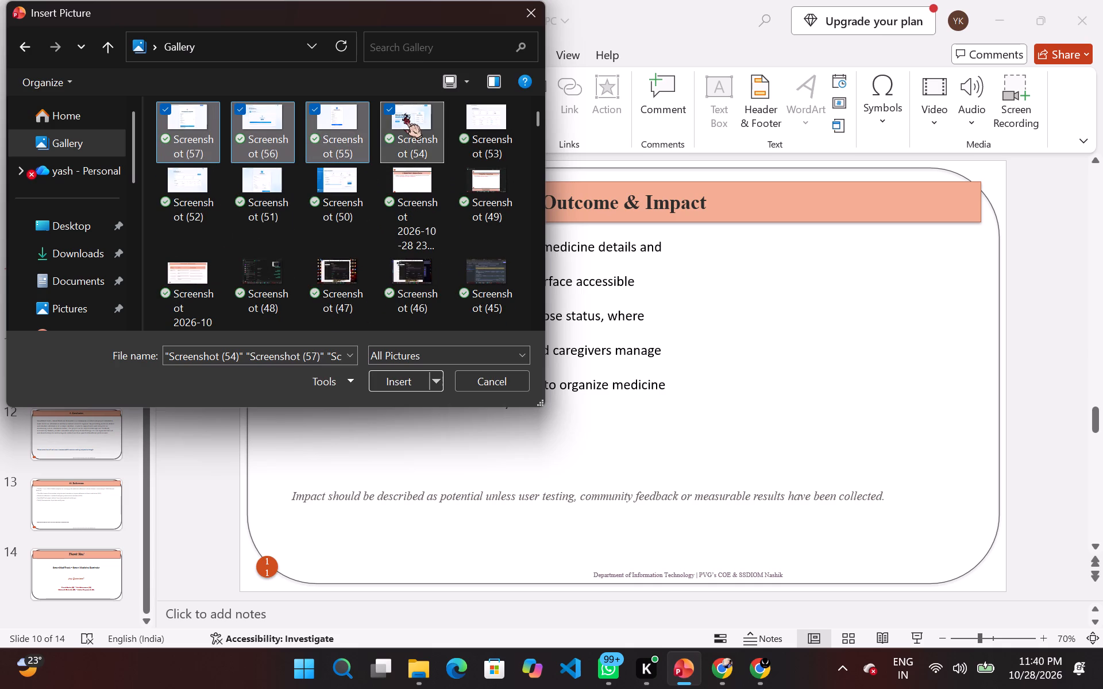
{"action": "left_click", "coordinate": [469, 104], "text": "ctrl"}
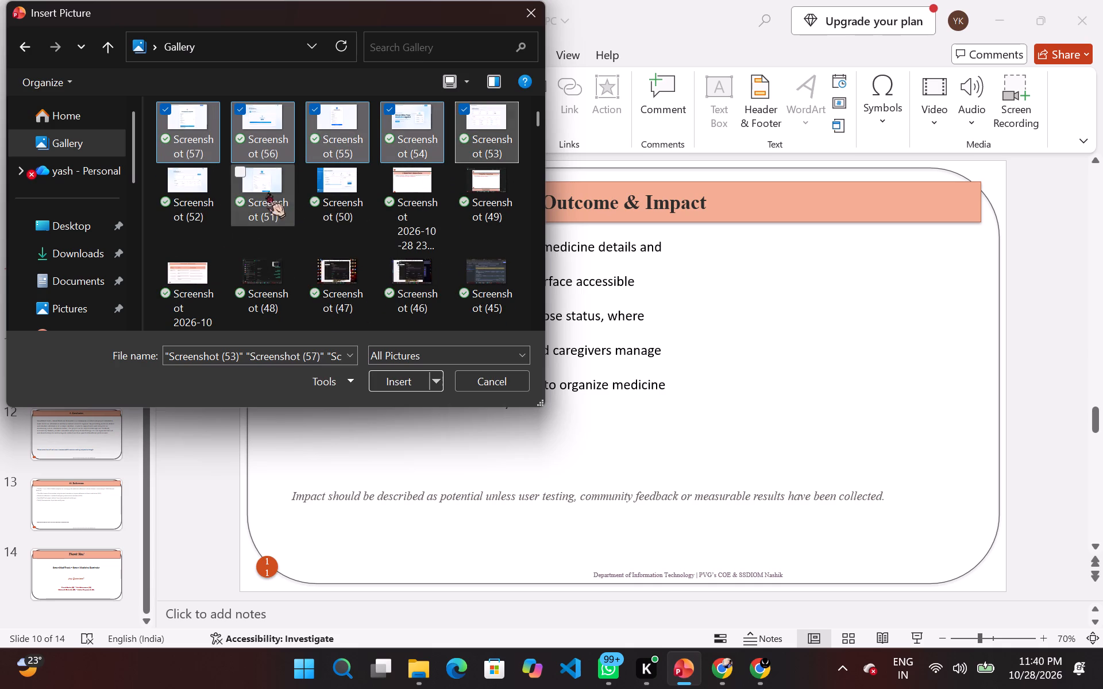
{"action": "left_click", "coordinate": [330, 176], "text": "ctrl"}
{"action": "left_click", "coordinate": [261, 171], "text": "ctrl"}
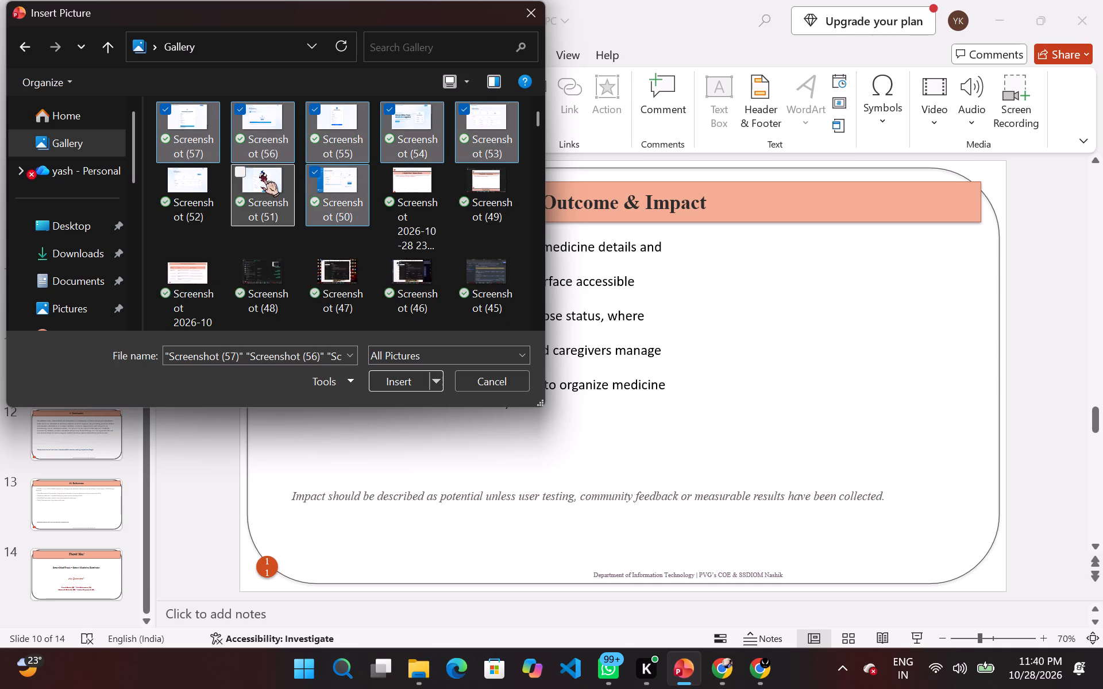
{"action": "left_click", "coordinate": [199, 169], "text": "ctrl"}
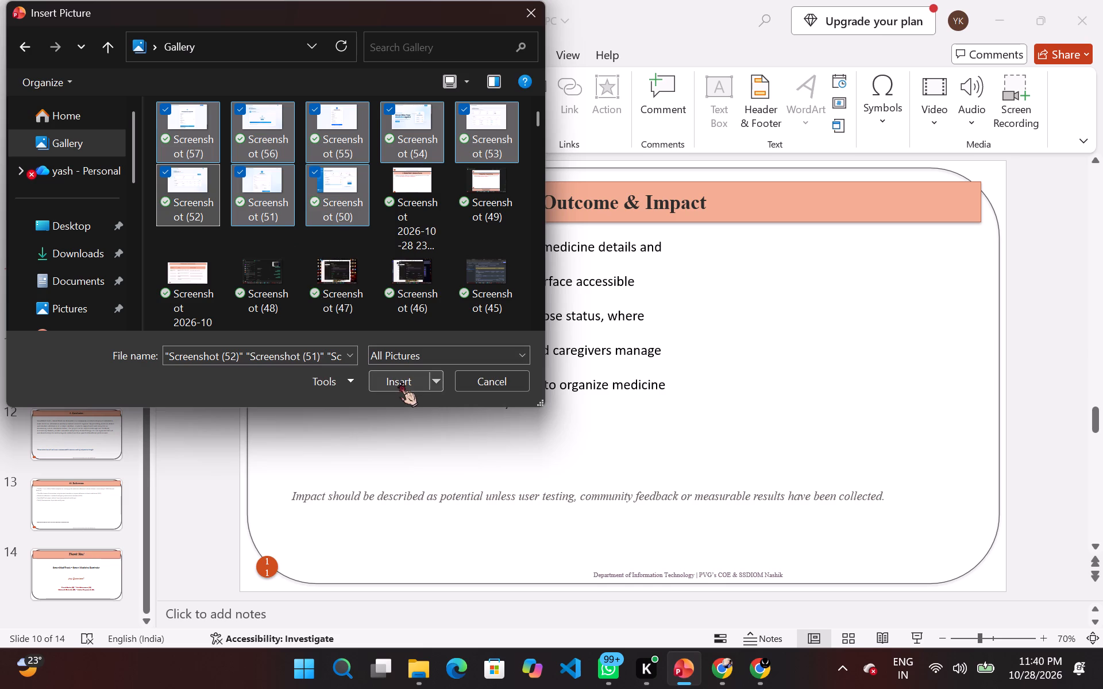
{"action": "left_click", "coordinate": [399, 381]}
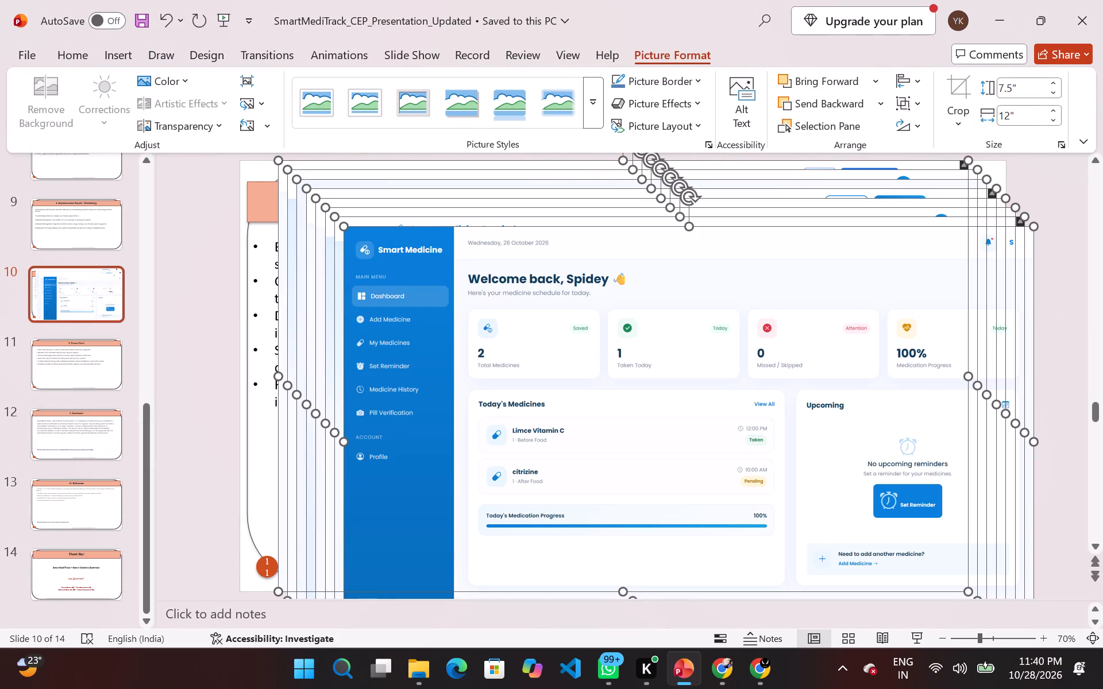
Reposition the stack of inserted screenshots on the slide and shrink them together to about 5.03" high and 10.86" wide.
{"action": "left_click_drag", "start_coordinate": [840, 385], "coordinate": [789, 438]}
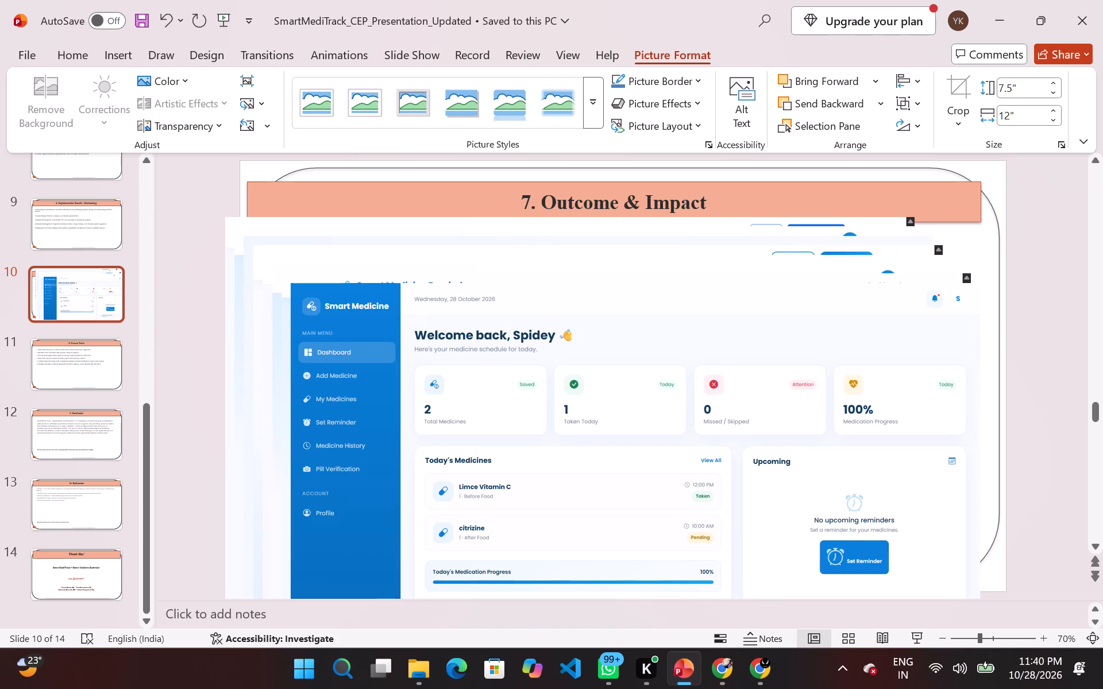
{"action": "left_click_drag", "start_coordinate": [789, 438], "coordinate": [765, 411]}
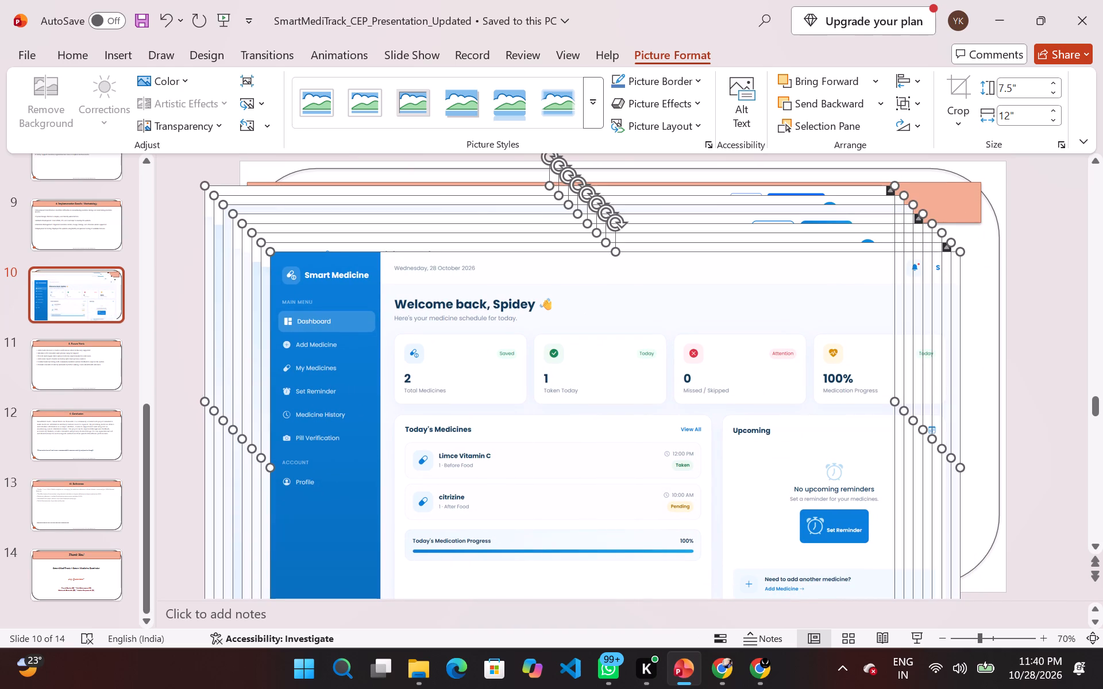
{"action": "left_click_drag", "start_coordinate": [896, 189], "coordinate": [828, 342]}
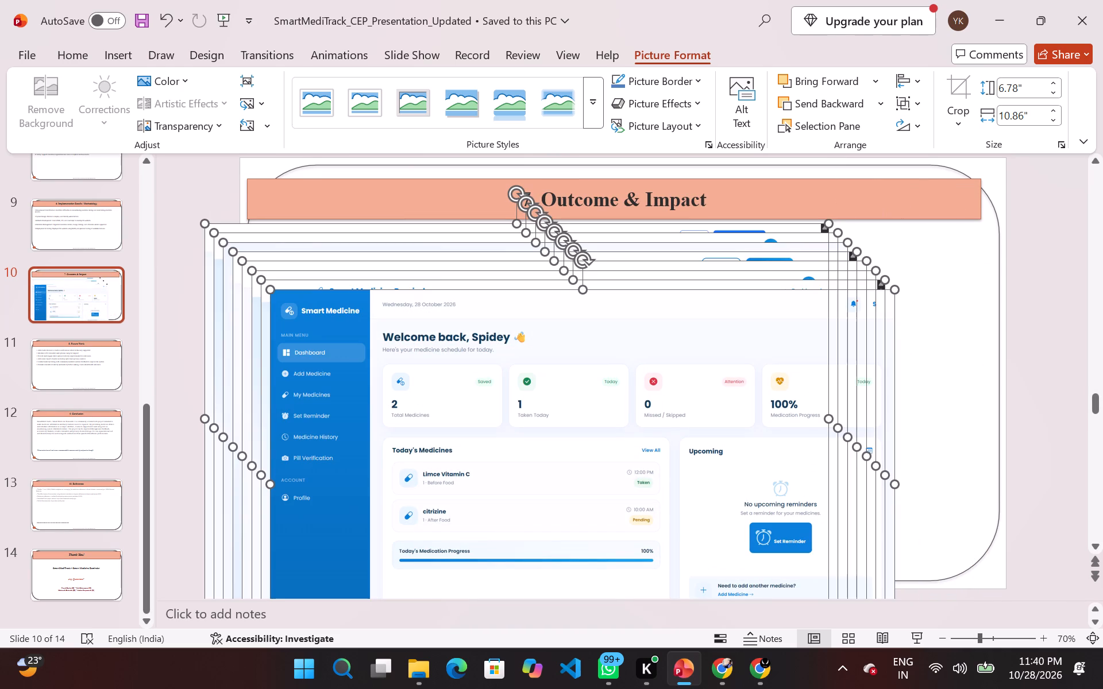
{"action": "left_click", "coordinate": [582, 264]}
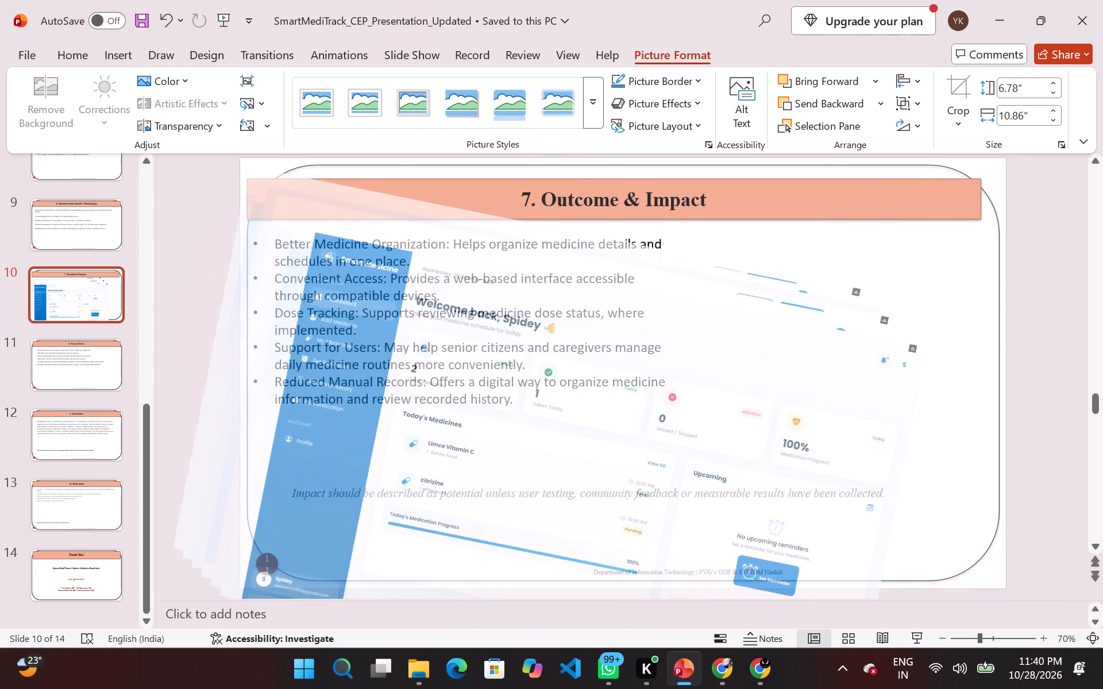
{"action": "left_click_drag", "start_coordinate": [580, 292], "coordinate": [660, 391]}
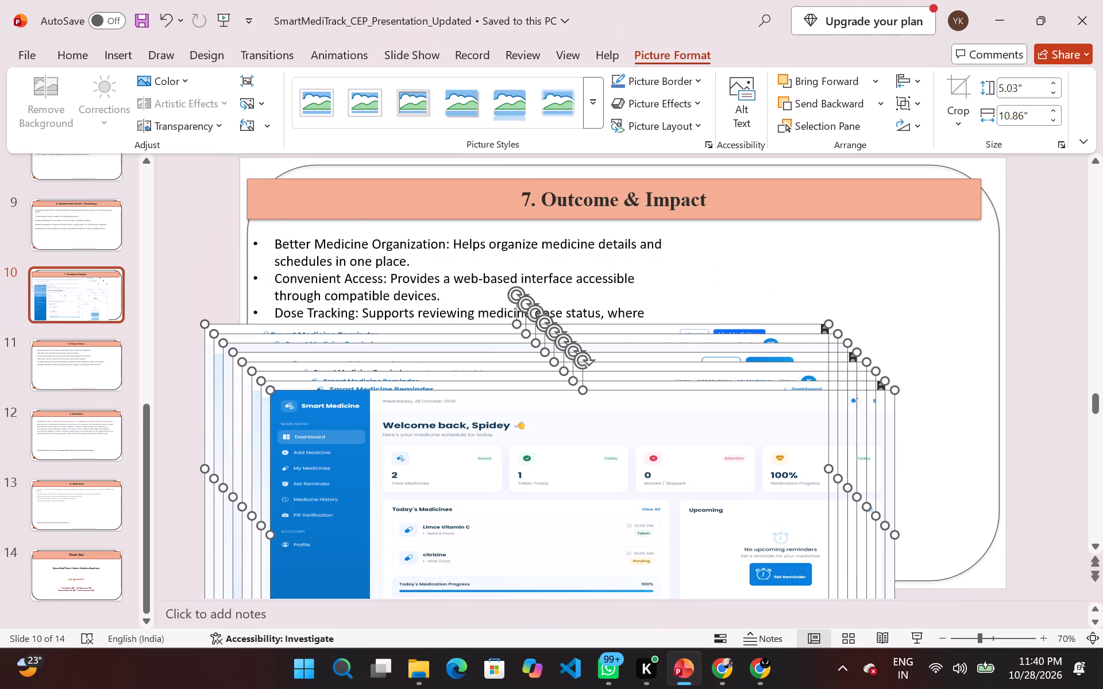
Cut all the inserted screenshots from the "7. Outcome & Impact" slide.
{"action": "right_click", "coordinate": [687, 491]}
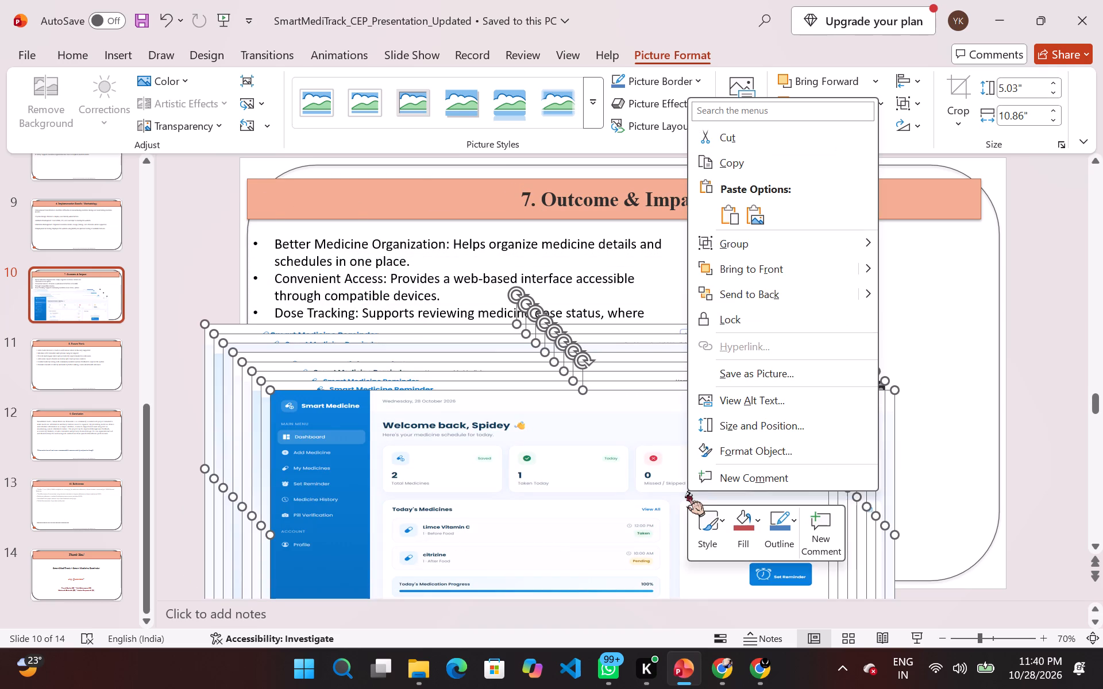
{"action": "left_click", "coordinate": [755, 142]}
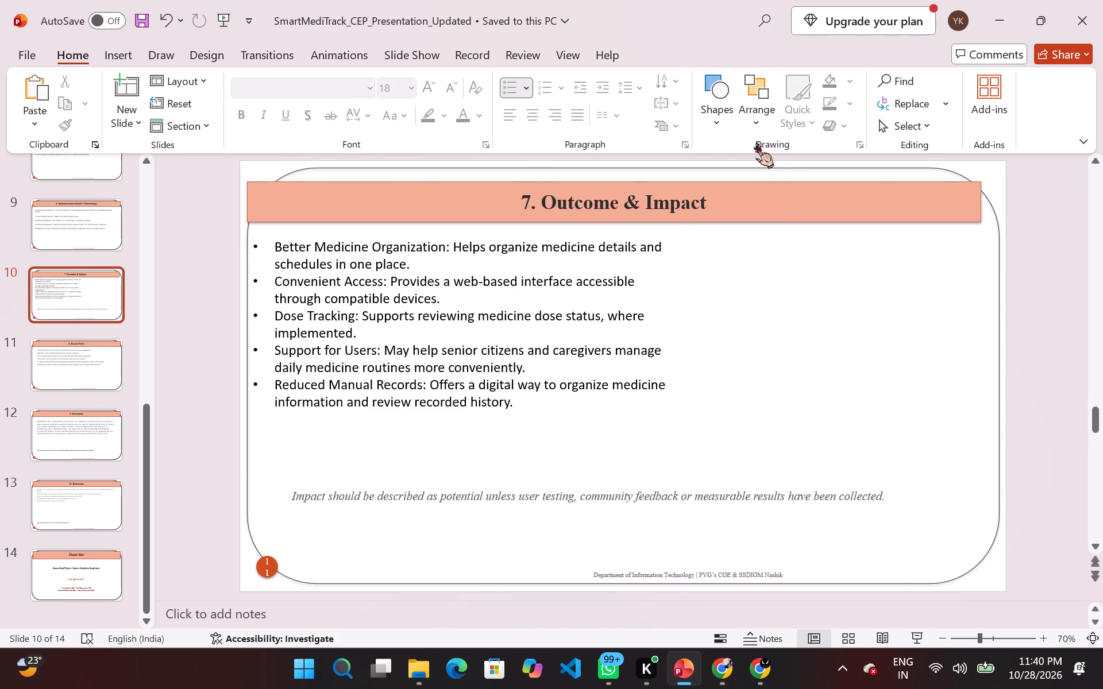
Insert only Screenshot (57) from the Gallery onto slide 10 and shrink it to a thumbnail in the slide's lower-left corner.
{"action": "left_click", "coordinate": [127, 59]}
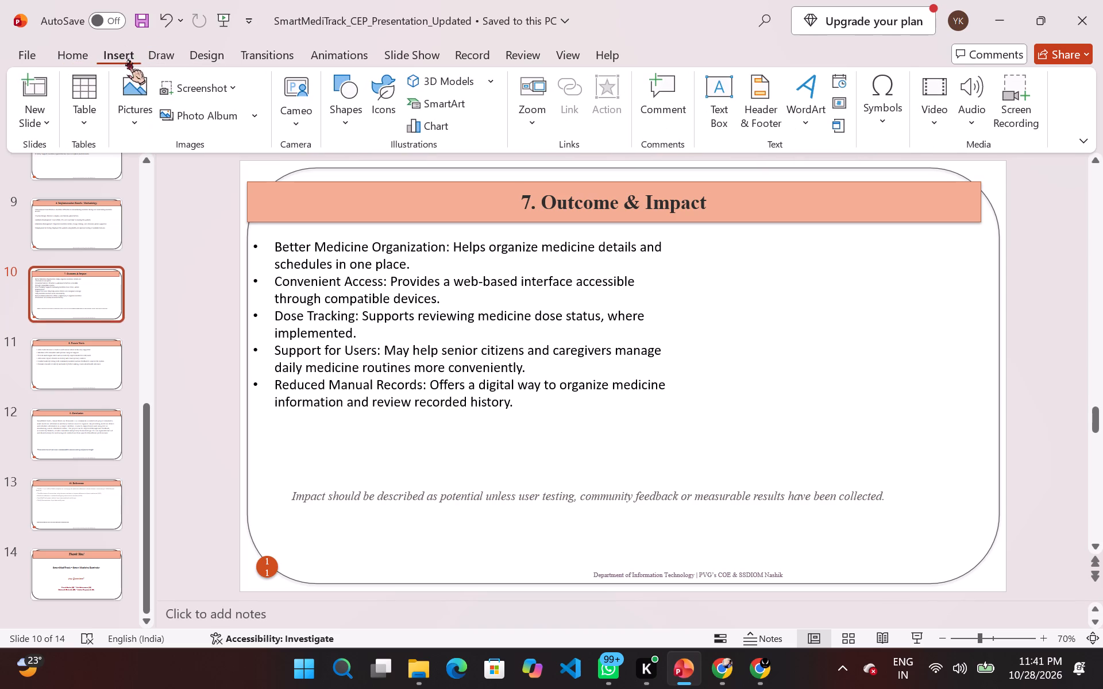
{"action": "left_click", "coordinate": [138, 87]}
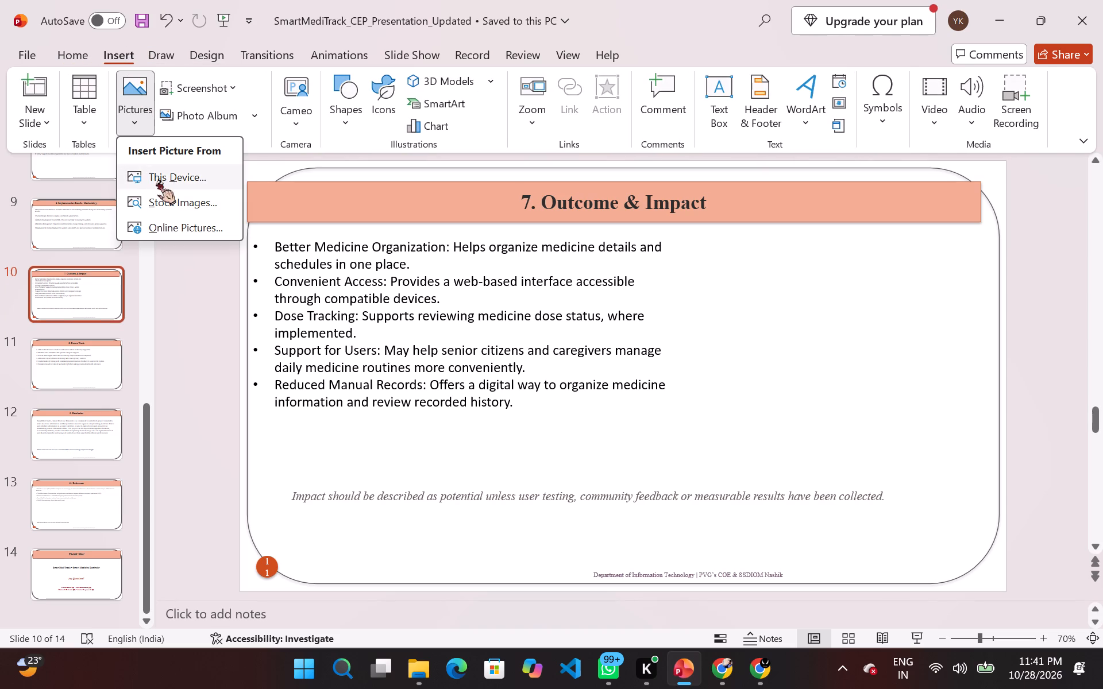
{"action": "left_click", "coordinate": [157, 179]}
{"action": "scroll", "coordinate": [16, 151], "scroll_direction": "up", "scroll_amount": 1}
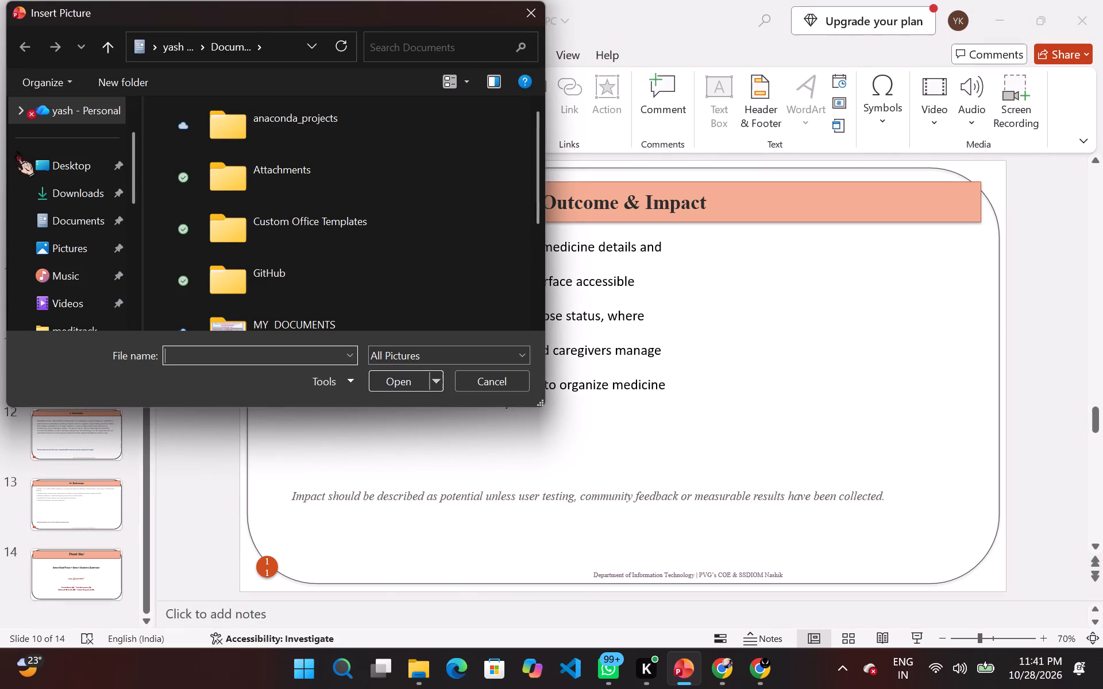
{"action": "scroll", "coordinate": [16, 151], "scroll_direction": "up", "scroll_amount": 1}
{"action": "left_click", "coordinate": [54, 129]}
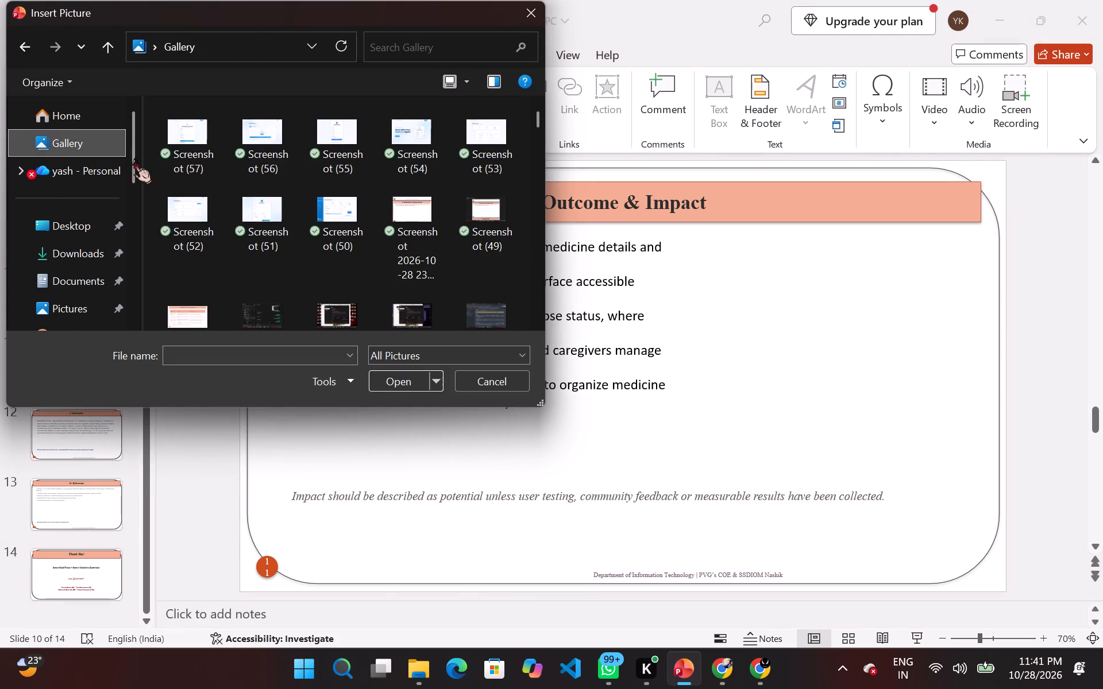
{"action": "left_click", "coordinate": [197, 136]}
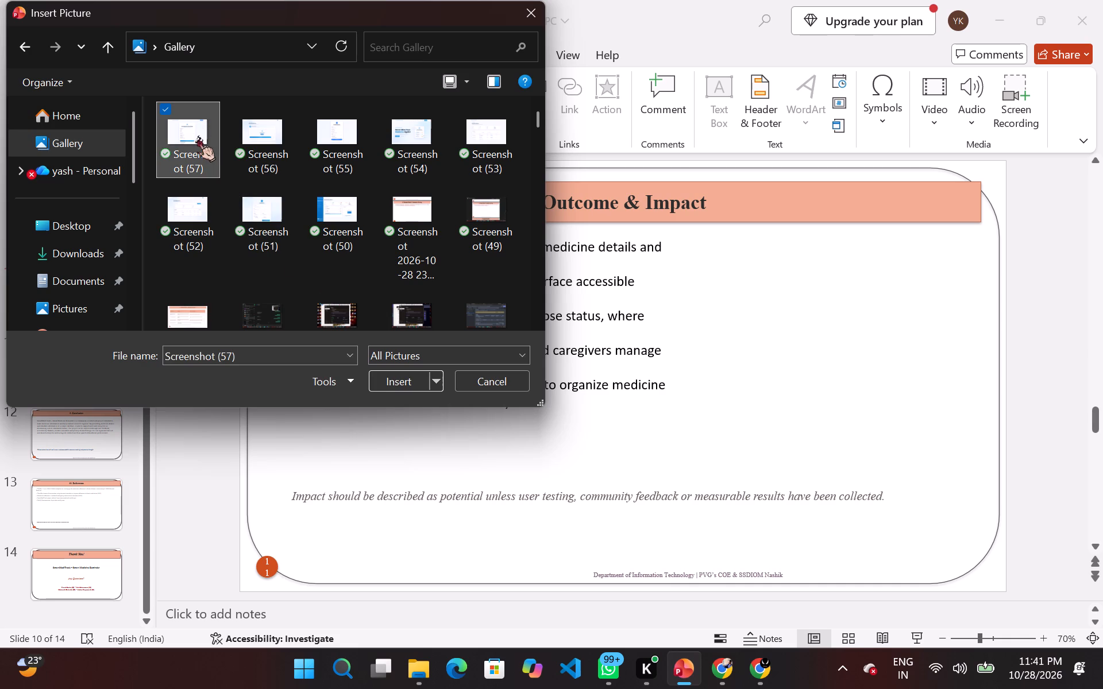
{"action": "left_click", "coordinate": [403, 381]}
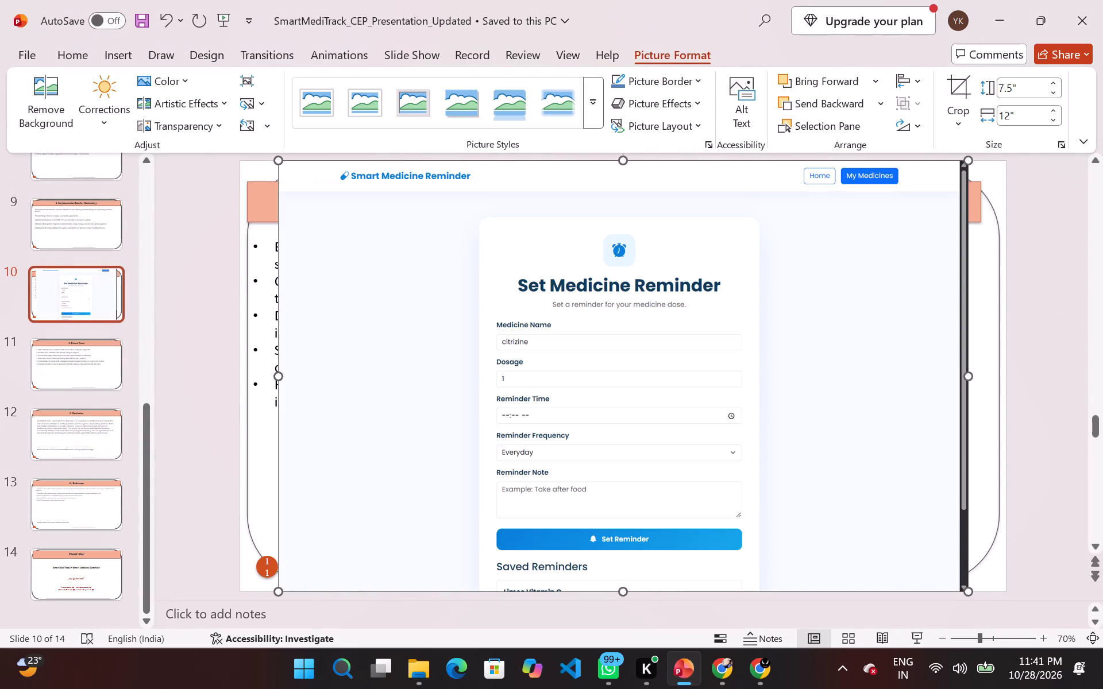
{"action": "left_click_drag", "start_coordinate": [965, 158], "coordinate": [452, 536]}
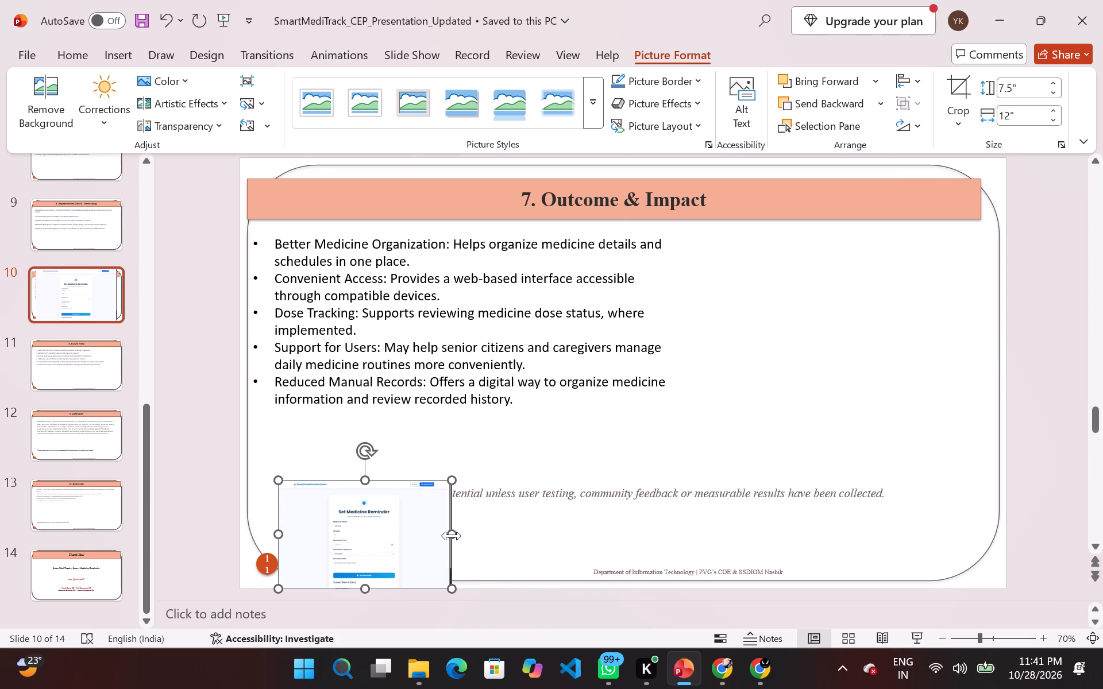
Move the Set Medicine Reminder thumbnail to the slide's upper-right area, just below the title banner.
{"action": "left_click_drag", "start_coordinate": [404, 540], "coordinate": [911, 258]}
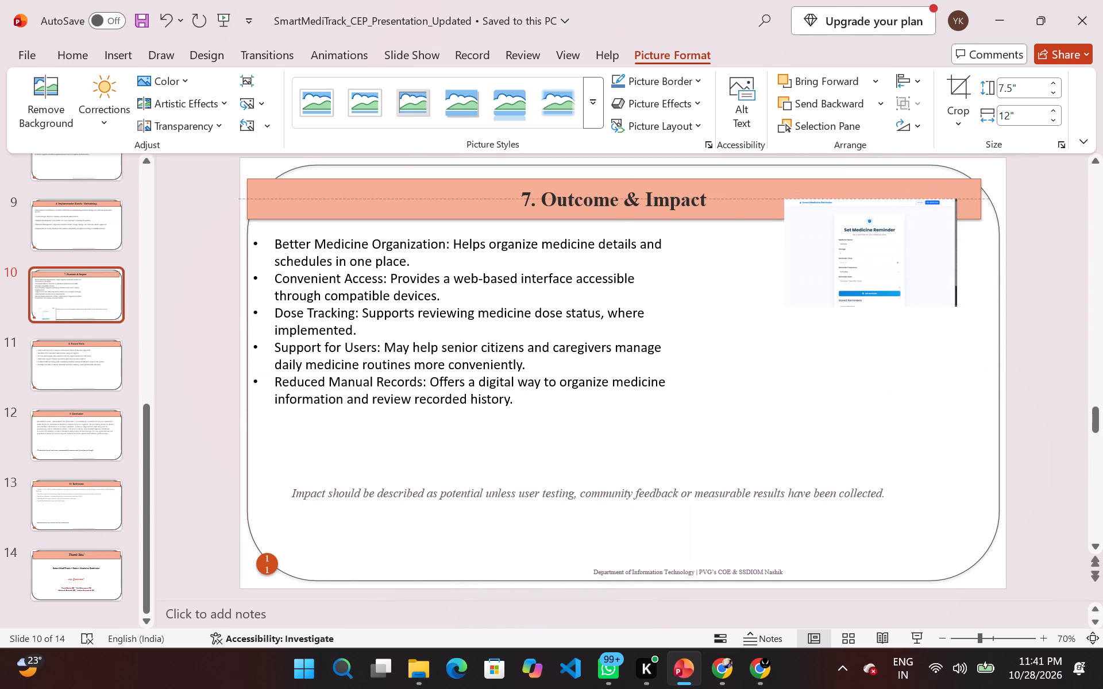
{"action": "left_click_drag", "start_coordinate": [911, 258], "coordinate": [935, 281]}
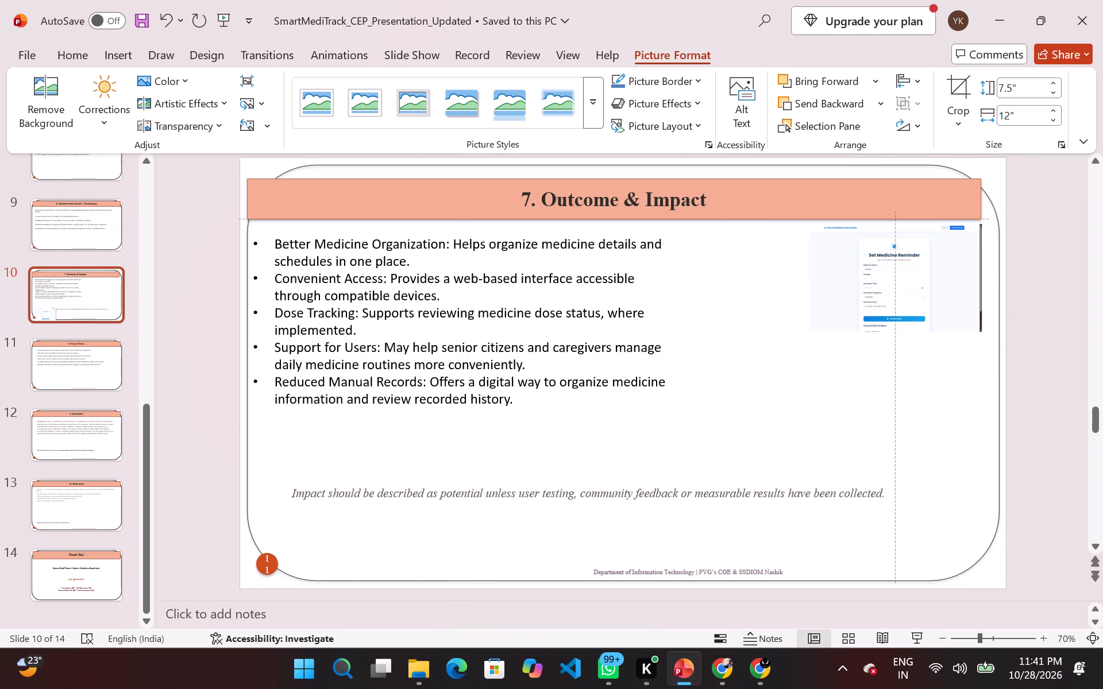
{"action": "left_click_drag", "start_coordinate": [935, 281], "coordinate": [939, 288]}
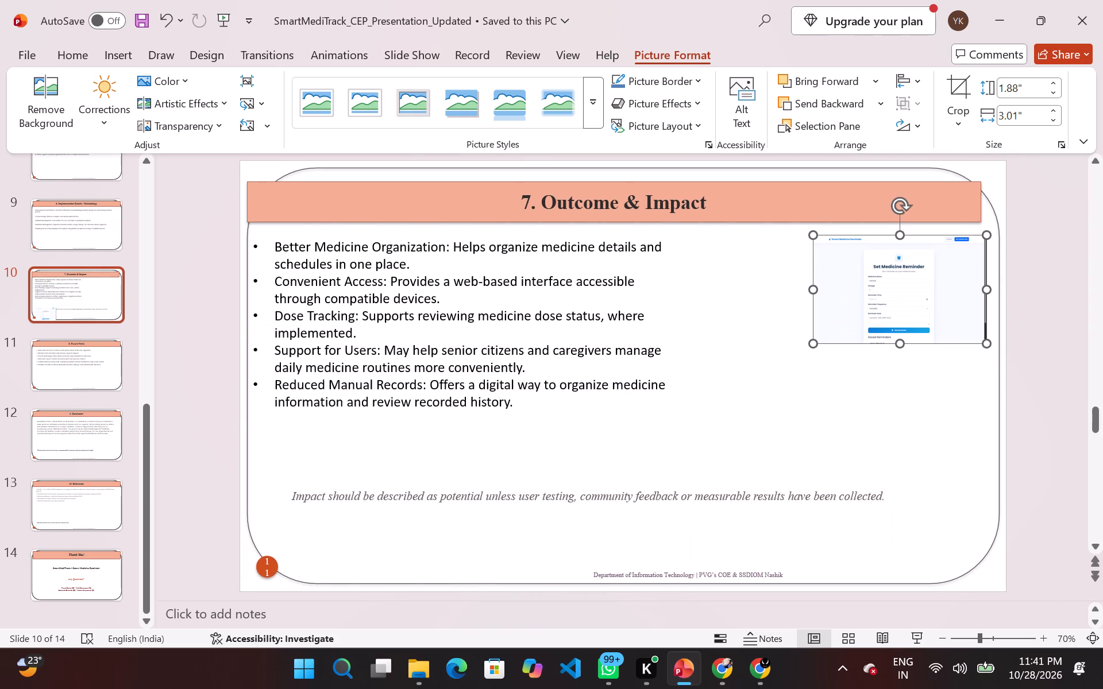
Move the italic note beginning "Impact should be described as potential" down to just above the slide's footer text.
{"action": "left_click", "coordinate": [533, 501]}
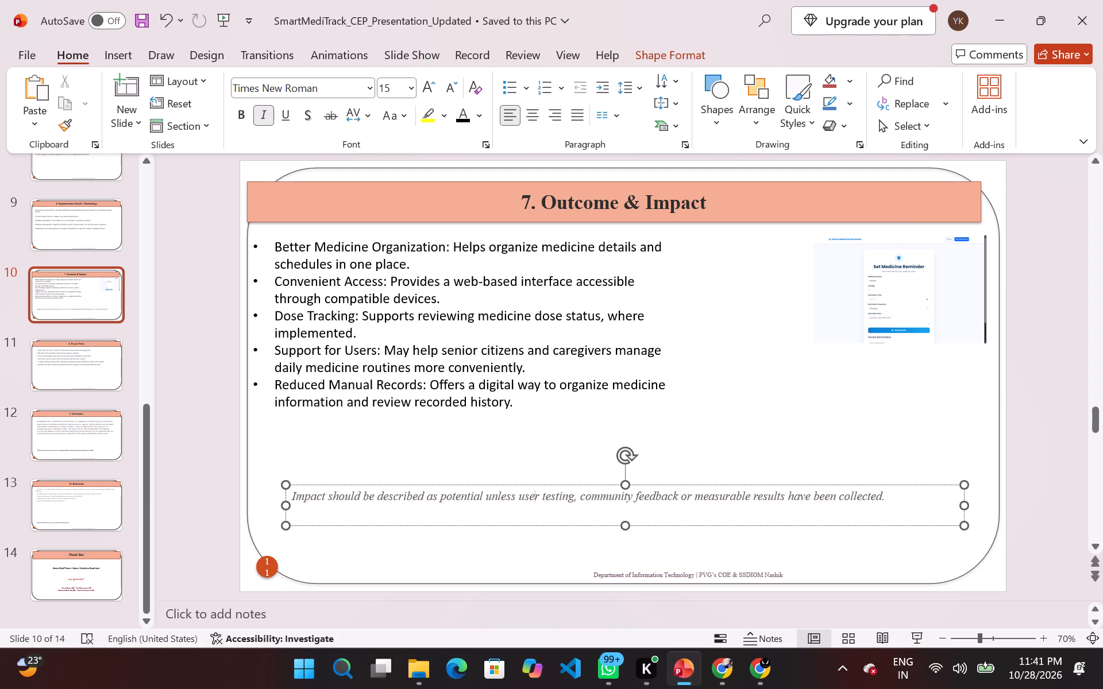
{"action": "left_click_drag", "start_coordinate": [533, 516], "coordinate": [533, 570]}
{"action": "left_click", "coordinate": [723, 361]}
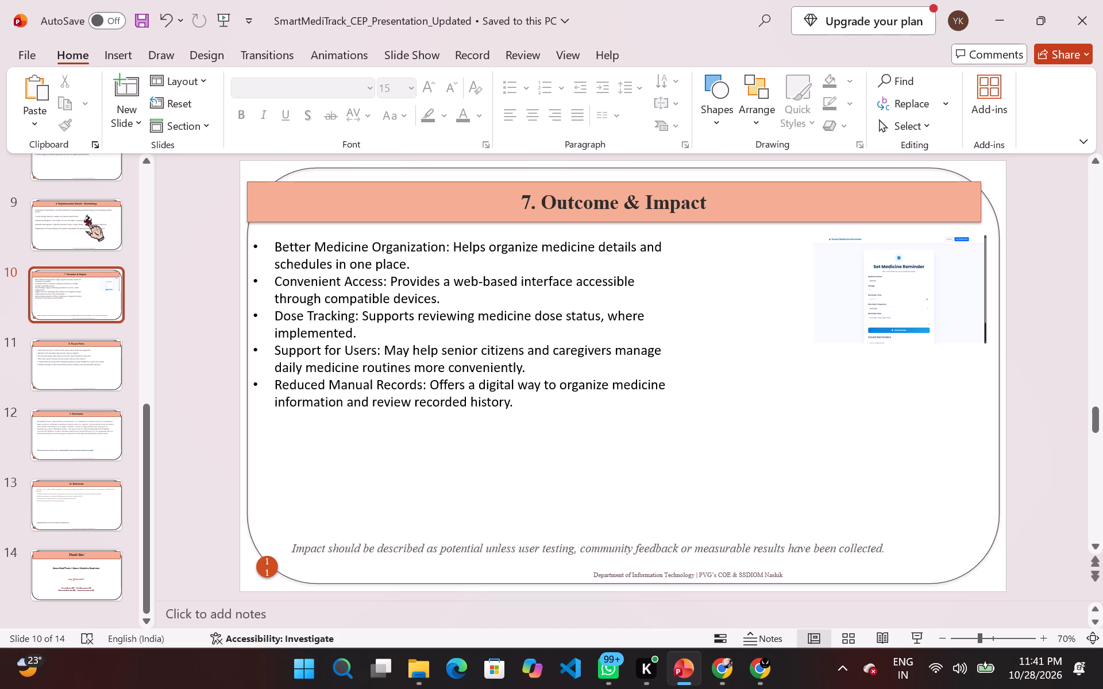
Insert the picture Screenshot (56) from the device's Gallery onto the "7. Outcome & Impact" slide.
{"action": "left_click", "coordinate": [136, 57]}
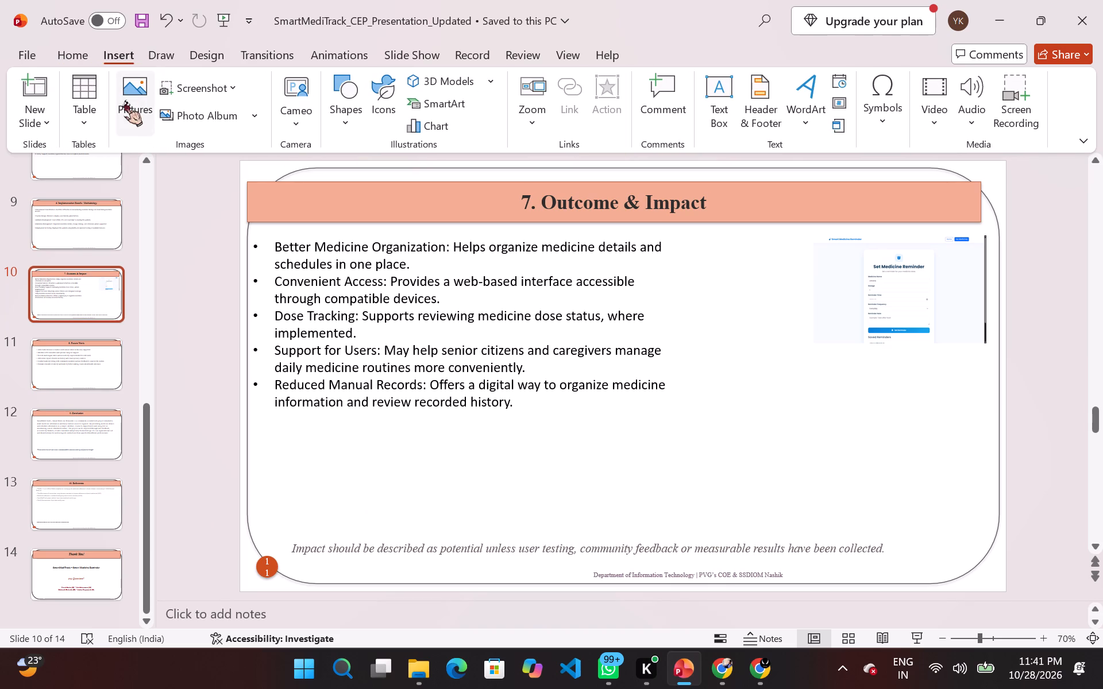
{"action": "left_click", "coordinate": [124, 100]}
{"action": "left_click", "coordinate": [147, 172]}
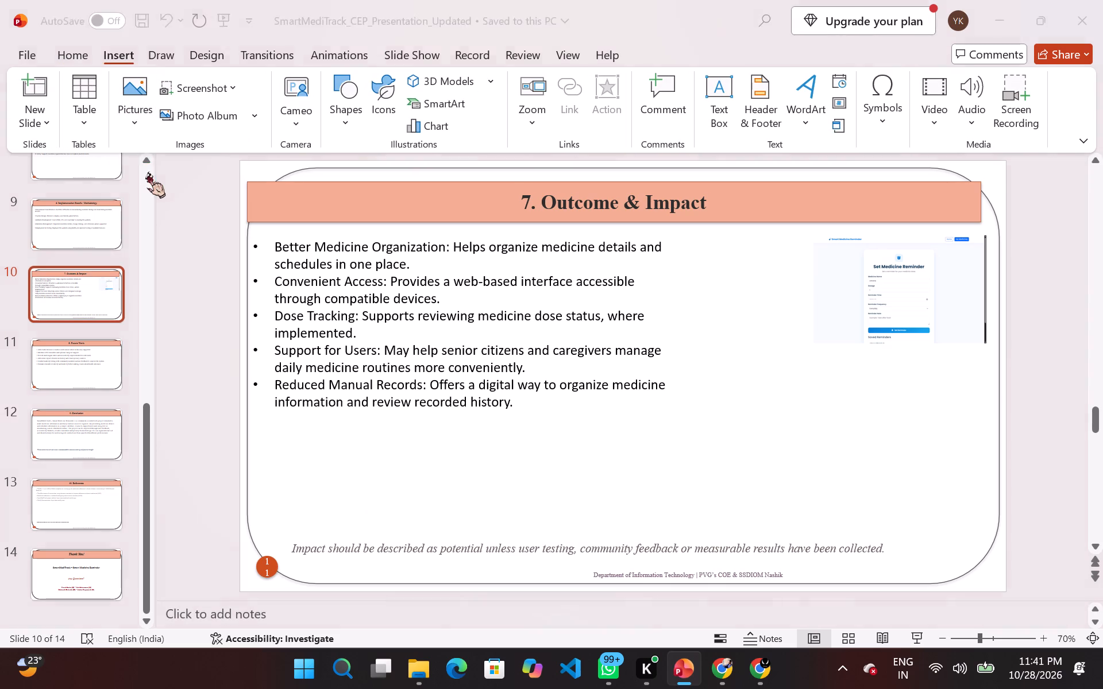
{"action": "scroll", "coordinate": [65, 159], "scroll_direction": "up", "scroll_amount": 1}
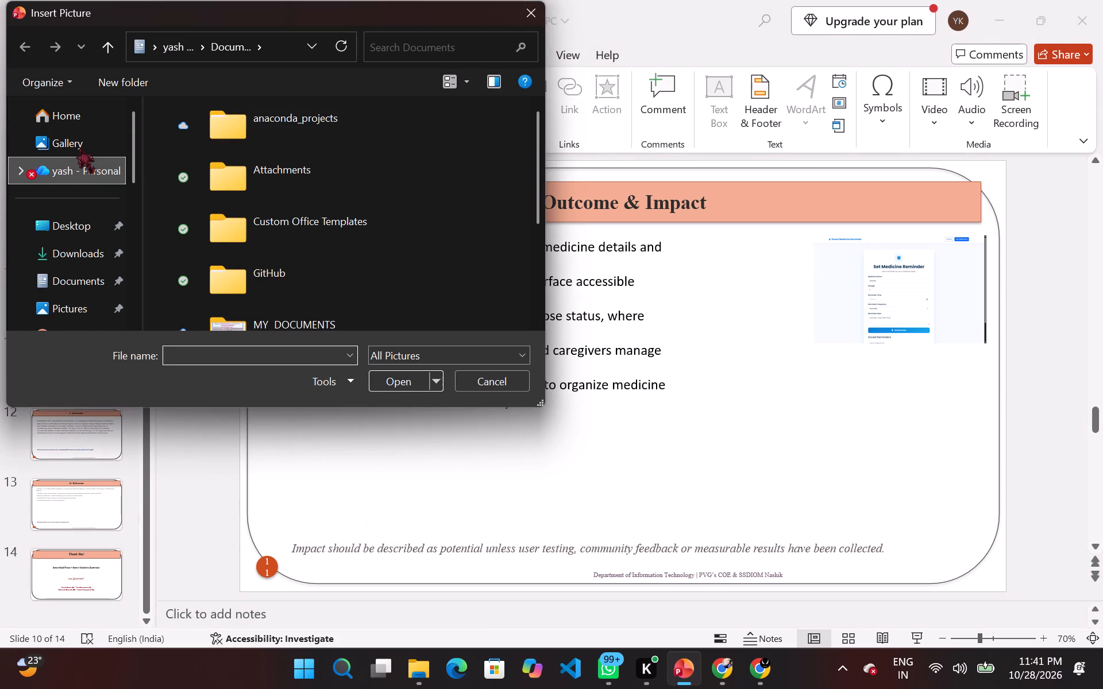
{"action": "left_click", "coordinate": [78, 147]}
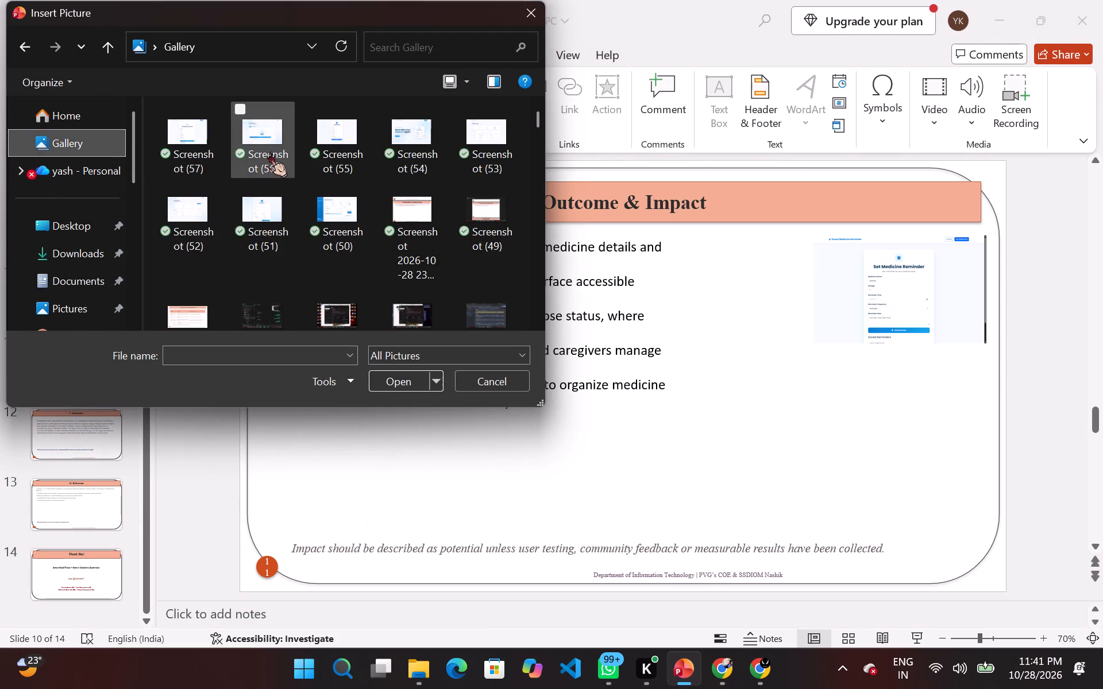
{"action": "left_click", "coordinate": [269, 152]}
{"action": "left_click", "coordinate": [412, 372]}
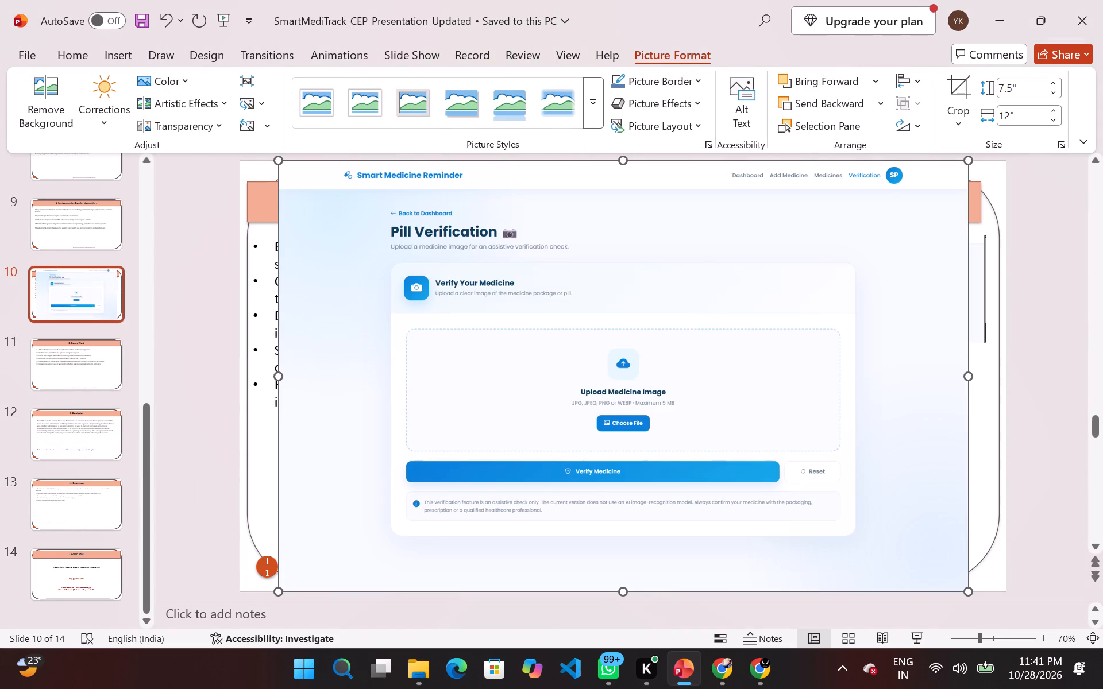
Shrink the Pill Verification picture to about 2.13" high and 3.41" wide and place it in the slide's lower-right area above the italic note.
{"action": "left_click_drag", "start_coordinate": [973, 598], "coordinate": [961, 598]}
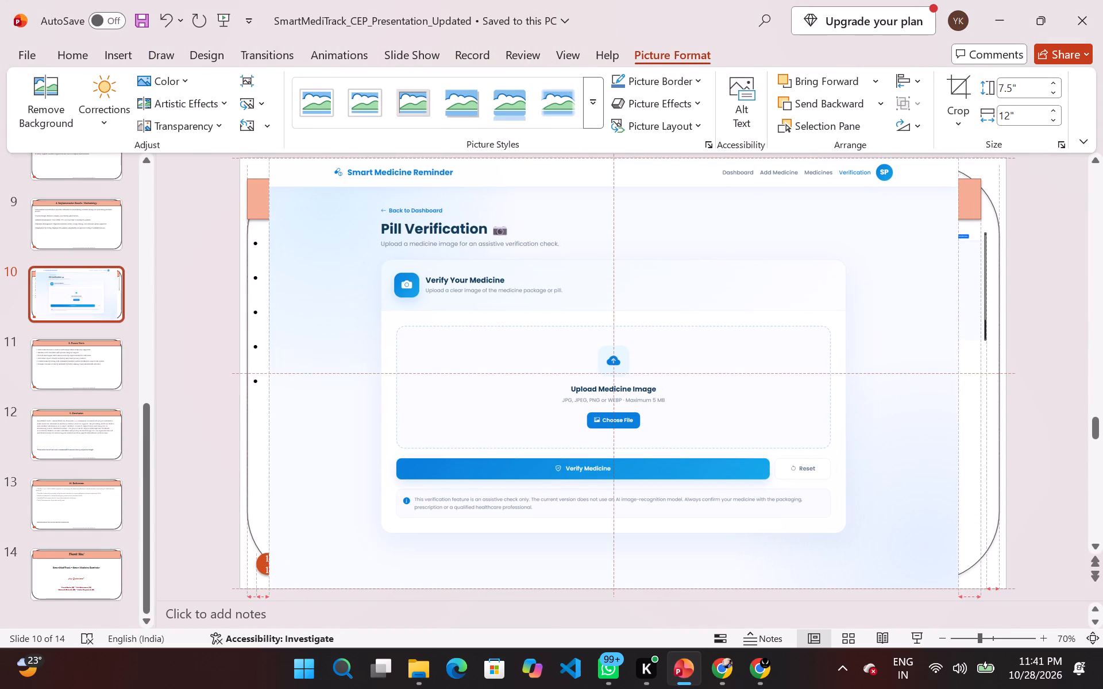
{"action": "left_click_drag", "start_coordinate": [961, 598], "coordinate": [888, 575]}
{"action": "left_click_drag", "start_coordinate": [884, 570], "coordinate": [889, 550]}
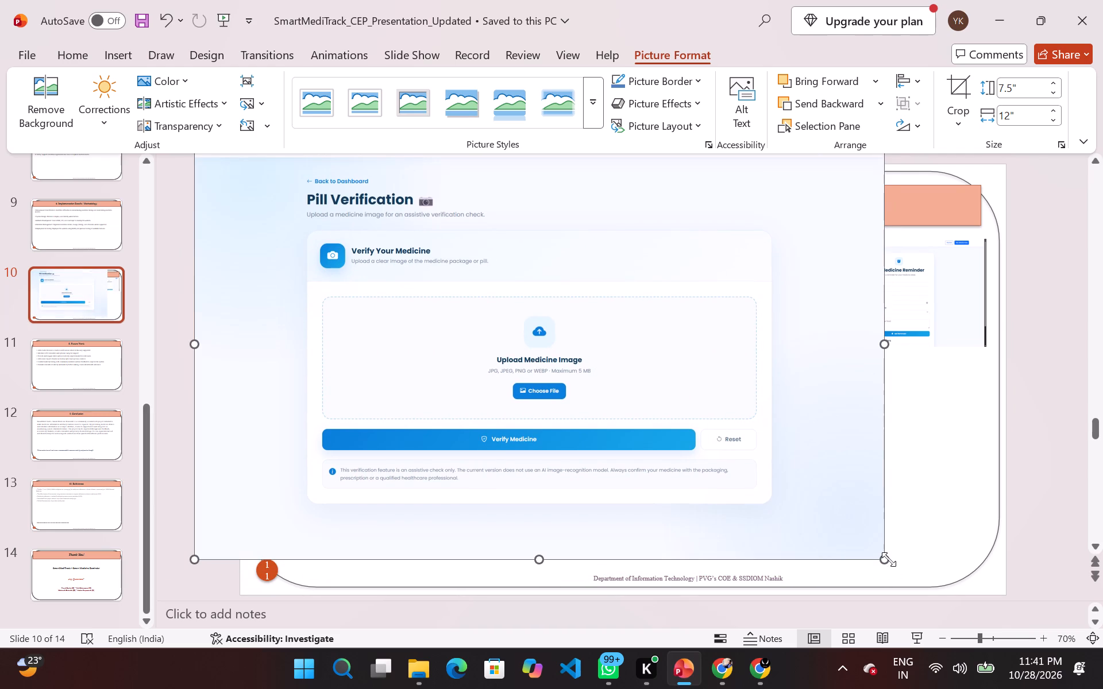
{"action": "left_click_drag", "start_coordinate": [889, 562], "coordinate": [700, 405]}
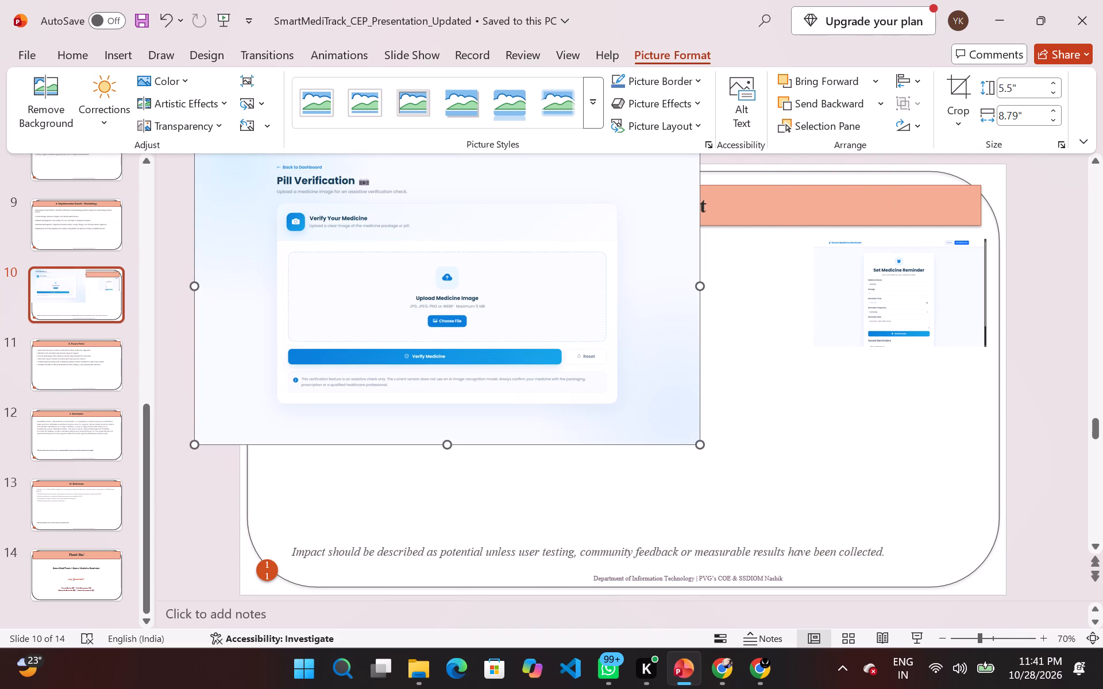
{"action": "left_click_drag", "start_coordinate": [703, 444], "coordinate": [630, 373]}
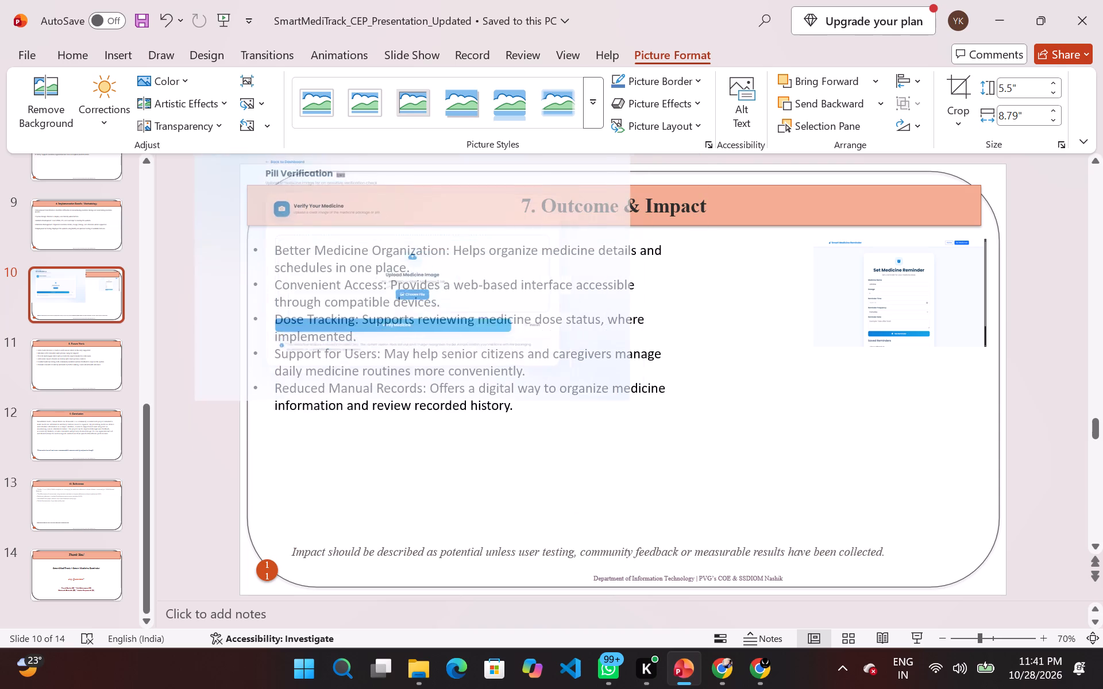
{"action": "left_click_drag", "start_coordinate": [630, 373], "coordinate": [525, 323]}
{"action": "left_click_drag", "start_coordinate": [424, 222], "coordinate": [803, 408]}
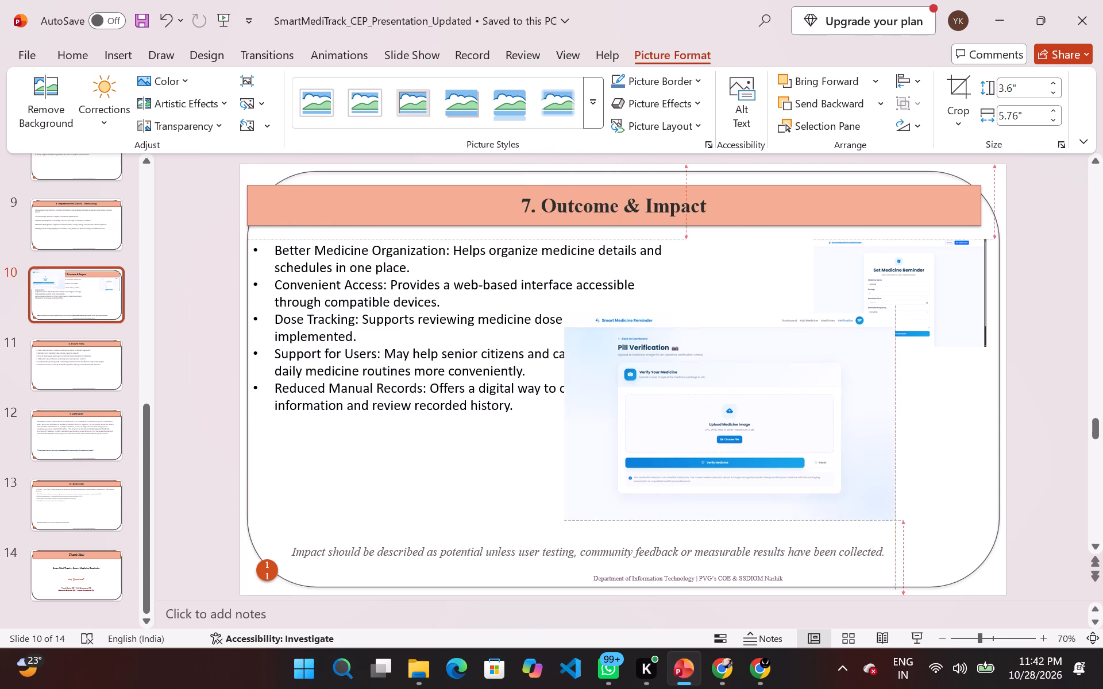
{"action": "left_click_drag", "start_coordinate": [803, 408], "coordinate": [816, 389]}
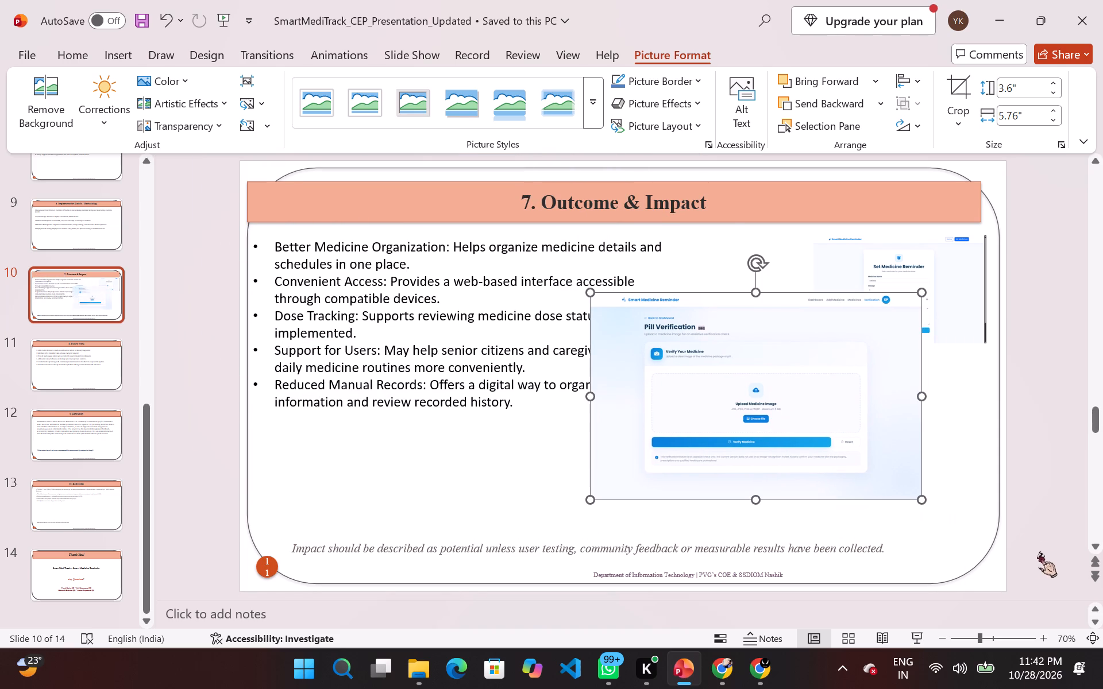
{"action": "left_click_drag", "start_coordinate": [923, 502], "coordinate": [803, 425]}
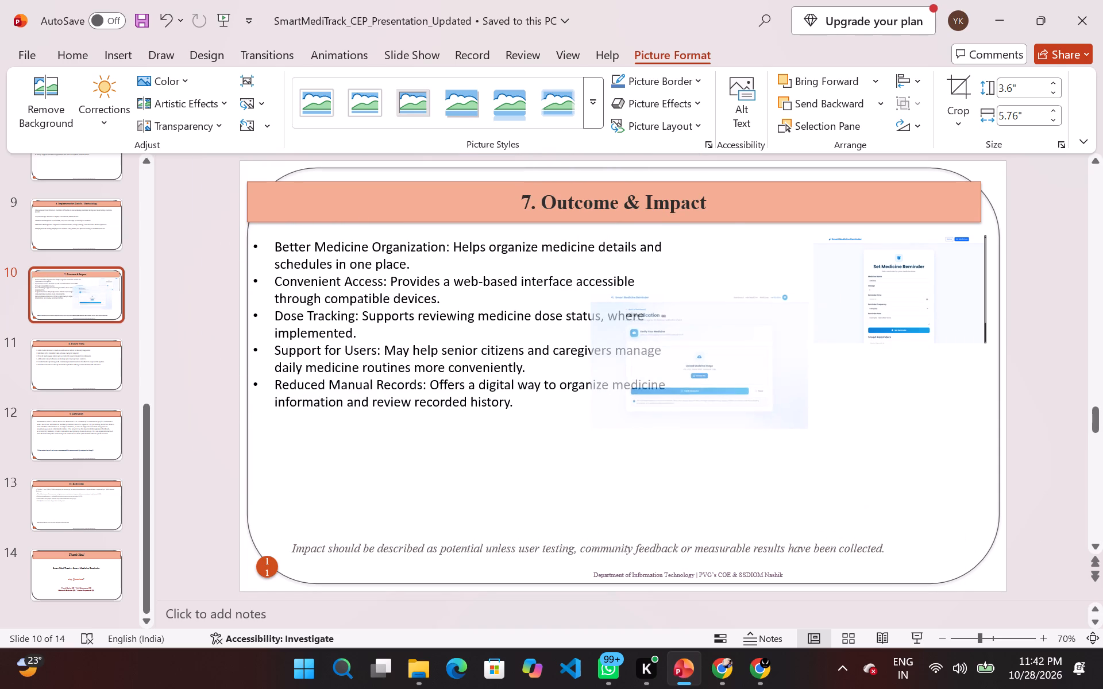
{"action": "left_click_drag", "start_coordinate": [803, 425], "coordinate": [778, 417]}
{"action": "left_click_drag", "start_coordinate": [752, 367], "coordinate": [937, 440]}
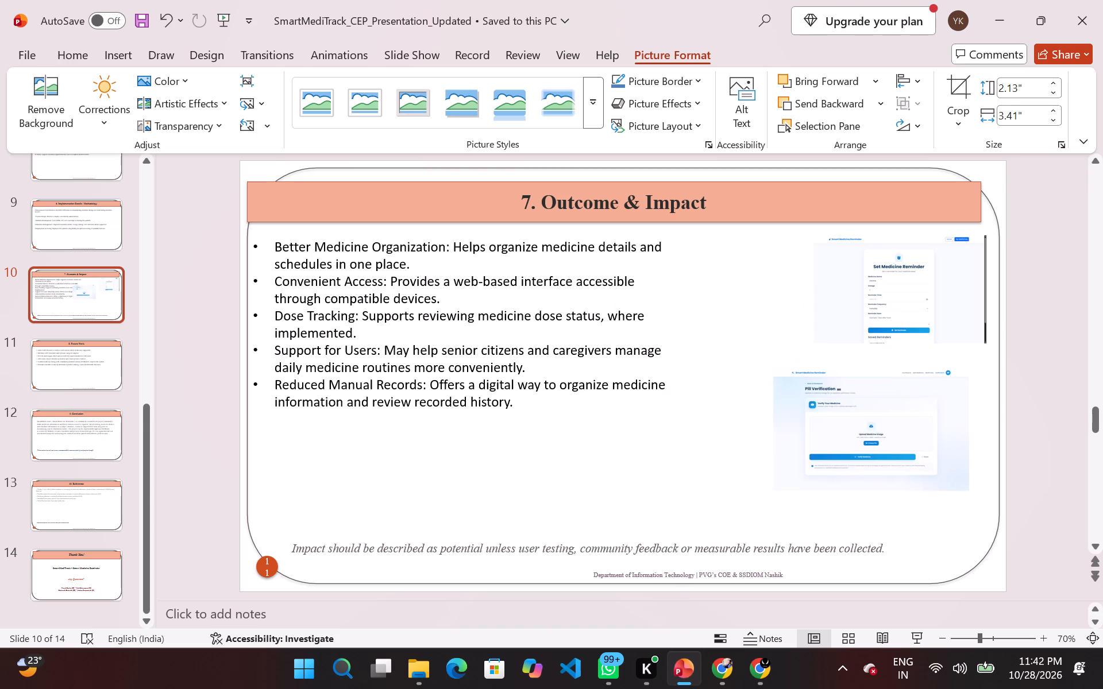
{"action": "left_click_drag", "start_coordinate": [937, 440], "coordinate": [954, 460]}
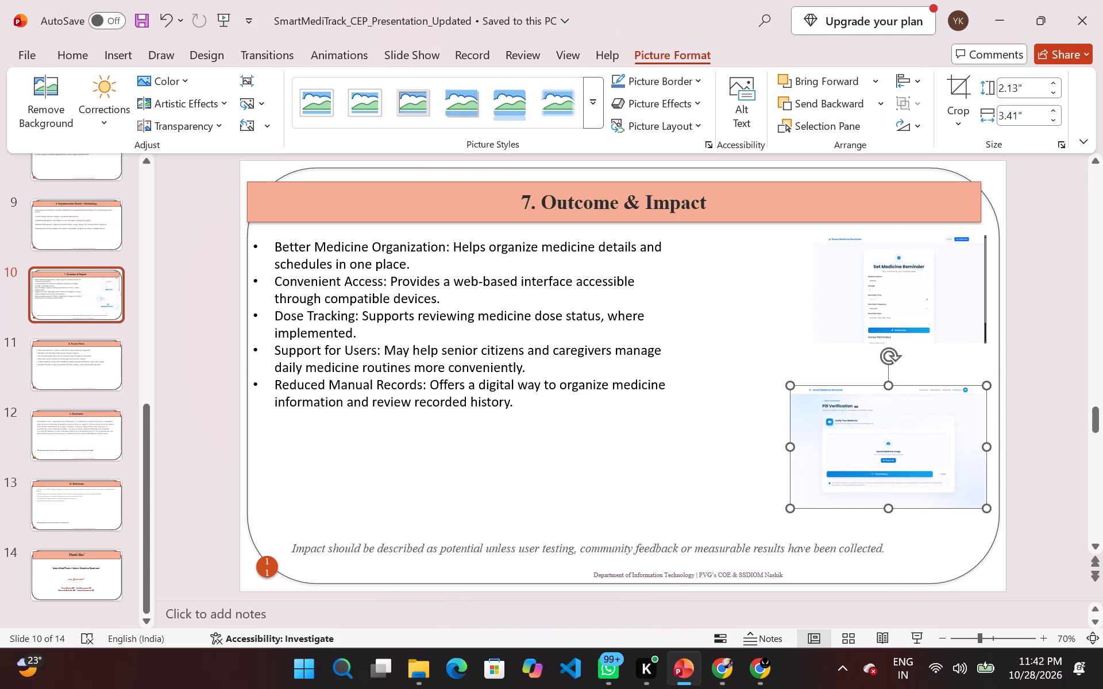
{"action": "left_click_drag", "start_coordinate": [792, 387], "coordinate": [818, 389]}
Move the Set Medicine Reminder thumbnail directly to the left of the Pill Verification picture, vertically centred with it.
{"action": "left_click_drag", "start_coordinate": [896, 268], "coordinate": [696, 441]}
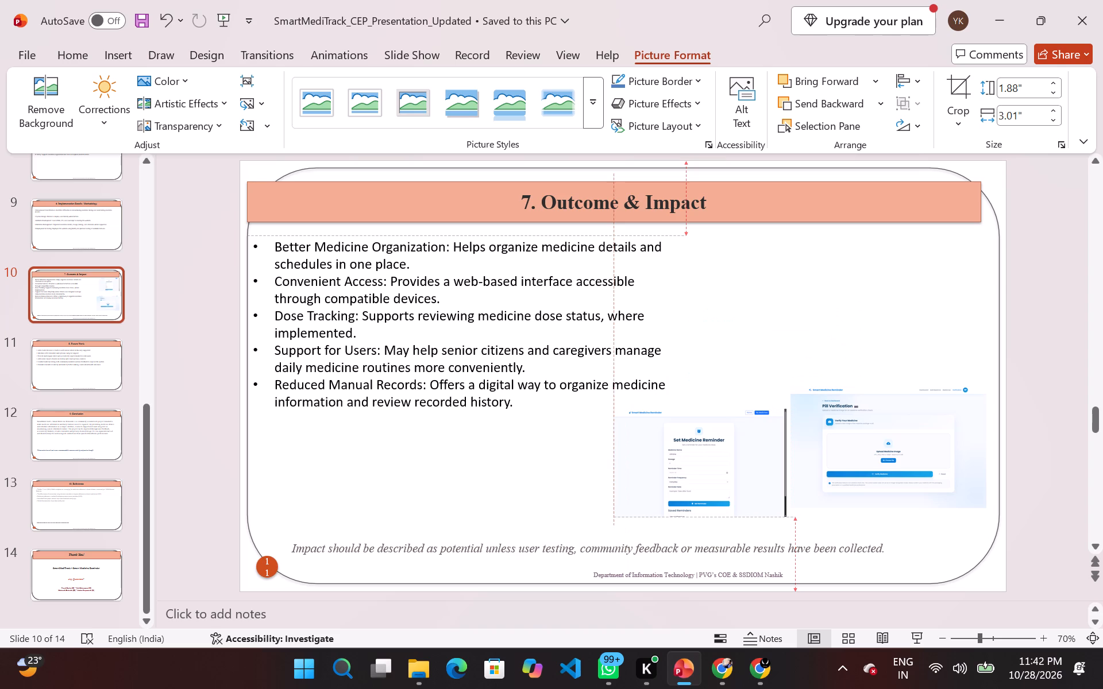
{"action": "left_click_drag", "start_coordinate": [696, 441], "coordinate": [682, 429]}
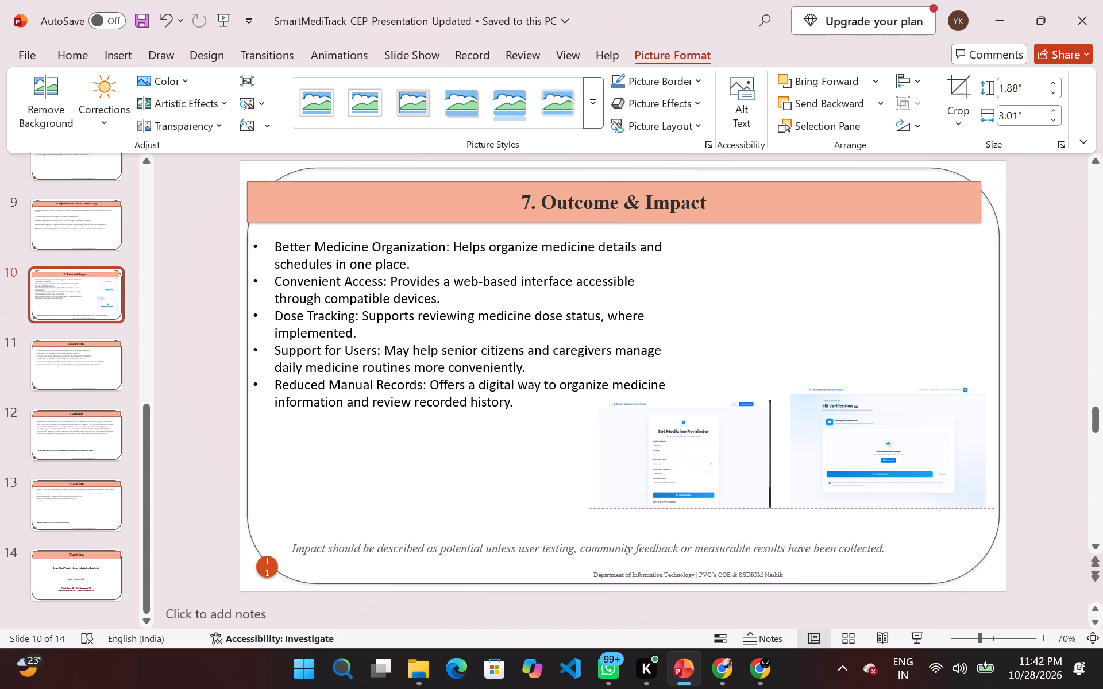
{"action": "left_click_drag", "start_coordinate": [682, 429], "coordinate": [682, 428]}
{"action": "left_click", "coordinate": [537, 451]}
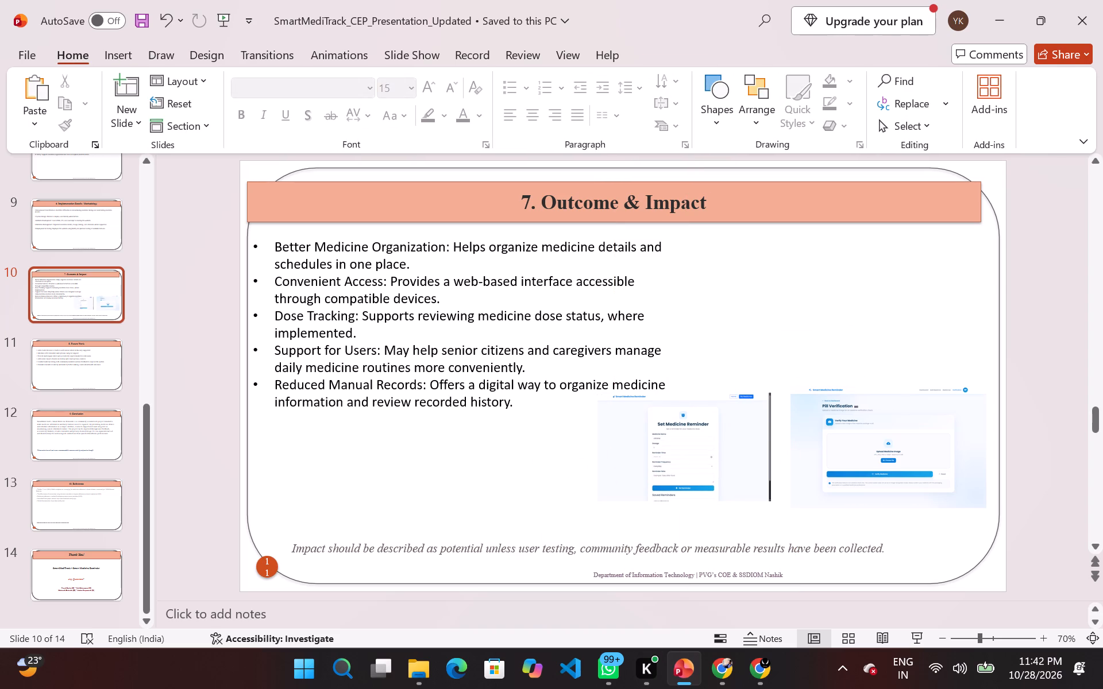
{"action": "left_click_drag", "start_coordinate": [726, 448], "coordinate": [742, 448]}
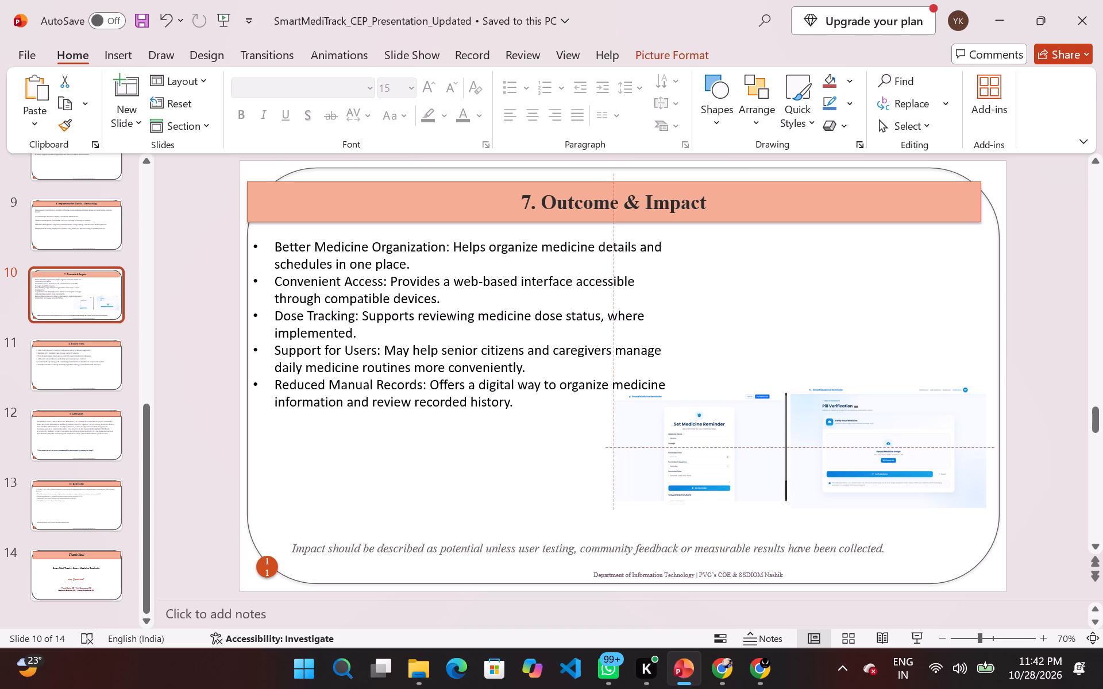
{"action": "left_click_drag", "start_coordinate": [742, 448], "coordinate": [740, 448]}
{"action": "left_click", "coordinate": [544, 451]}
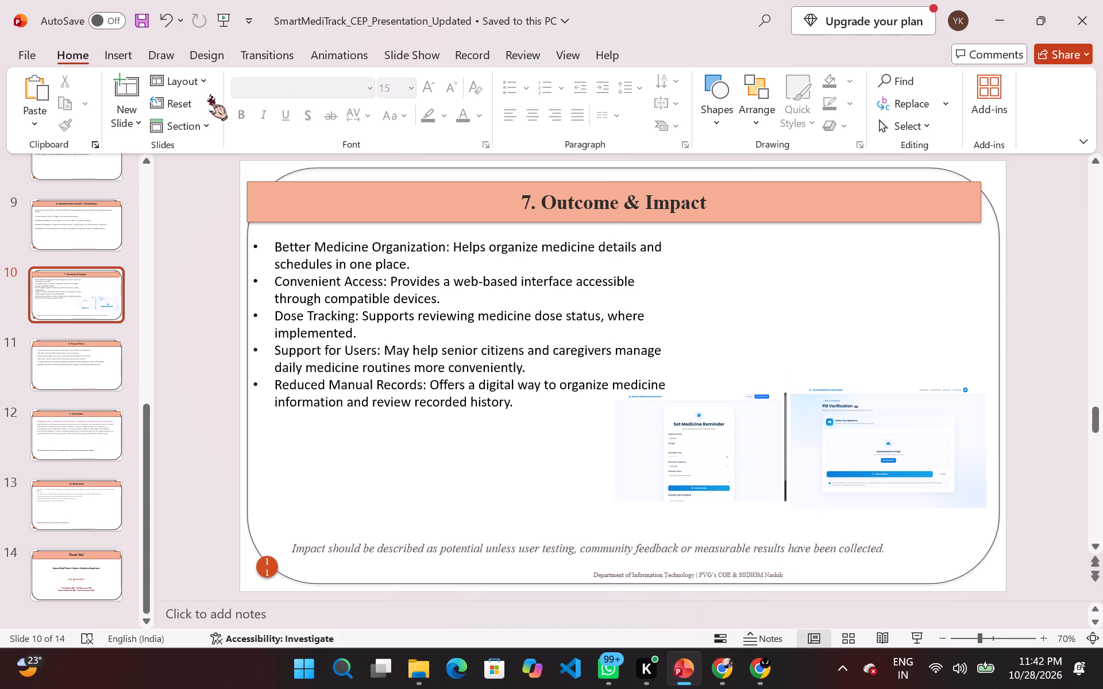
Insert the picture Screenshot (54) from the device's Gallery onto the "7. Outcome & Impact" slide.
{"action": "left_click", "coordinate": [130, 49]}
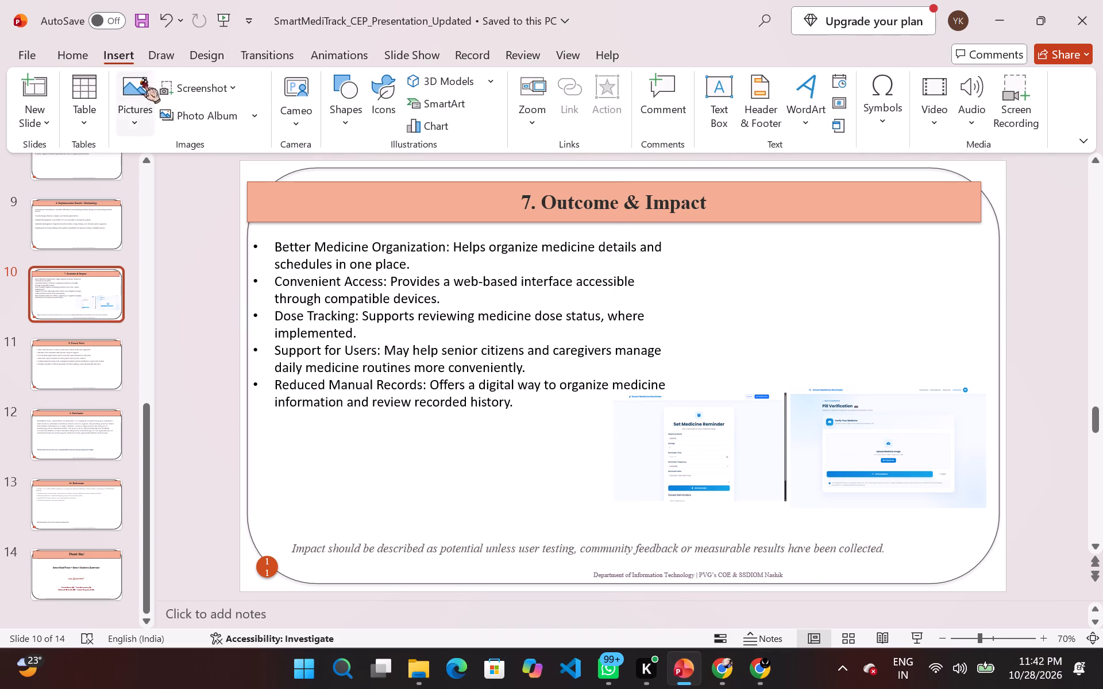
{"action": "left_click", "coordinate": [129, 109]}
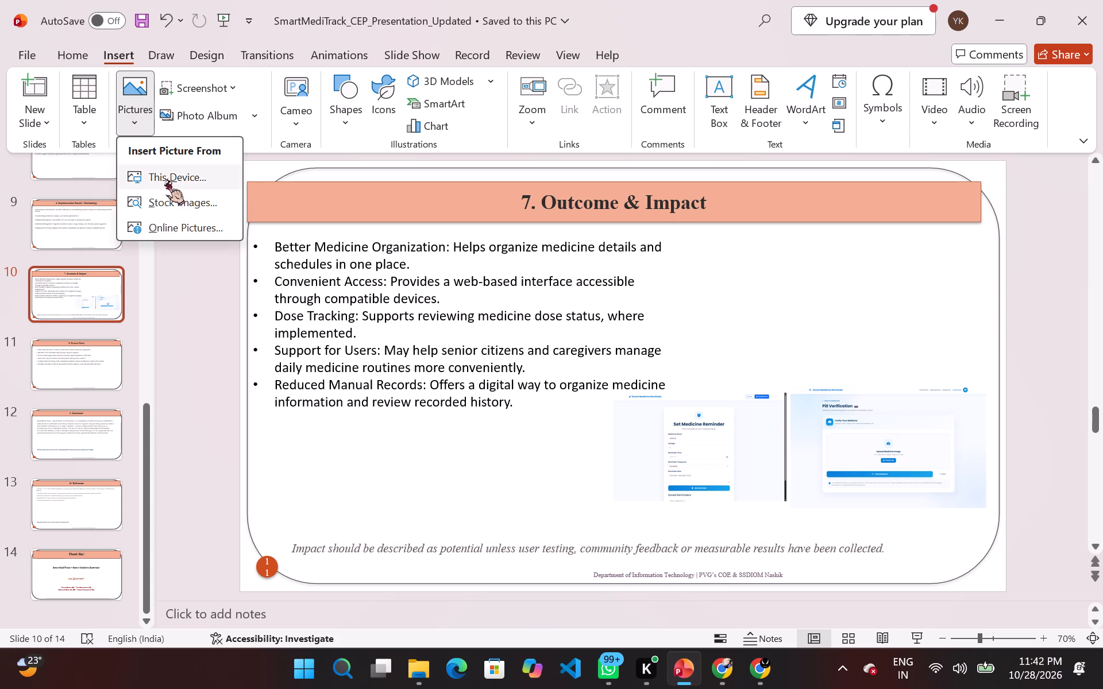
{"action": "left_click", "coordinate": [168, 180]}
{"action": "scroll", "coordinate": [92, 168], "scroll_direction": "up", "scroll_amount": 2}
{"action": "left_click", "coordinate": [105, 136]}
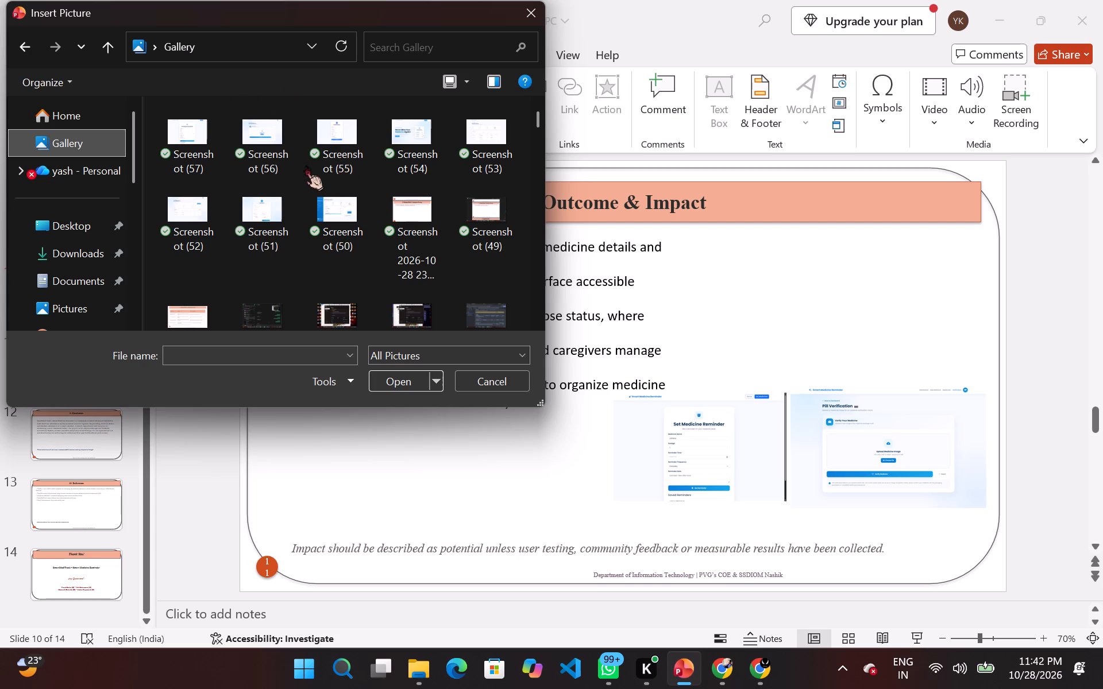
{"action": "left_click", "coordinate": [410, 136]}
{"action": "left_click", "coordinate": [411, 374]}
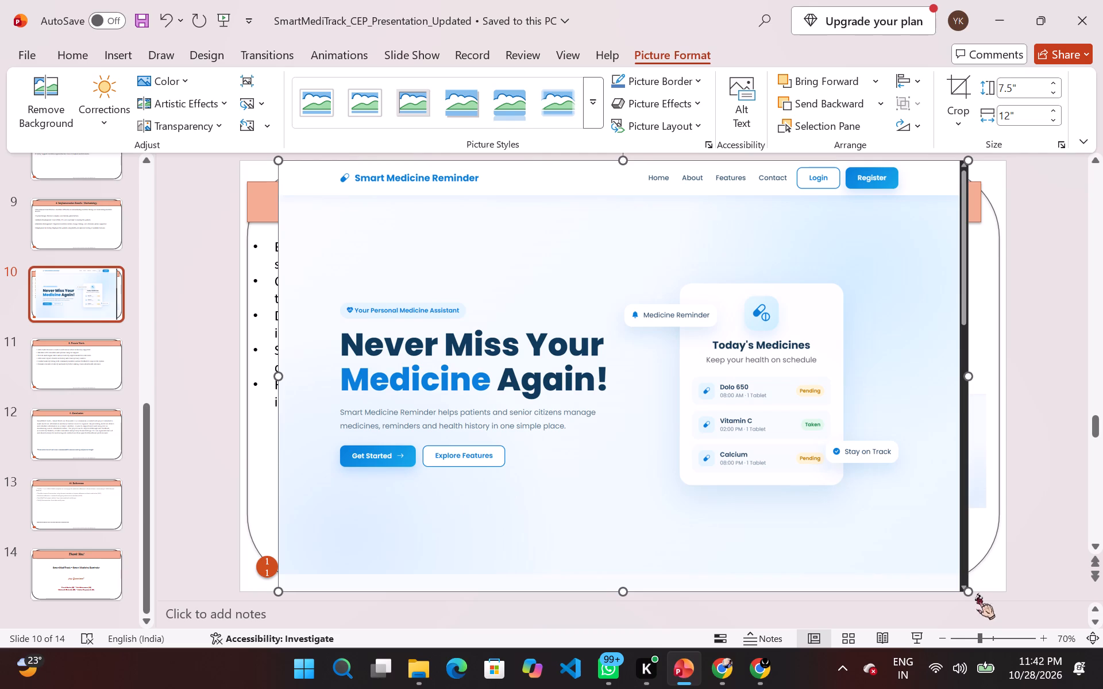
Shrink the "Never Miss Your Medicine Again!" picture to about 1.88" high and 3.01" wide and place it beside the bullet text, below the title banner.
{"action": "left_click_drag", "start_coordinate": [965, 589], "coordinate": [556, 349]}
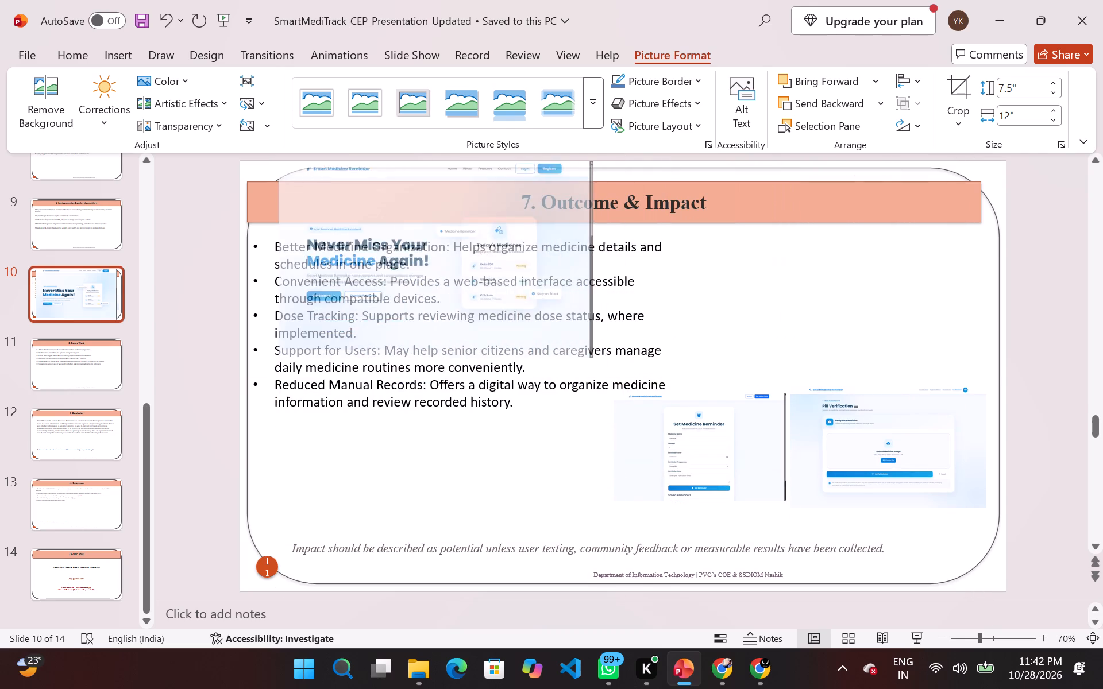
{"action": "left_click_drag", "start_coordinate": [556, 349], "coordinate": [537, 327]}
{"action": "left_click_drag", "start_coordinate": [460, 247], "coordinate": [783, 300]}
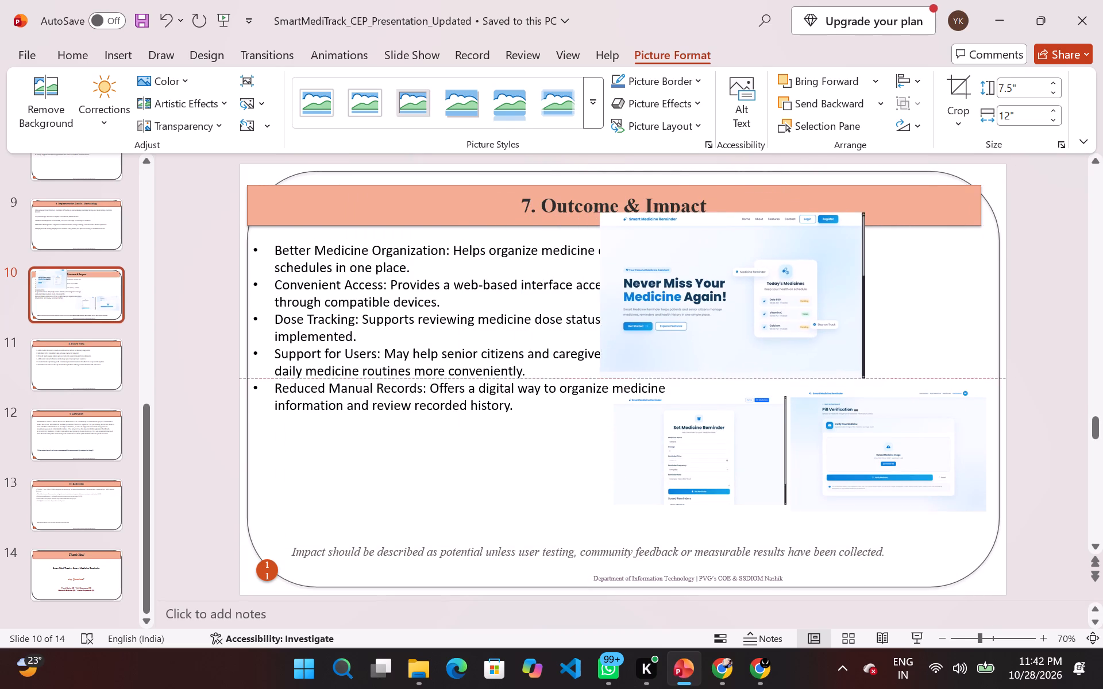
{"action": "left_click_drag", "start_coordinate": [783, 300], "coordinate": [807, 301]}
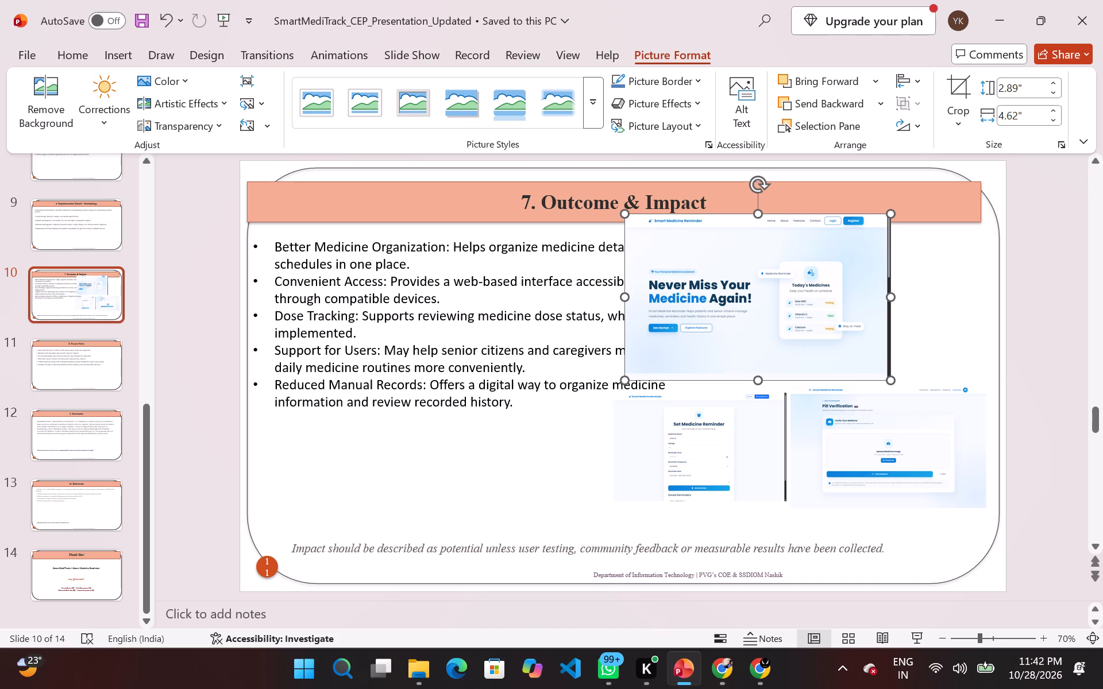
{"action": "left_click_drag", "start_coordinate": [888, 380], "coordinate": [822, 338]}
{"action": "left_click_drag", "start_coordinate": [744, 272], "coordinate": [771, 295]}
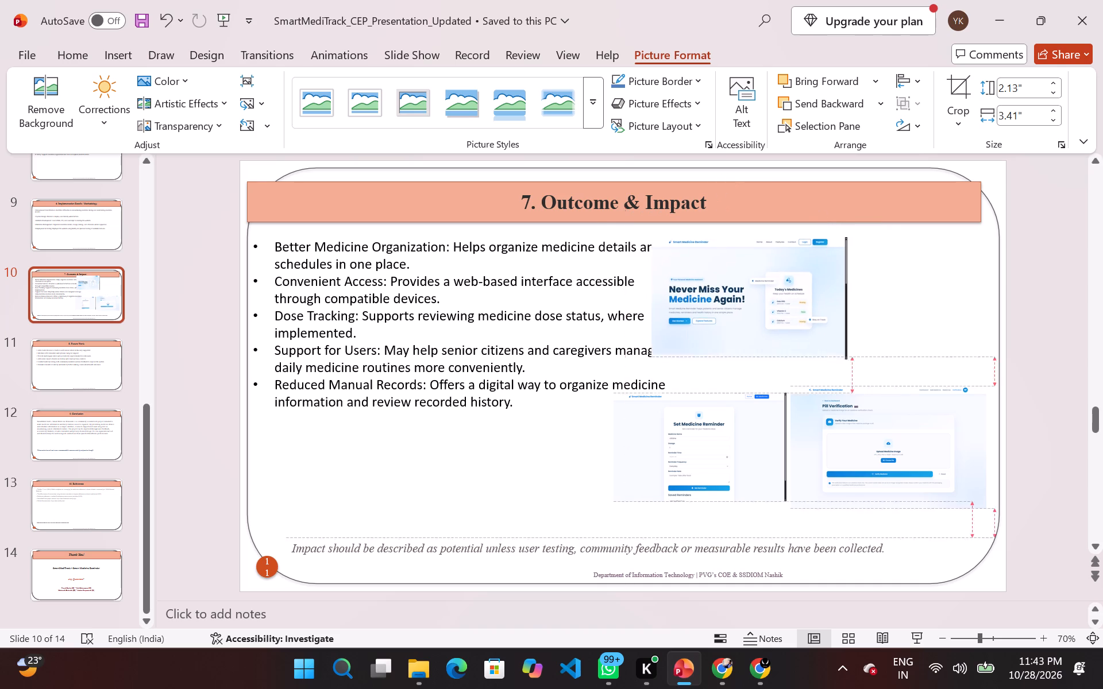
{"action": "left_click_drag", "start_coordinate": [771, 295], "coordinate": [790, 290]}
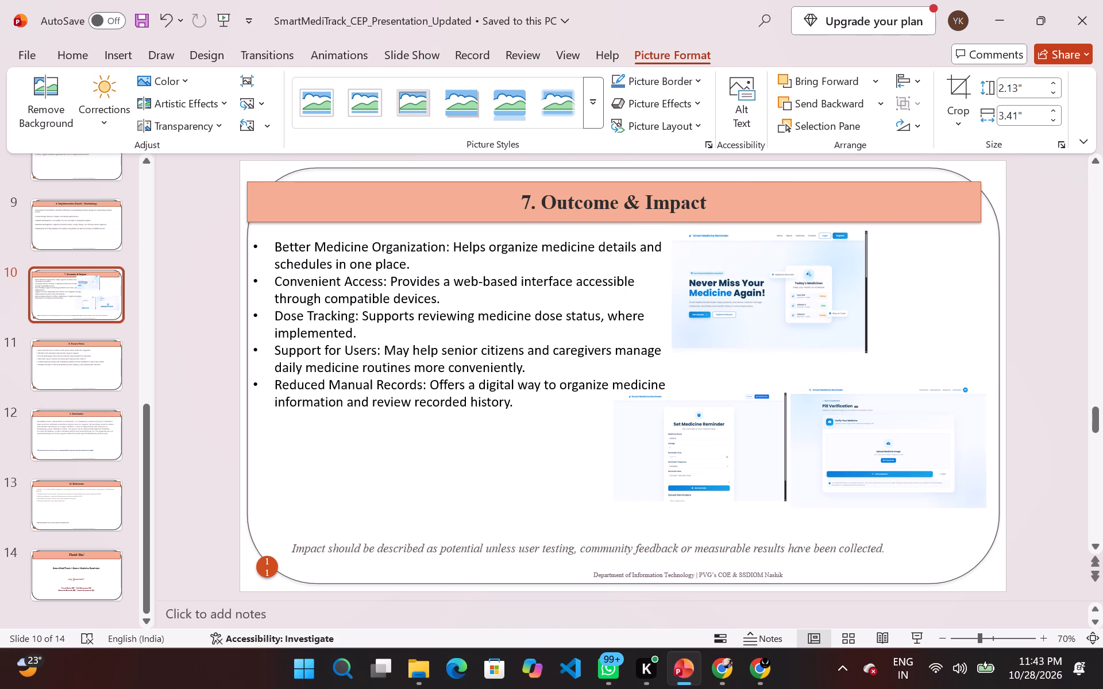
{"action": "left_click_drag", "start_coordinate": [790, 290], "coordinate": [790, 293]}
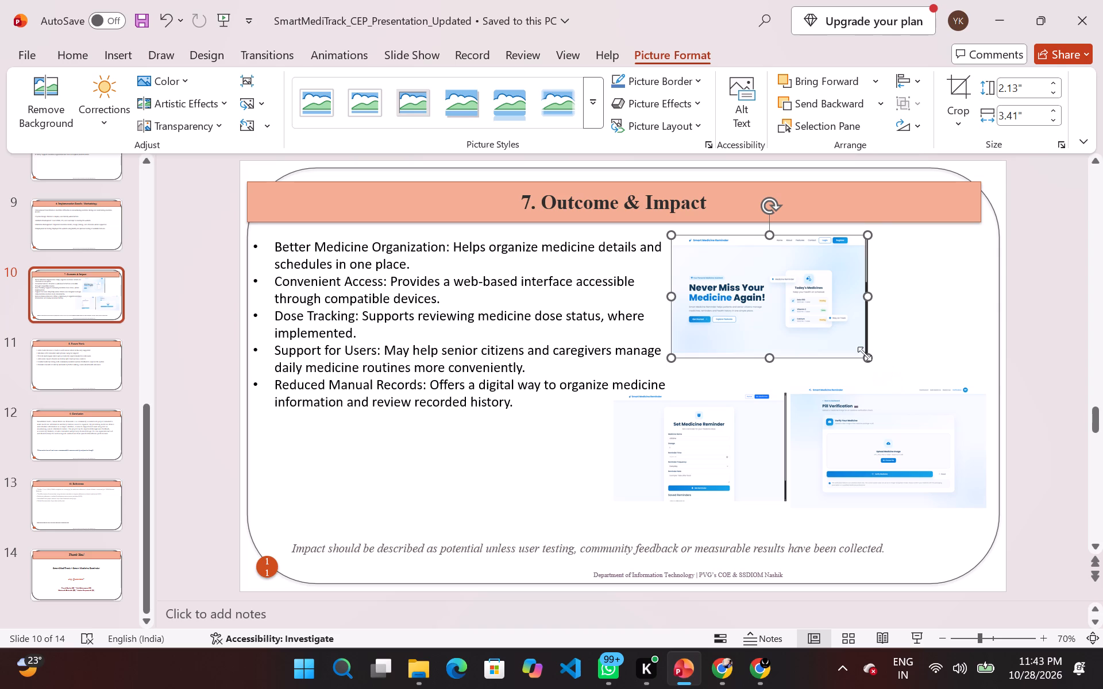
{"action": "left_click_drag", "start_coordinate": [865, 354], "coordinate": [834, 341]}
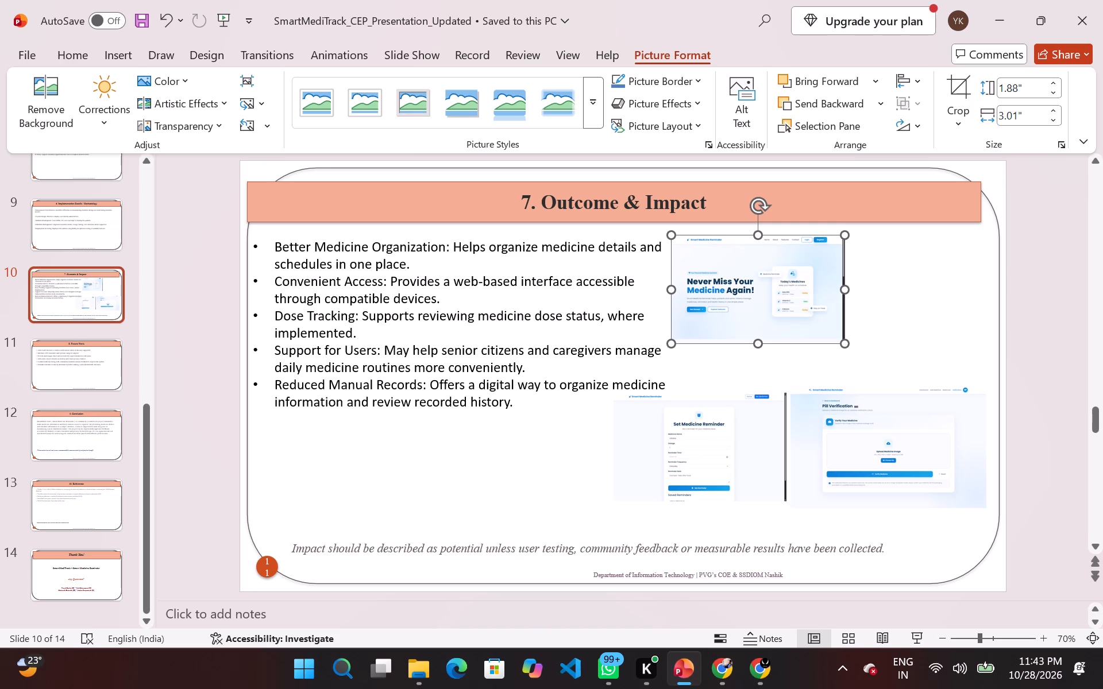
Shift the Pill Verification picture toward the slide's right edge and nudge the "Never Miss Your Medicine Again!" picture slightly down and left.
{"action": "left_click_drag", "start_coordinate": [854, 430], "coordinate": [871, 430]}
{"action": "left_click_drag", "start_coordinate": [816, 300], "coordinate": [811, 308]}
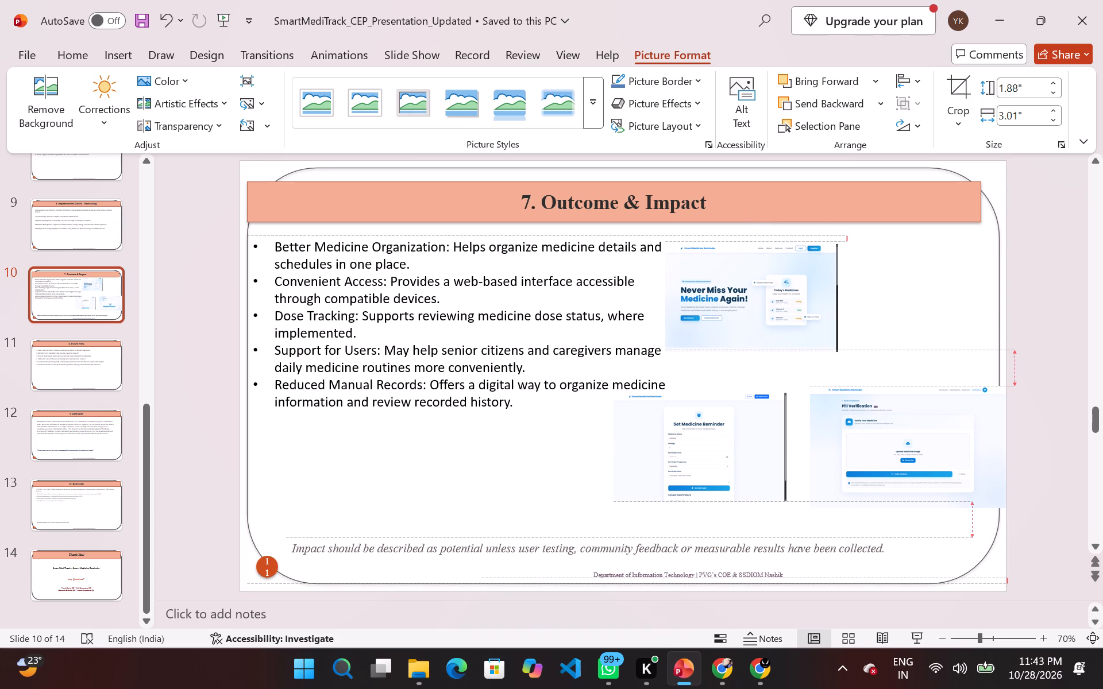
{"action": "left_click_drag", "start_coordinate": [811, 308], "coordinate": [811, 309]}
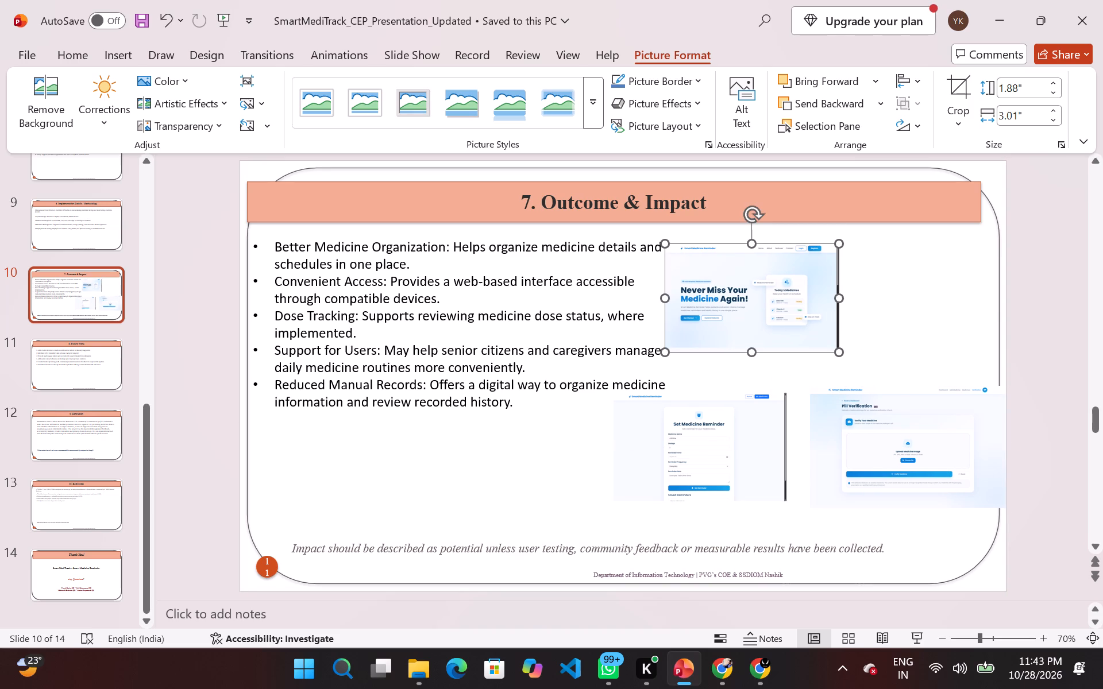
{"action": "left_click", "coordinate": [869, 328]}
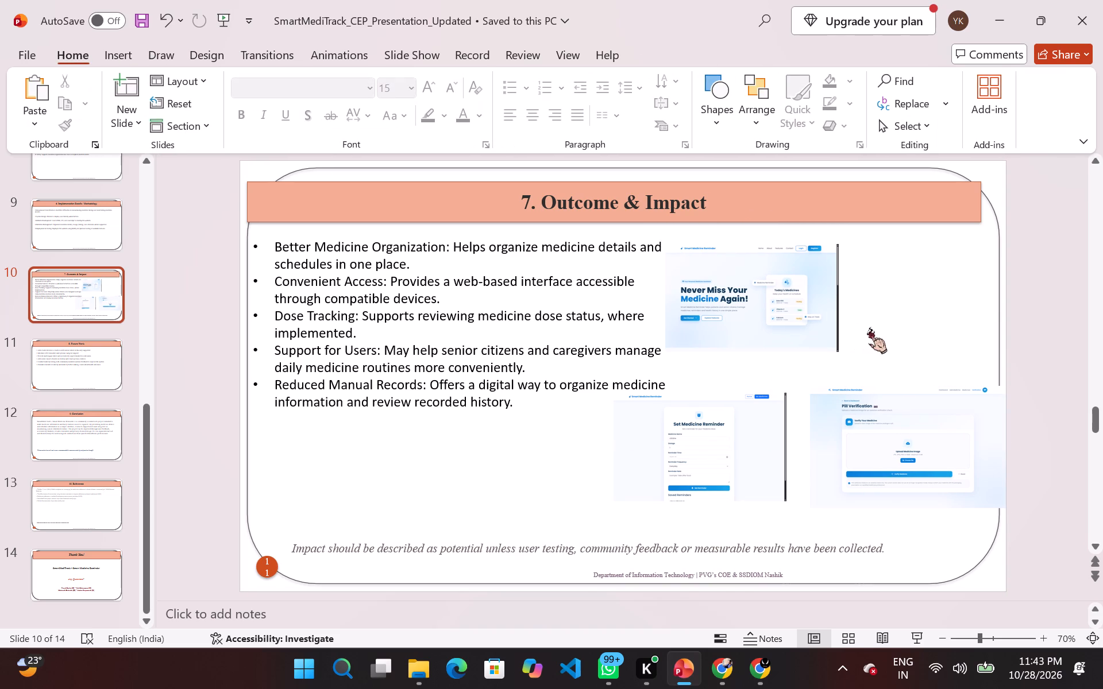
Insert the picture Screenshot (50) from the device's Gallery onto the "7. Outcome & Impact" slide.
{"action": "scroll", "coordinate": [869, 328], "scroll_direction": "up", "scroll_amount": 4, "text": "ctrl"}
{"action": "scroll", "coordinate": [869, 328], "scroll_direction": "down", "scroll_amount": 3, "text": "ctrl"}
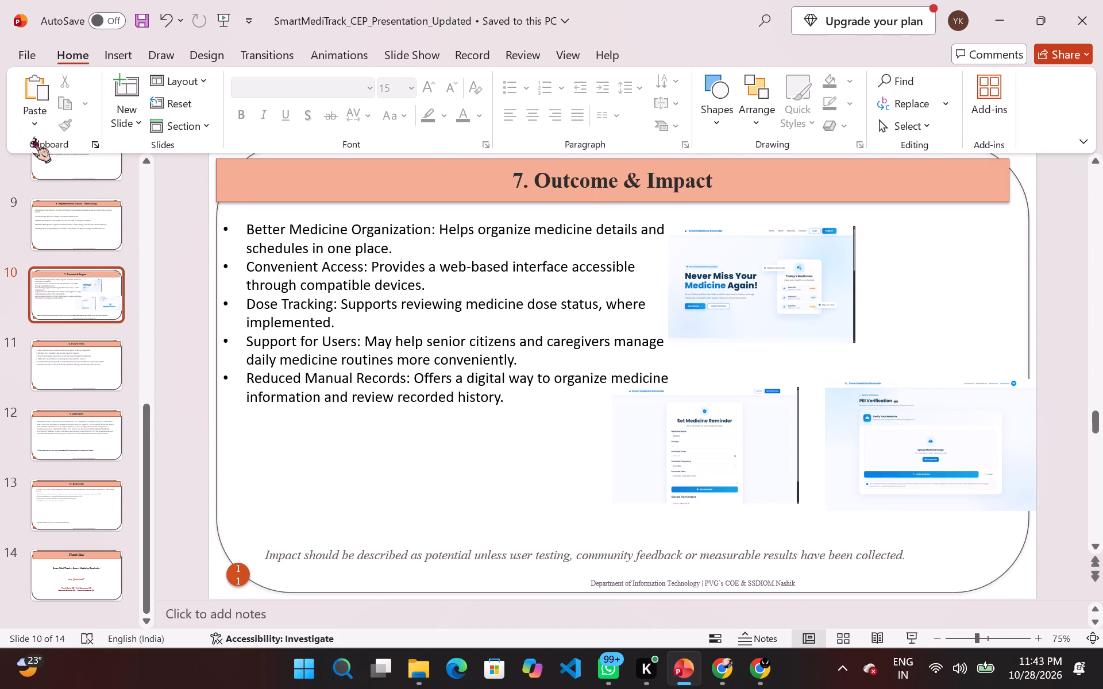
{"action": "left_click", "coordinate": [136, 57]}
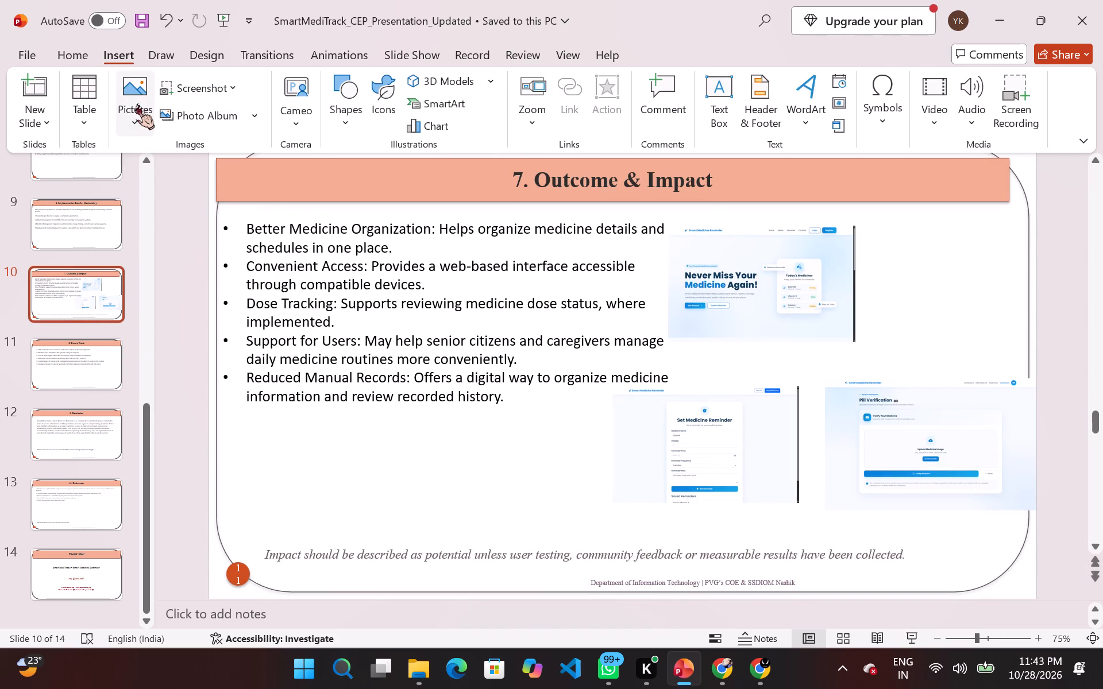
{"action": "left_click", "coordinate": [136, 104]}
{"action": "left_click", "coordinate": [157, 175]}
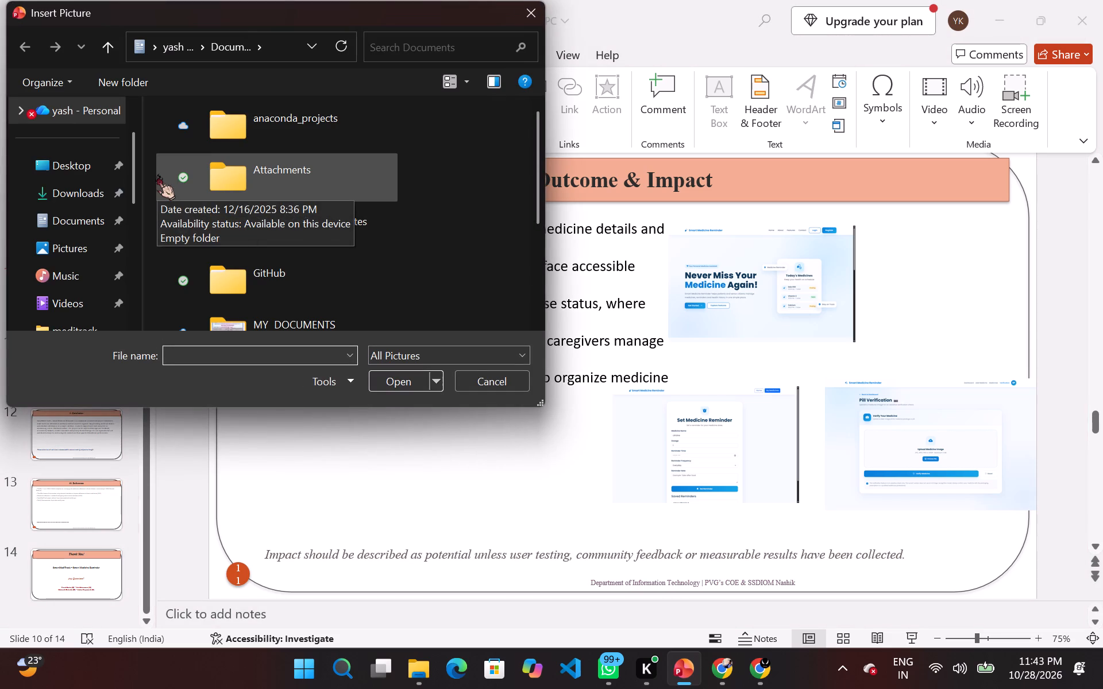
{"action": "scroll", "coordinate": [90, 146], "scroll_direction": "up", "scroll_amount": 3}
{"action": "left_click", "coordinate": [79, 135]}
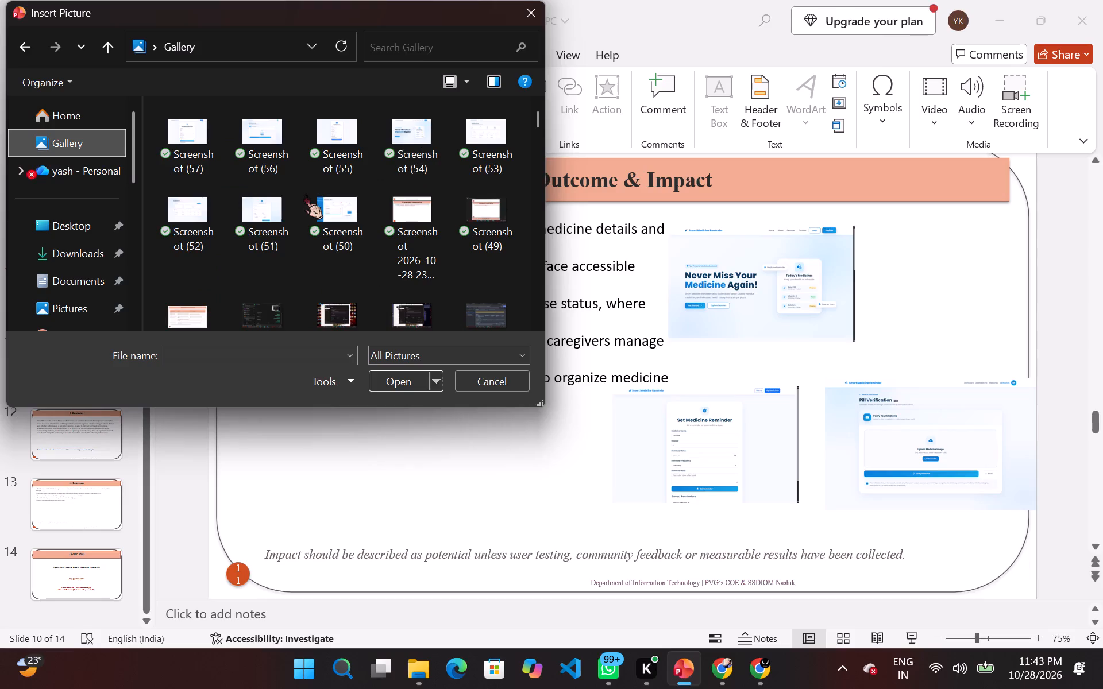
{"action": "left_click", "coordinate": [332, 207]}
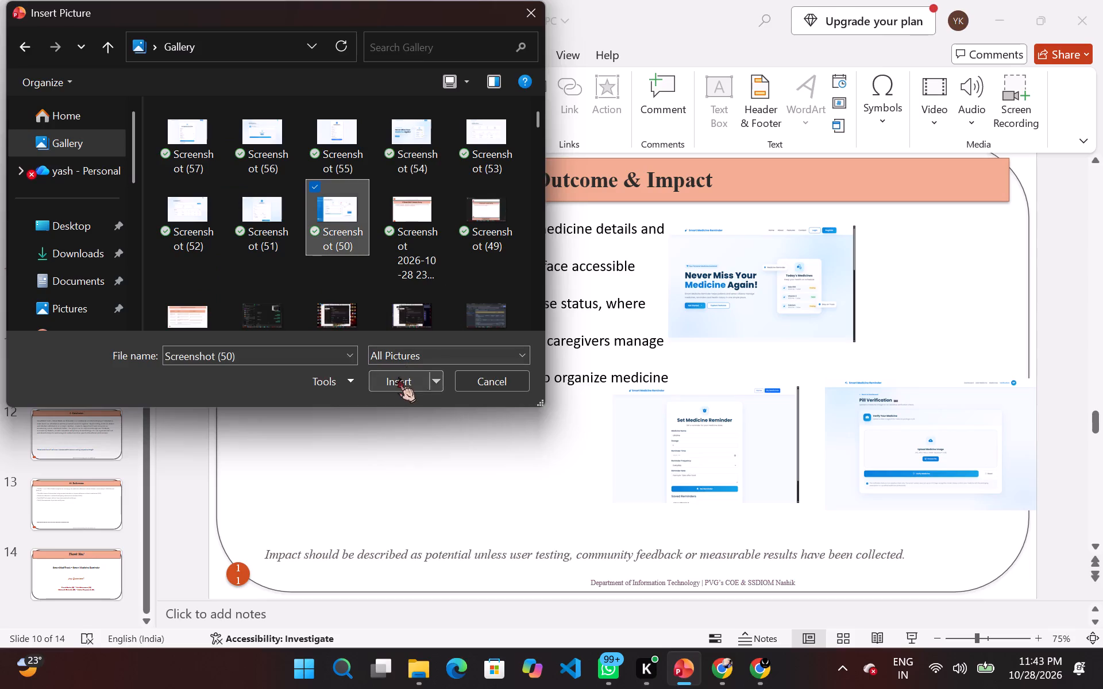
{"action": "left_click", "coordinate": [398, 377]}
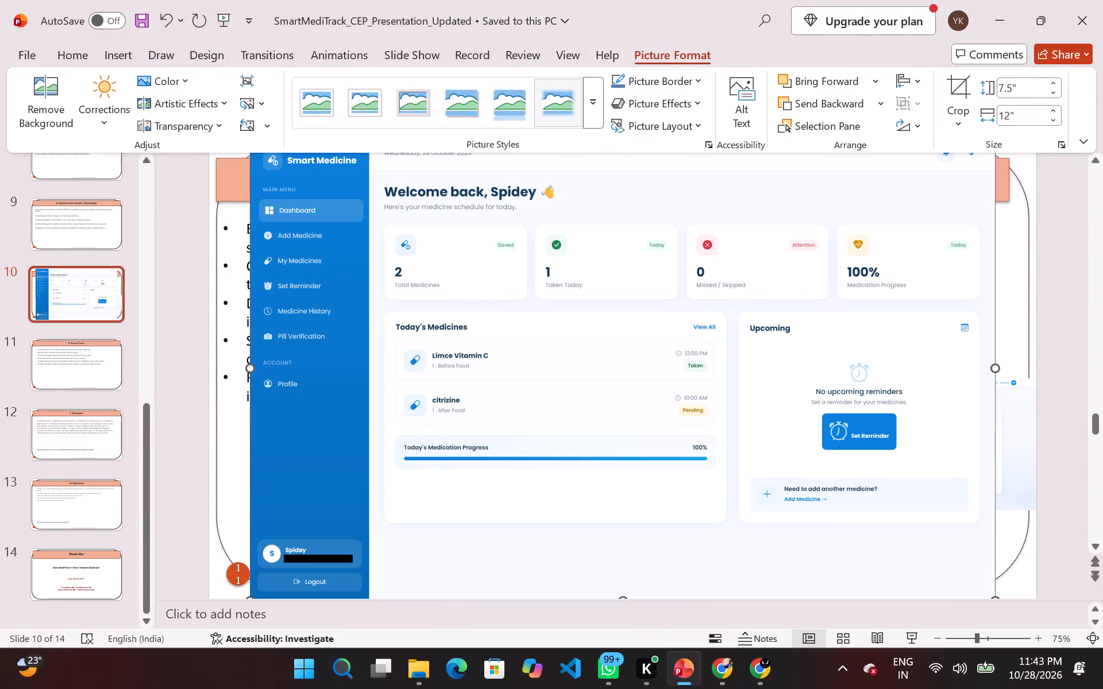
Shrink the dashboard picture to about 1.67" high and 2.68" wide and place it directly right of the "Never Miss Your Medicine Again!" picture.
{"action": "left_click", "coordinate": [321, 486]}
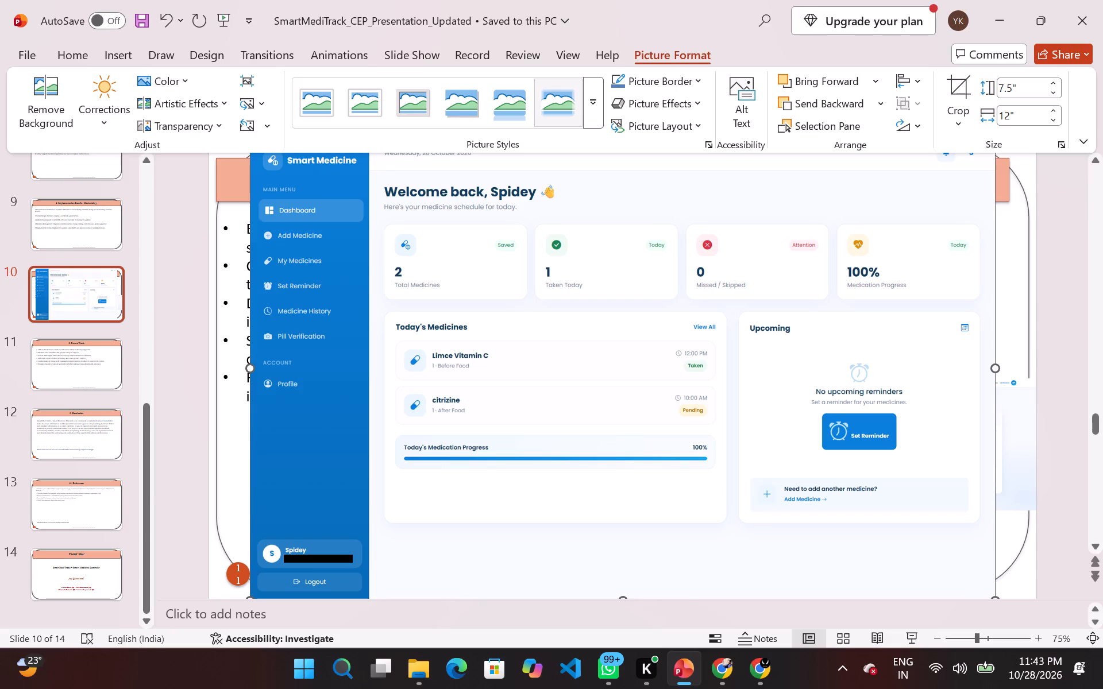
{"action": "left_click_drag", "start_coordinate": [248, 599], "coordinate": [302, 546]}
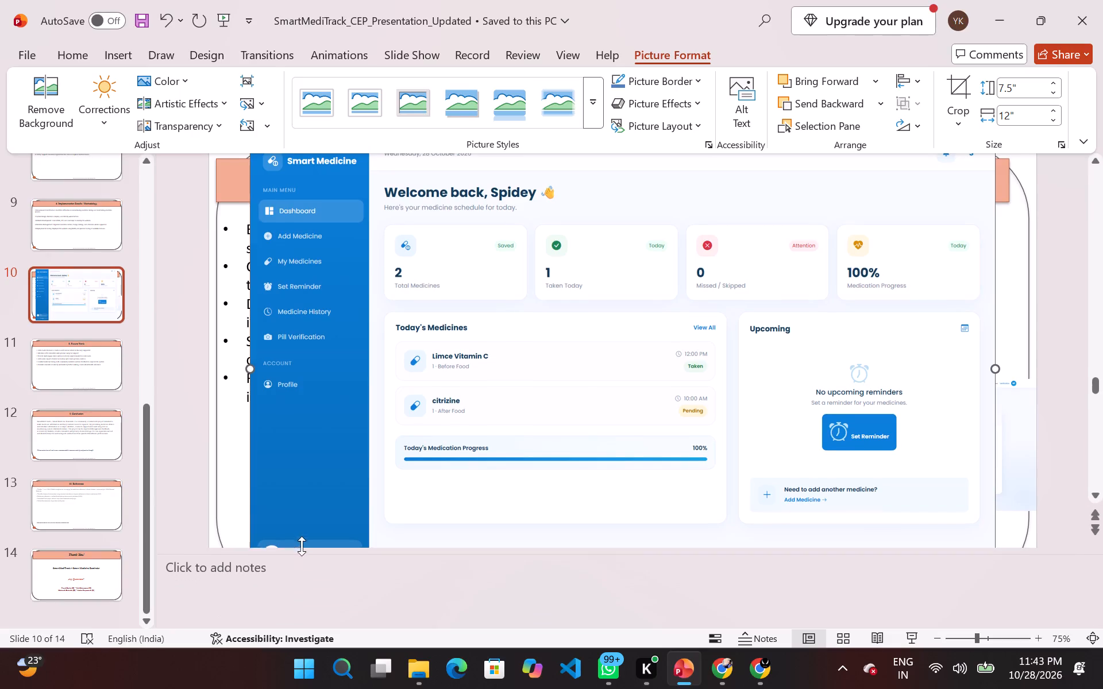
{"action": "left_click_drag", "start_coordinate": [302, 546], "coordinate": [257, 634]}
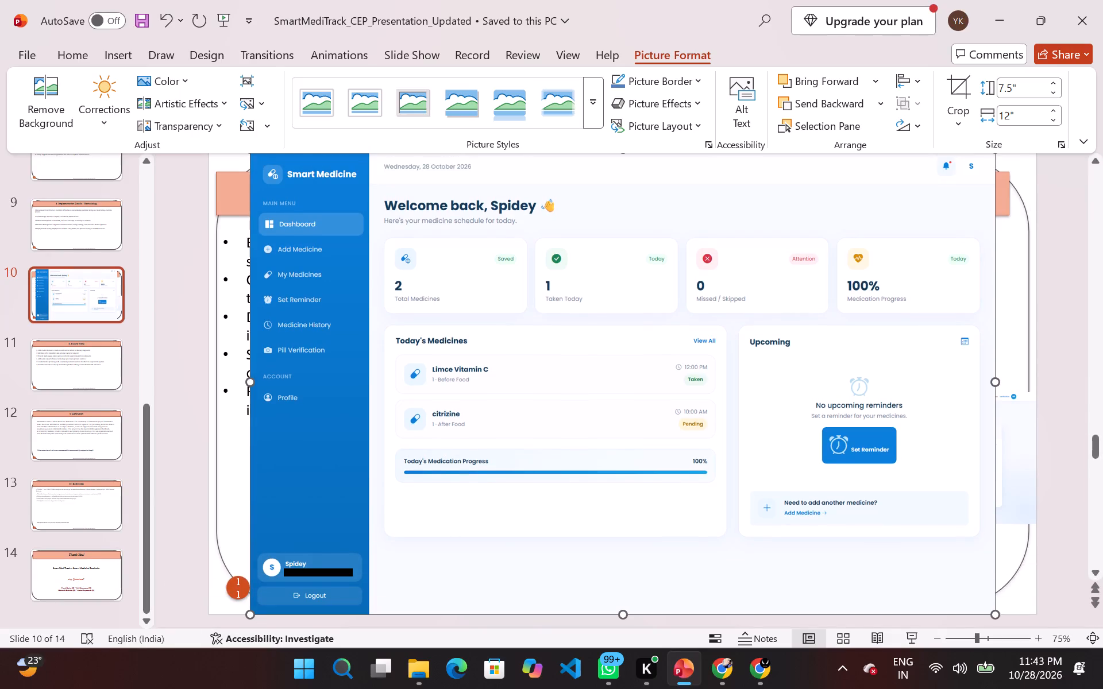
{"action": "left_click_drag", "start_coordinate": [246, 614], "coordinate": [652, 318]}
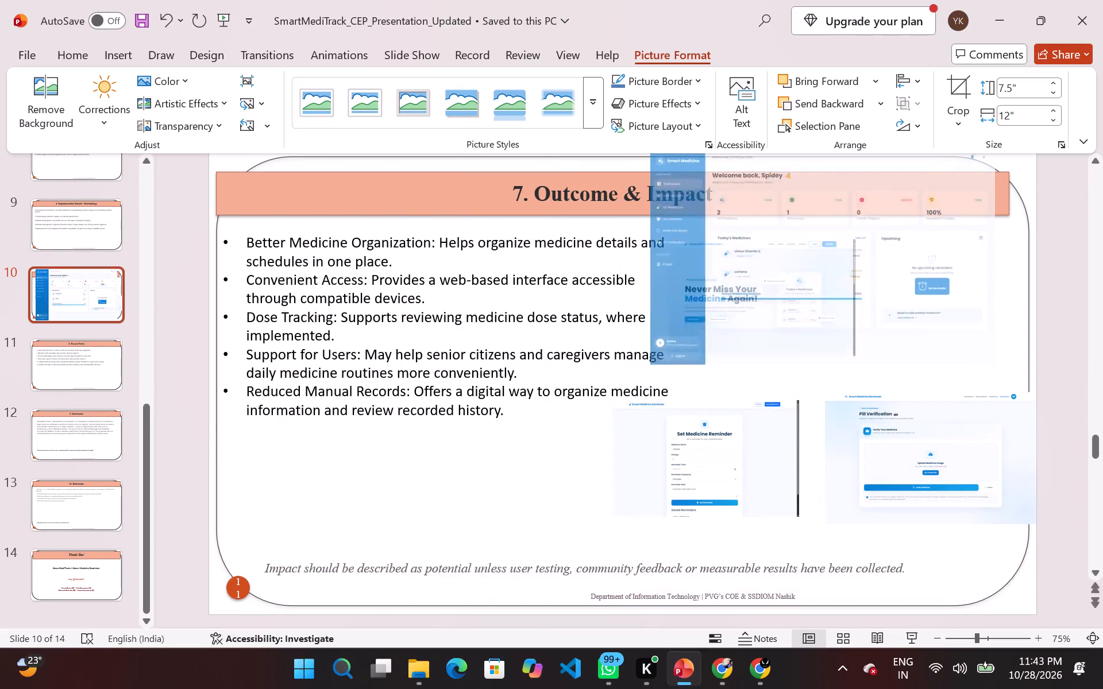
{"action": "left_click_drag", "start_coordinate": [652, 318], "coordinate": [781, 347]}
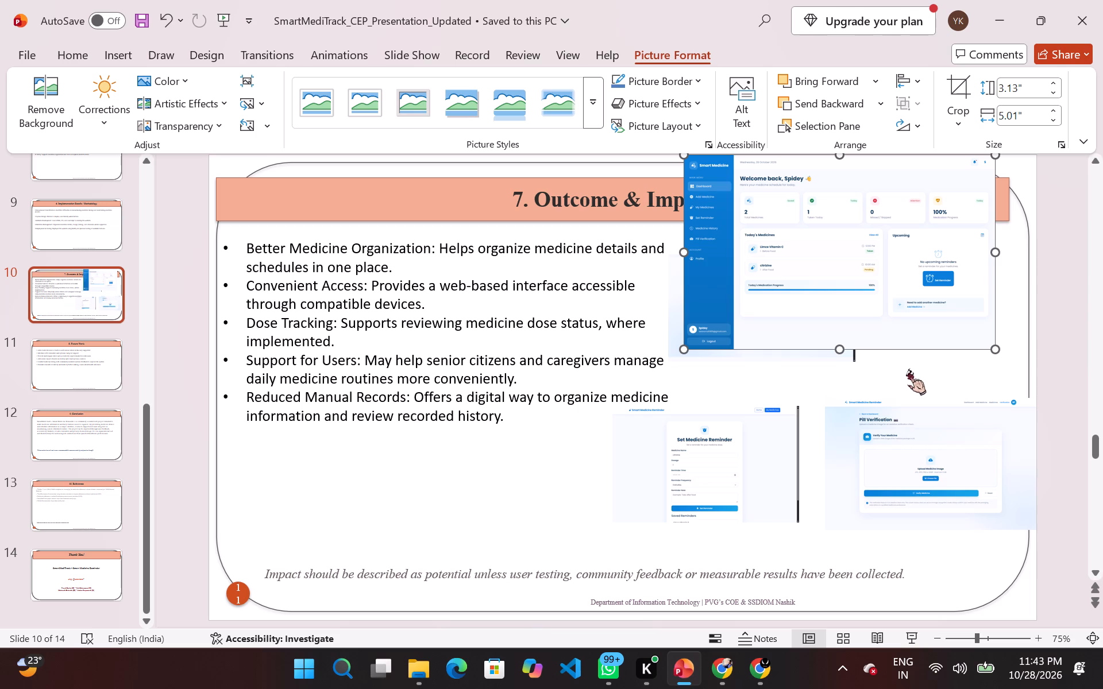
{"action": "left_click_drag", "start_coordinate": [681, 353], "coordinate": [803, 319]}
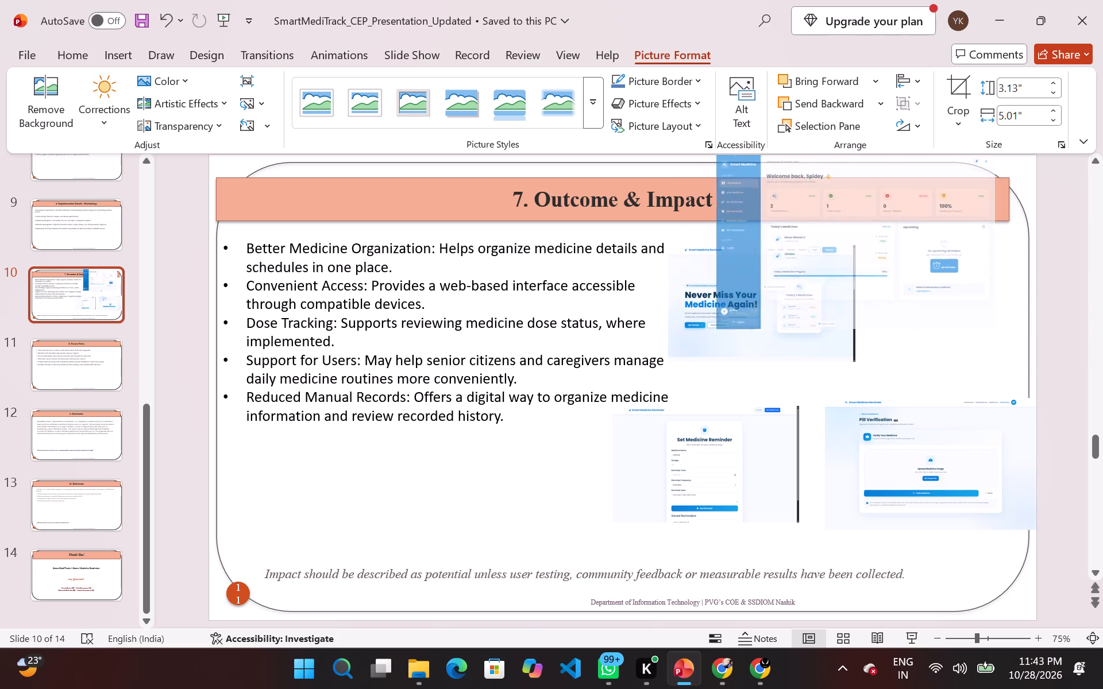
{"action": "left_click_drag", "start_coordinate": [803, 319], "coordinate": [855, 150]}
{"action": "left_click_drag", "start_coordinate": [900, 198], "coordinate": [902, 210]}
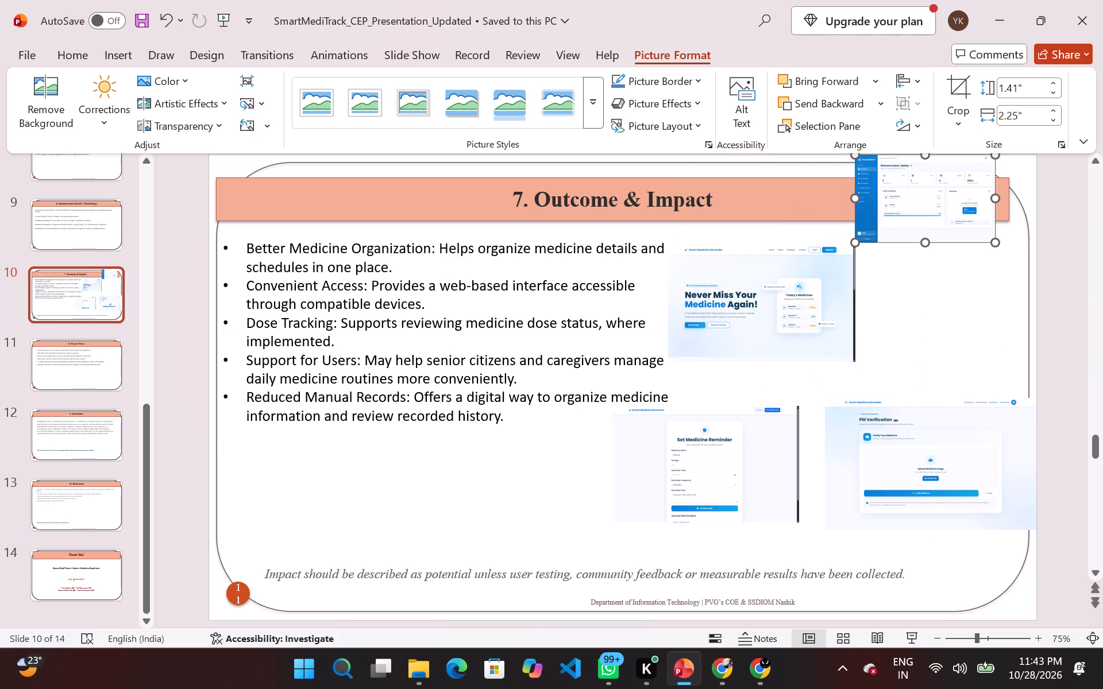
{"action": "left_click_drag", "start_coordinate": [902, 210], "coordinate": [908, 292]}
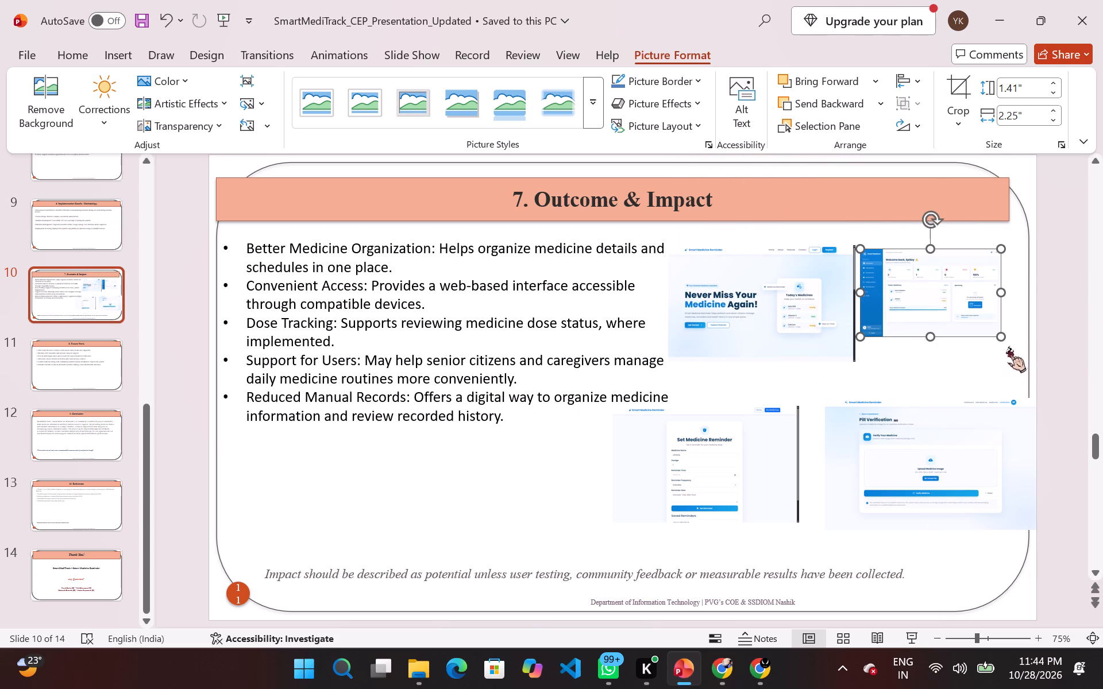
{"action": "left_click_drag", "start_coordinate": [1001, 340], "coordinate": [1019, 367]}
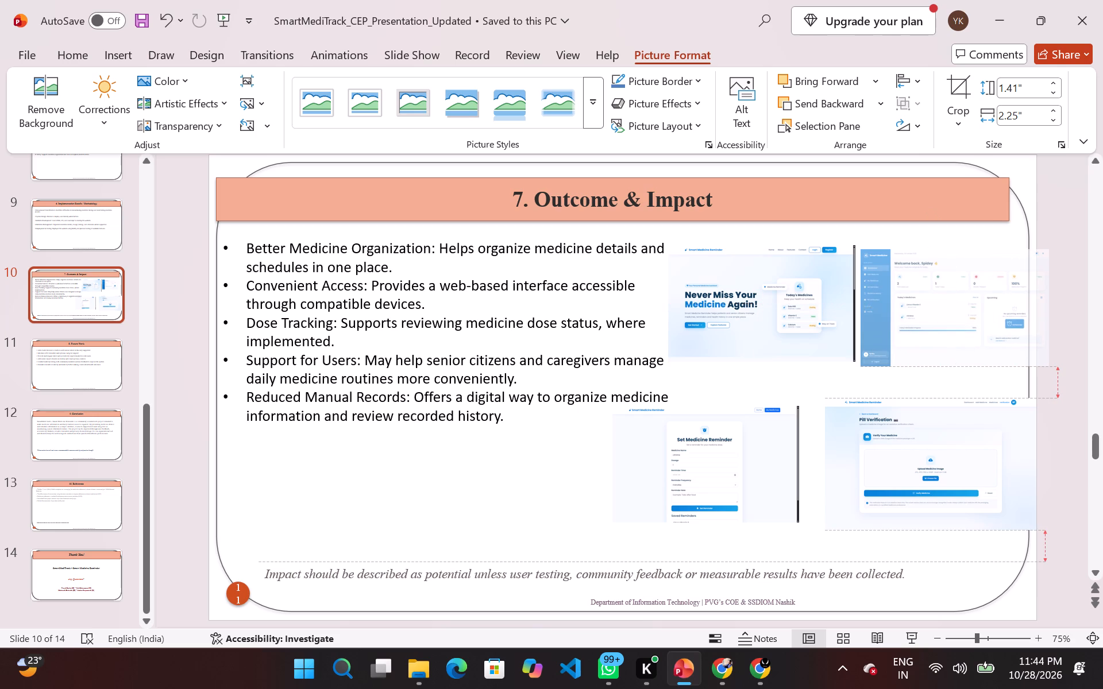
{"action": "left_click_drag", "start_coordinate": [1019, 367], "coordinate": [997, 354]}
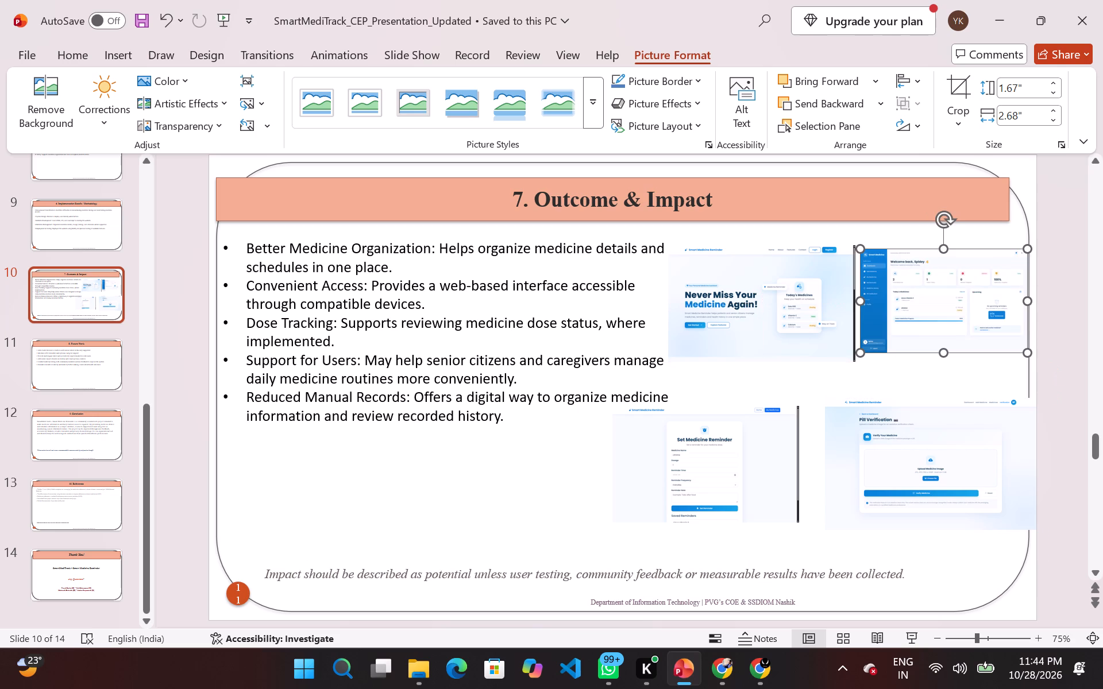
{"action": "left_click", "coordinate": [562, 485]}
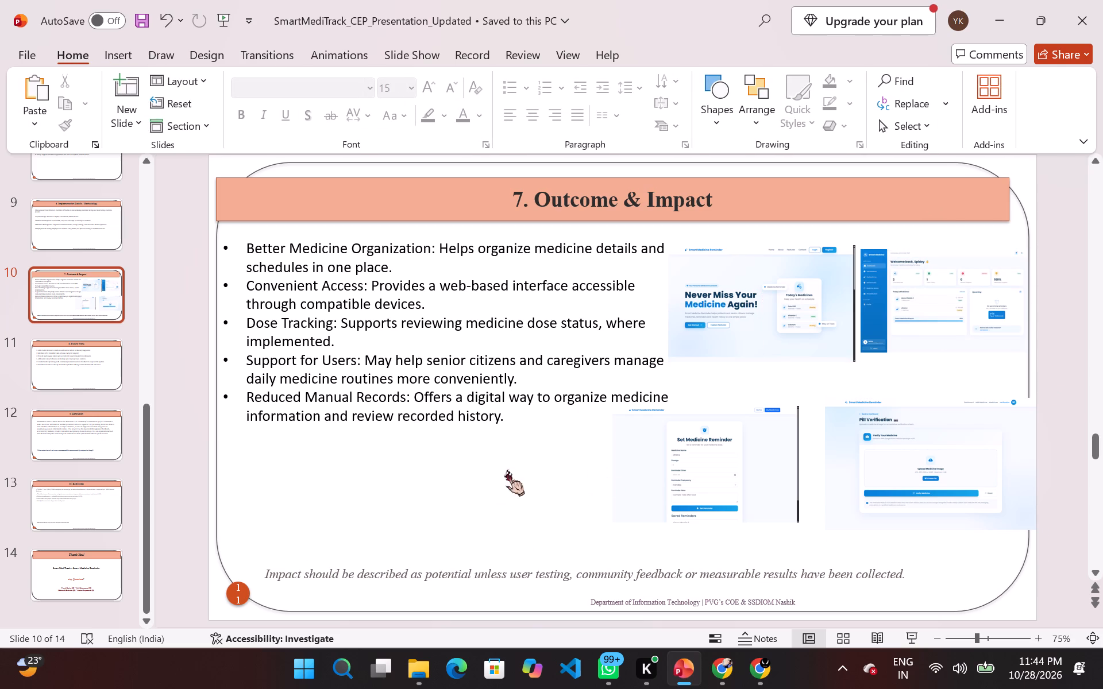
Even out the four pictures: move Set Medicine Reminder left, both upper pictures slightly down, and Pill Verification down and left inside the slide frame.
{"action": "scroll", "coordinate": [770, 305], "scroll_direction": "left", "scroll_amount": 1}
{"action": "scroll", "coordinate": [608, 444], "scroll_direction": "up", "scroll_amount": 3, "text": "ctrl"}
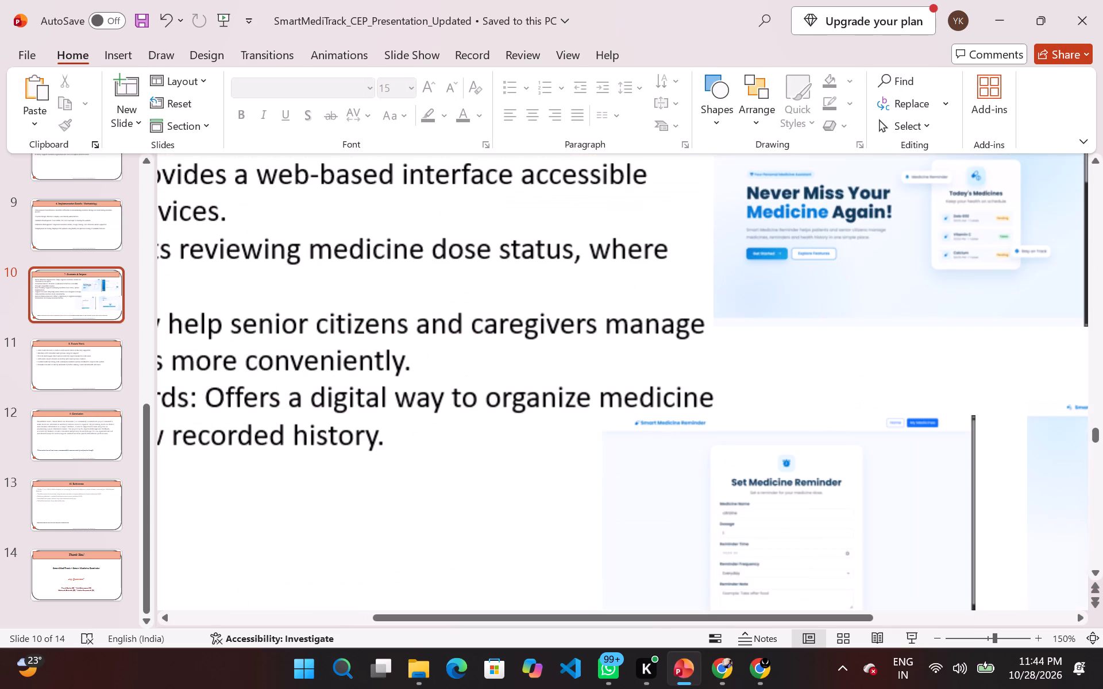
{"action": "scroll", "coordinate": [787, 394], "scroll_direction": "left", "scroll_amount": 4}
{"action": "scroll", "coordinate": [787, 394], "scroll_direction": "down", "scroll_amount": 1, "text": "ctrl"}
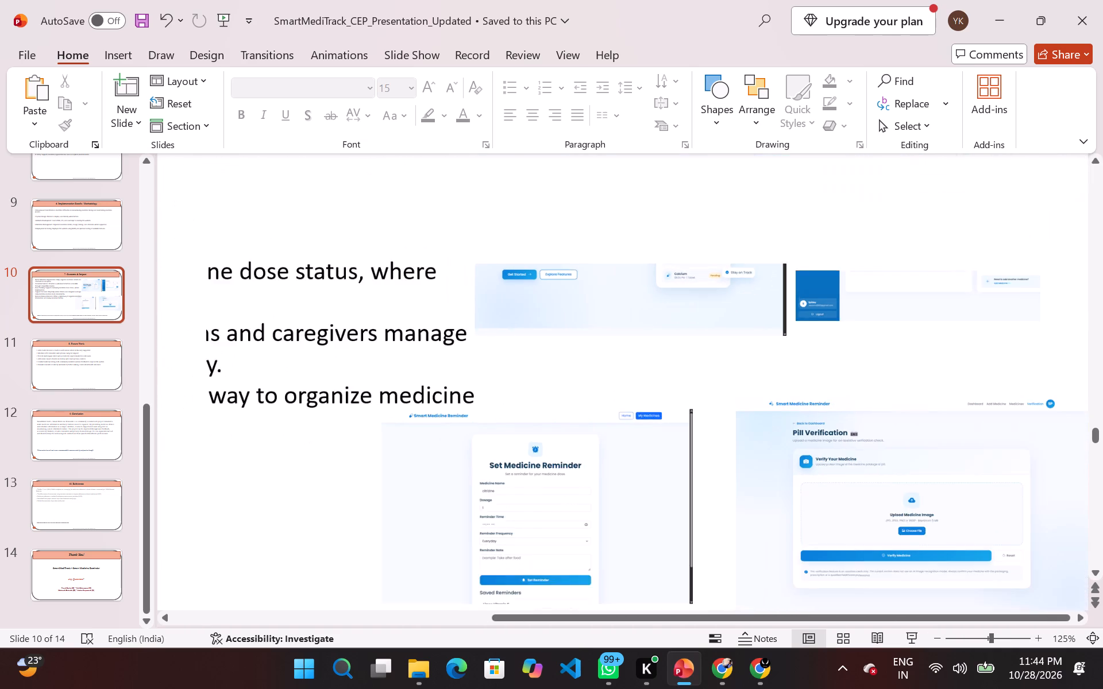
{"action": "scroll", "coordinate": [787, 394], "scroll_direction": "down", "scroll_amount": 1, "text": "ctrl"}
{"action": "left_click_drag", "start_coordinate": [617, 495], "coordinate": [576, 501]}
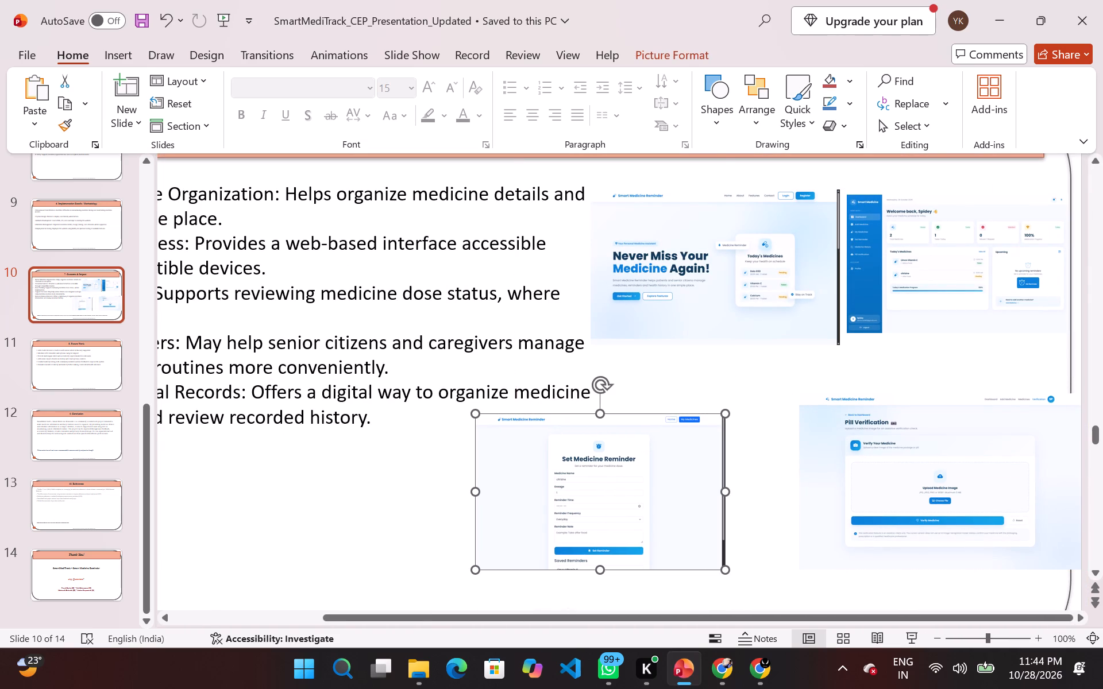
{"action": "left_click_drag", "start_coordinate": [693, 288], "coordinate": [694, 300]}
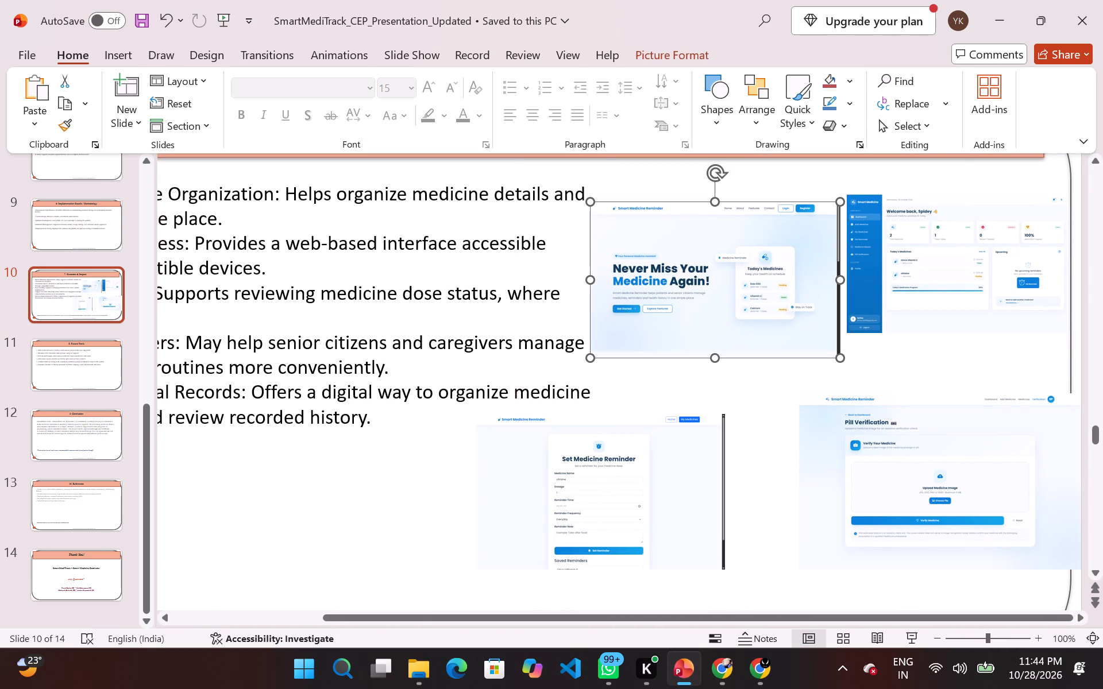
{"action": "left_click_drag", "start_coordinate": [936, 250], "coordinate": [936, 267]}
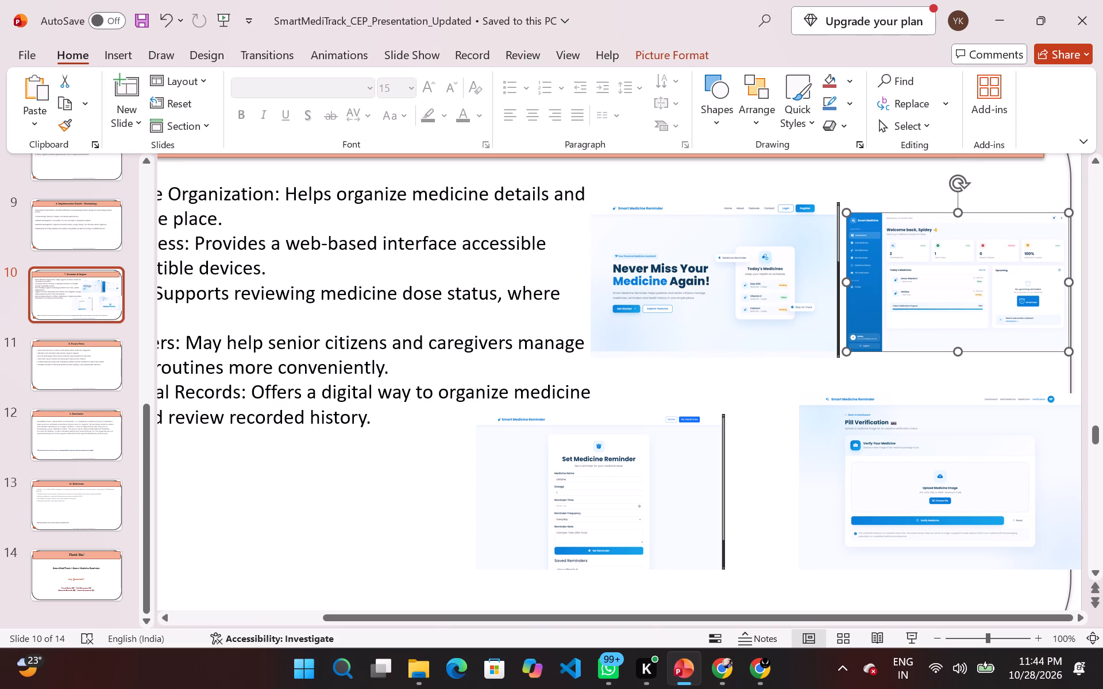
{"action": "left_click", "coordinate": [766, 407]}
{"action": "left_click_drag", "start_coordinate": [878, 451], "coordinate": [857, 462]}
{"action": "left_click", "coordinate": [417, 537]}
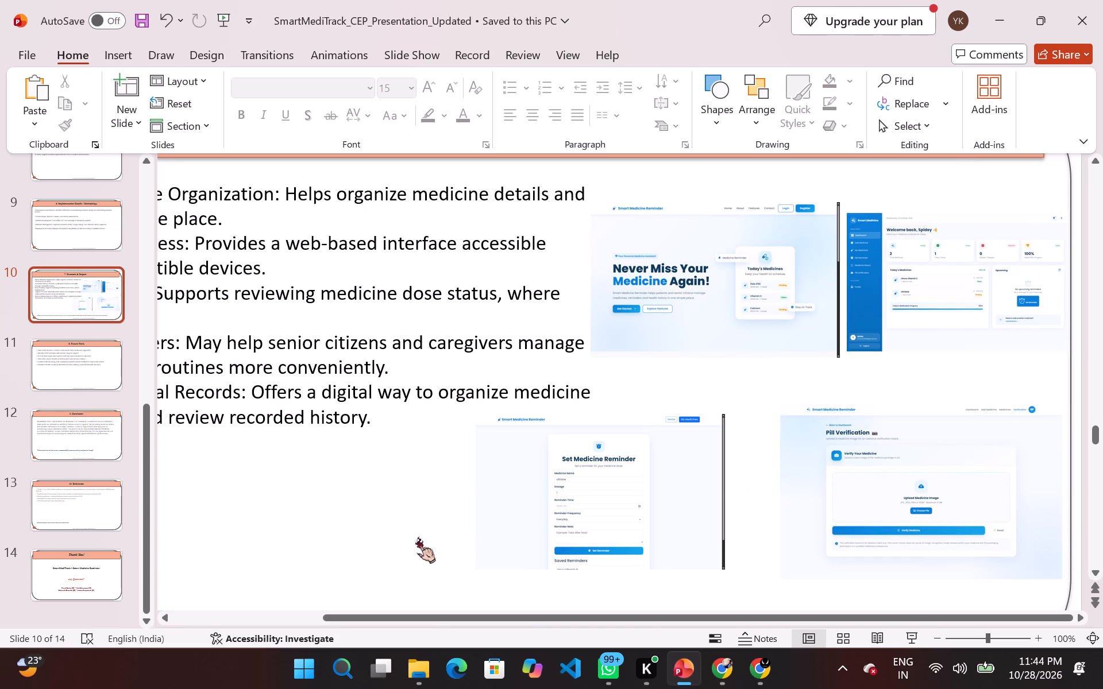
{"action": "scroll", "coordinate": [417, 537], "scroll_direction": "down", "scroll_amount": 2, "text": "ctrl"}
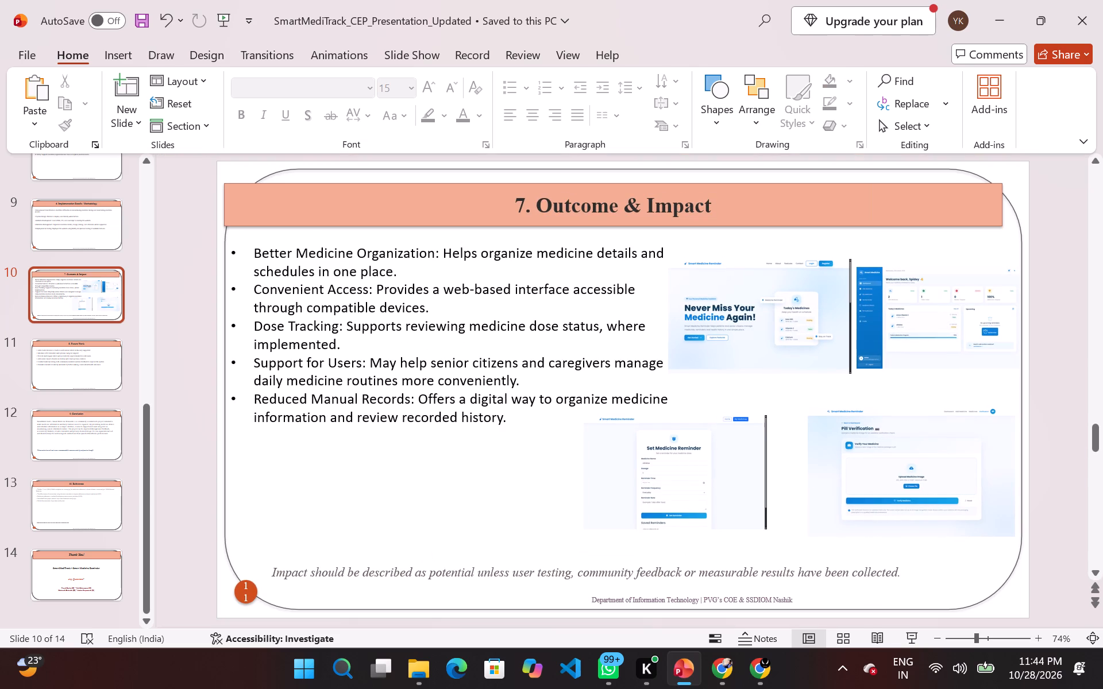
Go on to the "8. Future Work" slide and switch to Chrome with the Smart Medicine Reminder website.
{"action": "scroll", "coordinate": [589, 370], "scroll_direction": "down", "scroll_amount": 1}
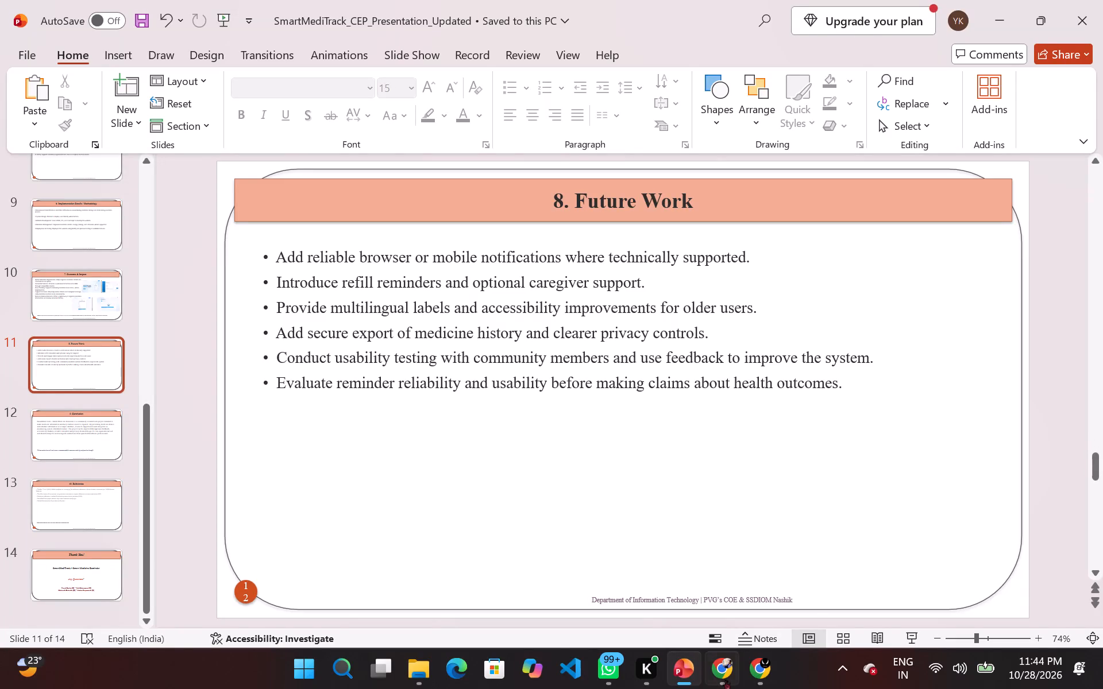
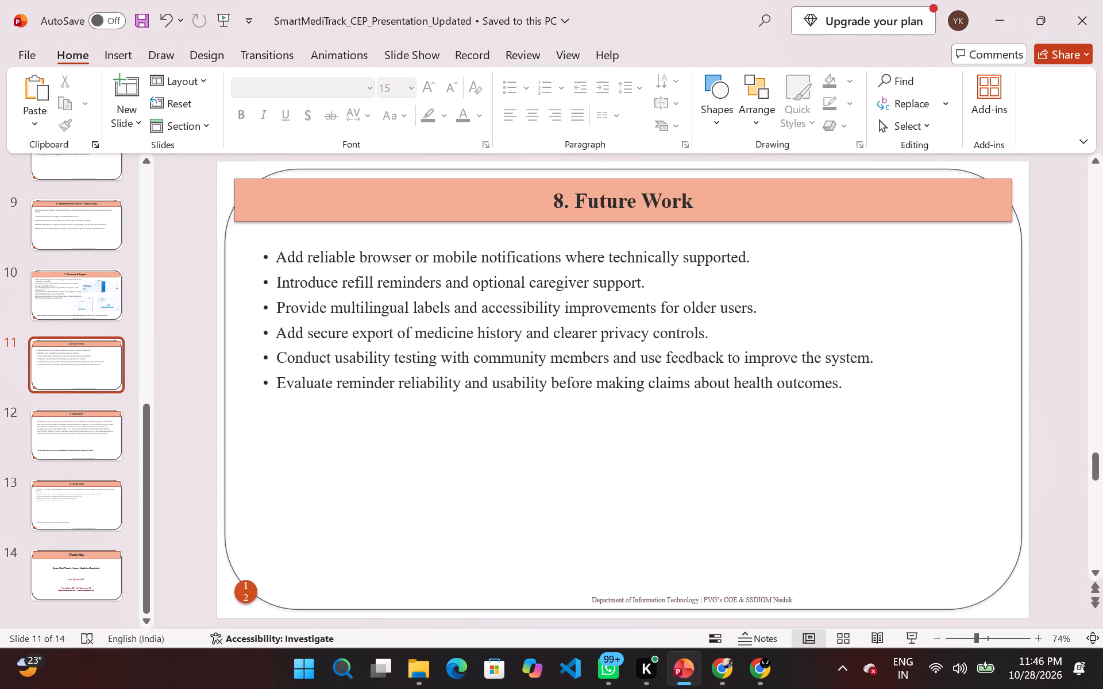
{"action": "left_click_drag", "start_coordinate": [844, 381], "coordinate": [475, 261]}
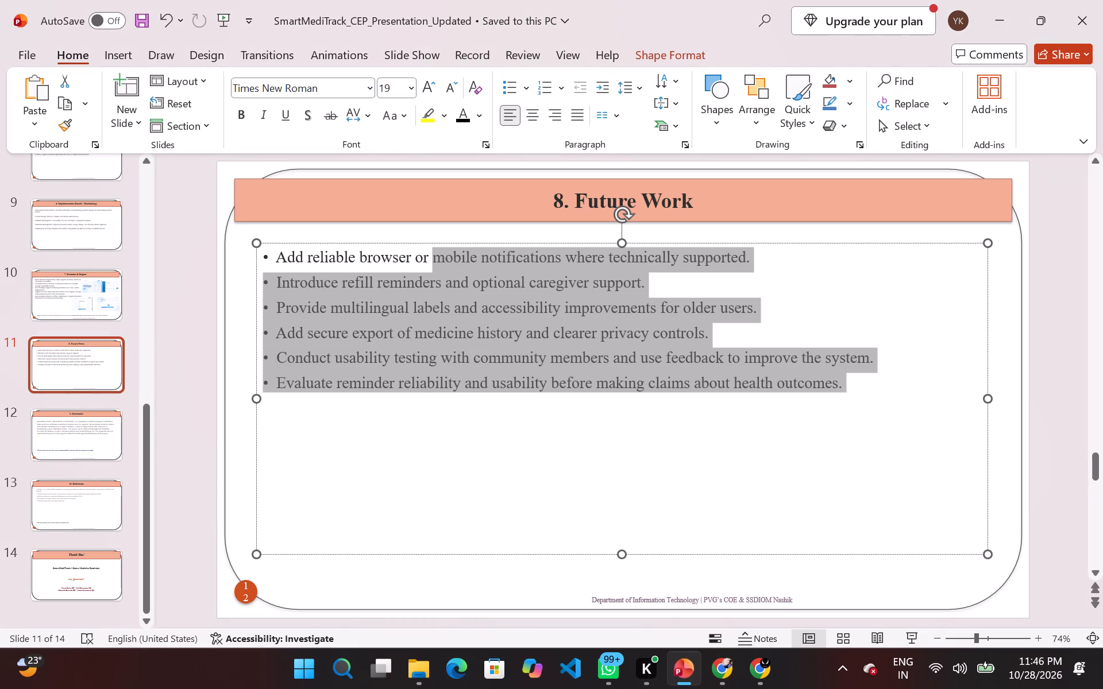
{"action": "left_click_drag", "start_coordinate": [475, 261], "coordinate": [267, 253]}
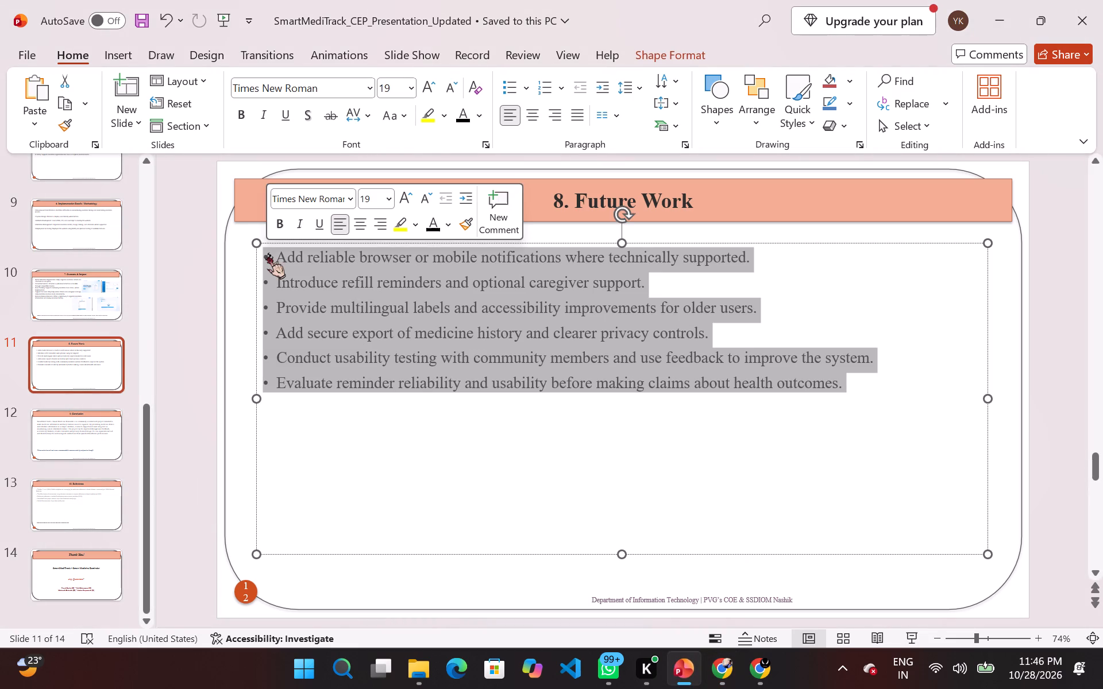
{"action": "key", "text": "ctrl+v"}
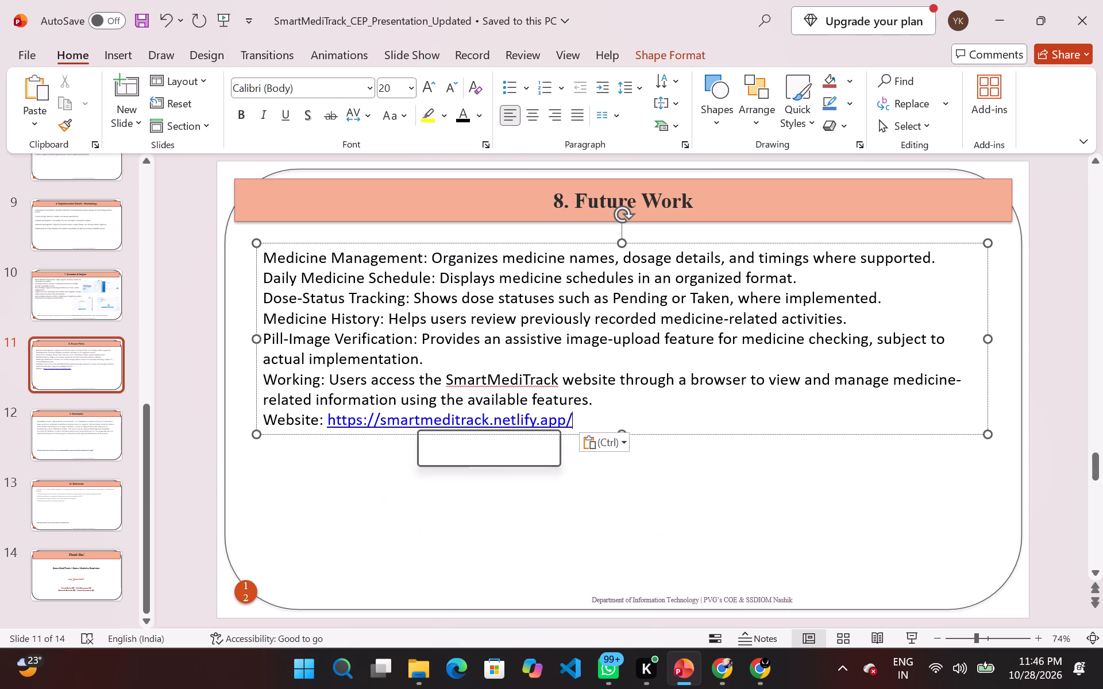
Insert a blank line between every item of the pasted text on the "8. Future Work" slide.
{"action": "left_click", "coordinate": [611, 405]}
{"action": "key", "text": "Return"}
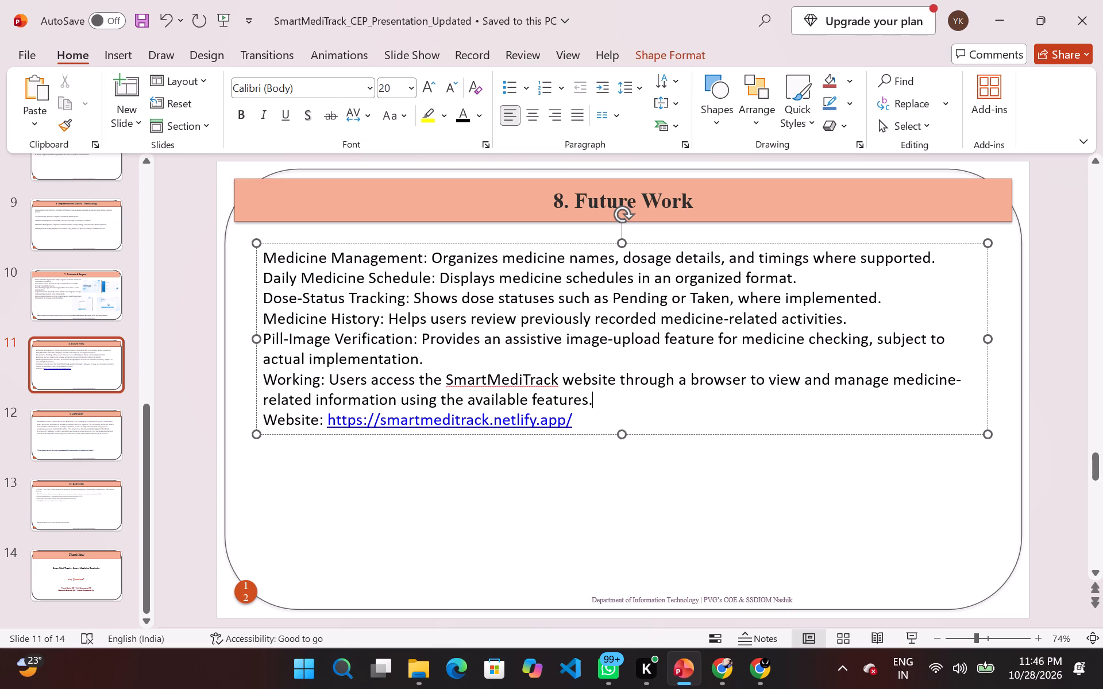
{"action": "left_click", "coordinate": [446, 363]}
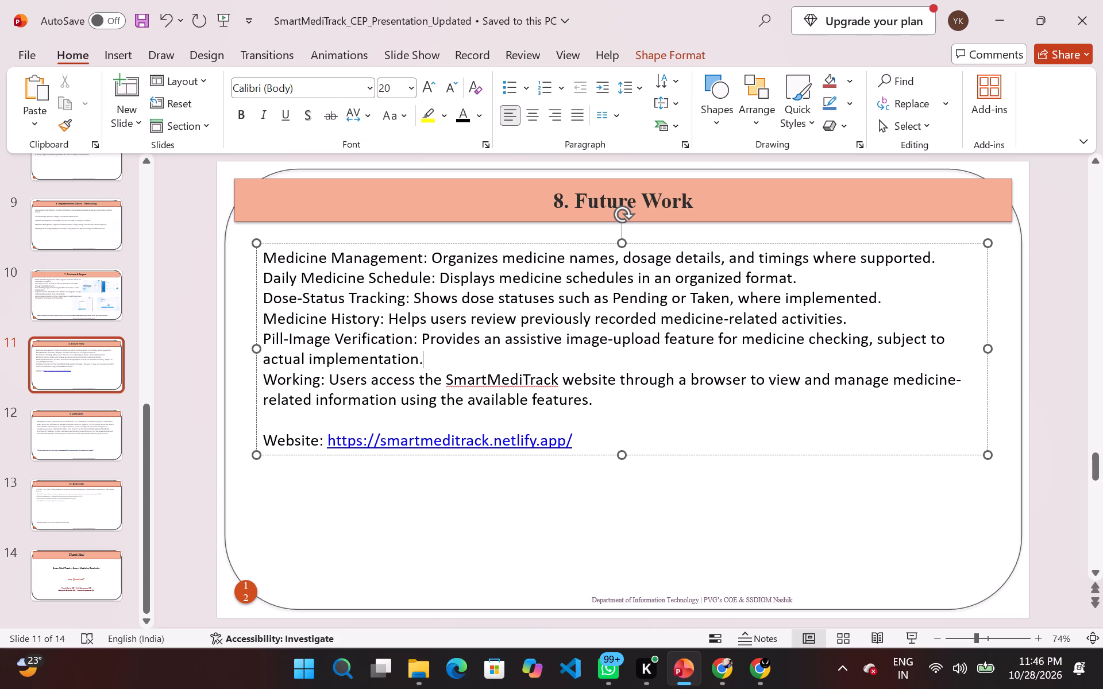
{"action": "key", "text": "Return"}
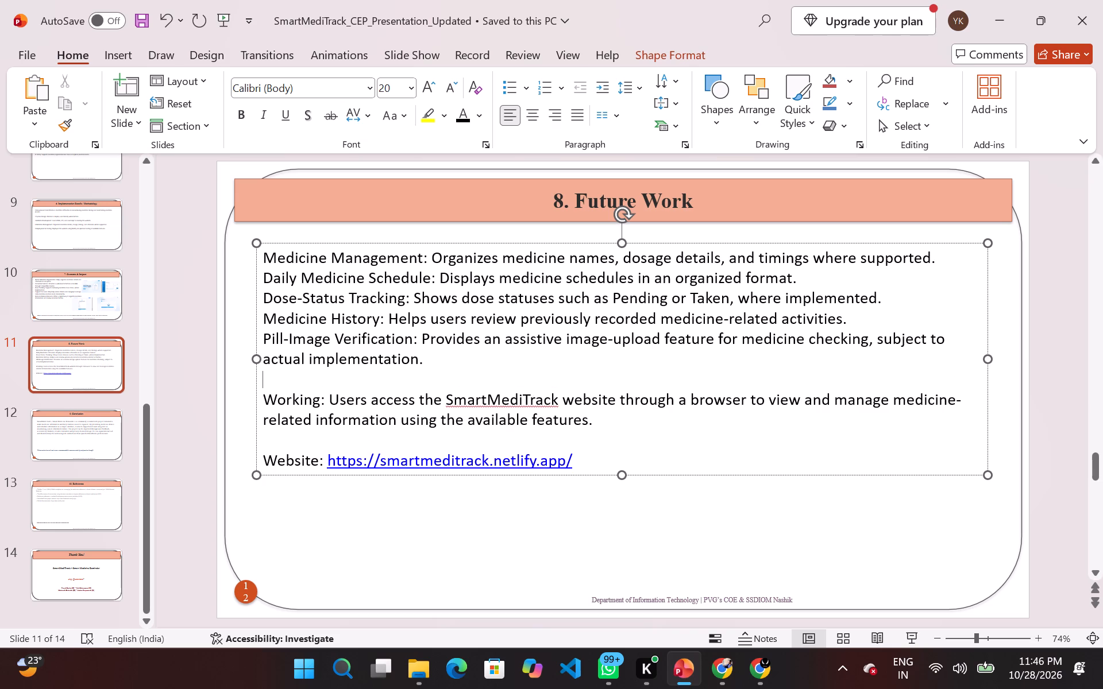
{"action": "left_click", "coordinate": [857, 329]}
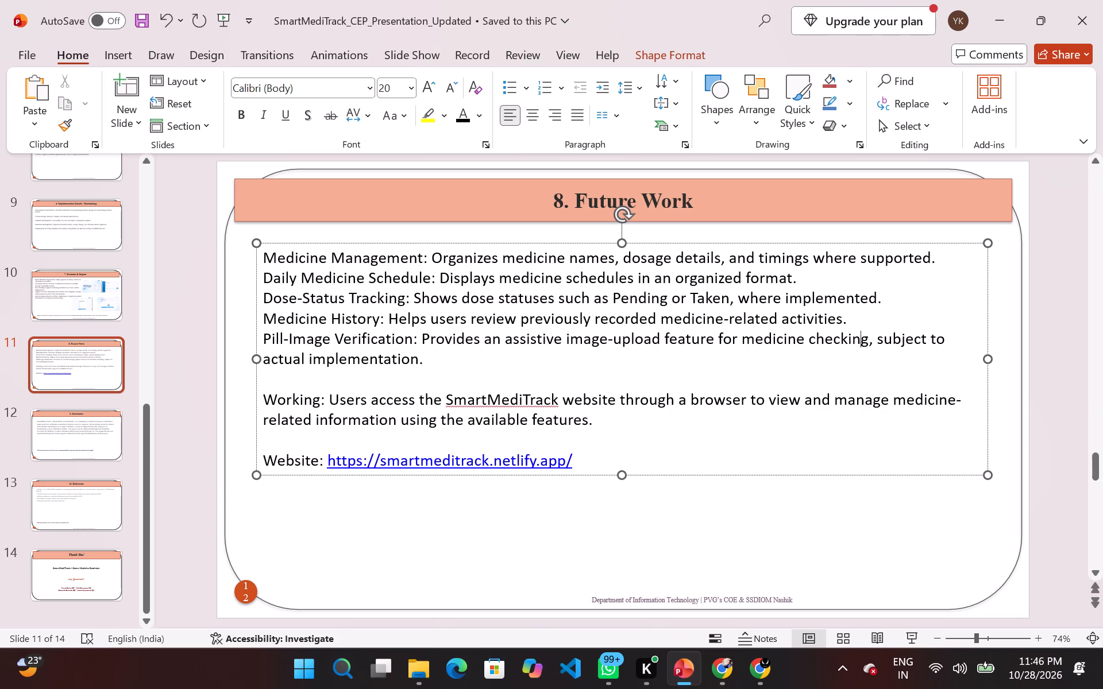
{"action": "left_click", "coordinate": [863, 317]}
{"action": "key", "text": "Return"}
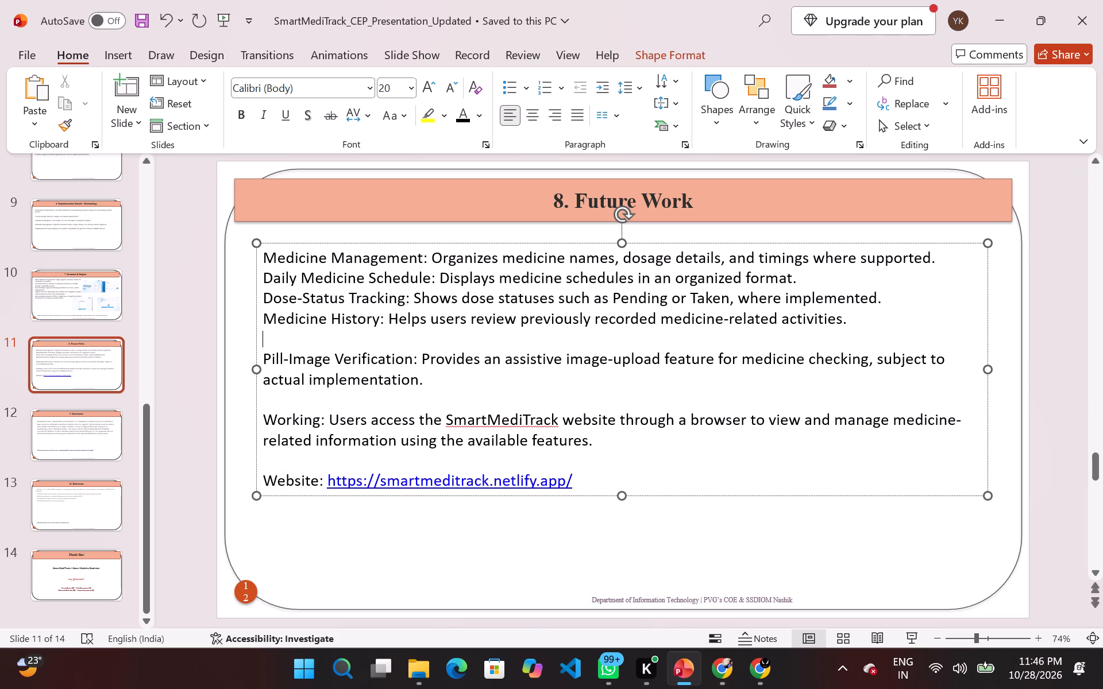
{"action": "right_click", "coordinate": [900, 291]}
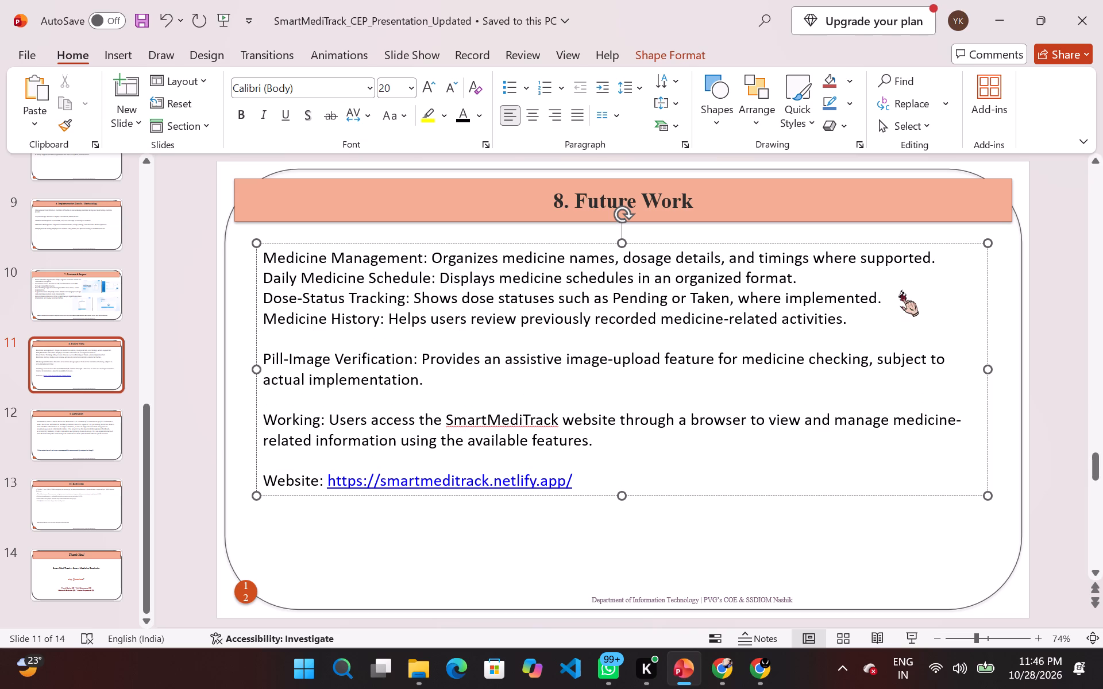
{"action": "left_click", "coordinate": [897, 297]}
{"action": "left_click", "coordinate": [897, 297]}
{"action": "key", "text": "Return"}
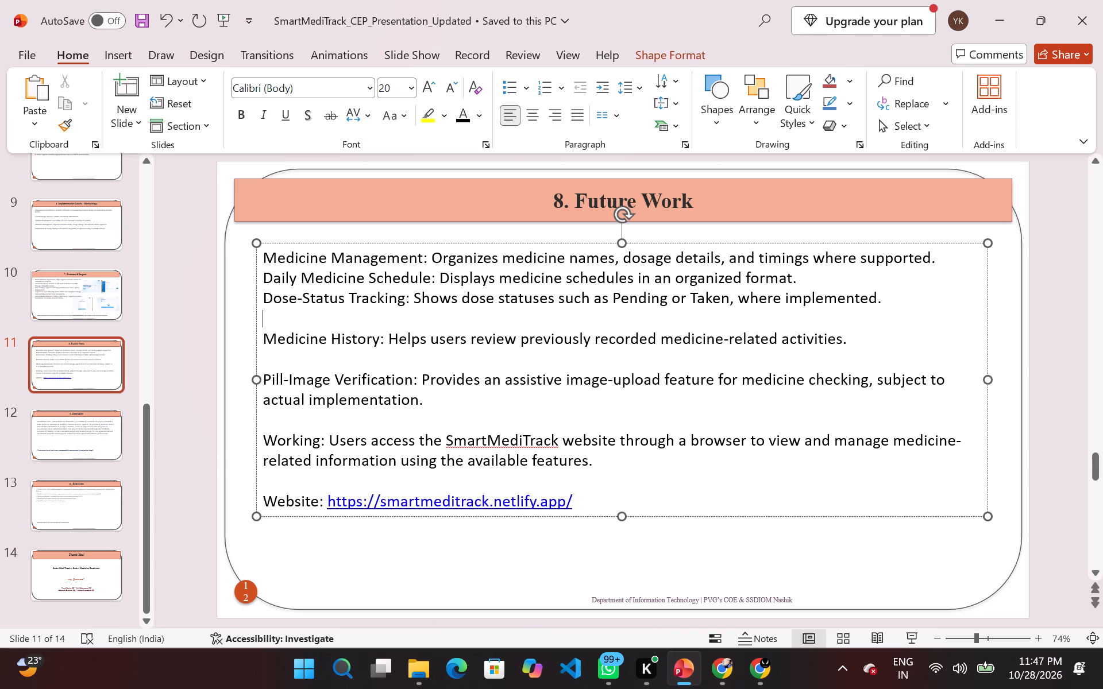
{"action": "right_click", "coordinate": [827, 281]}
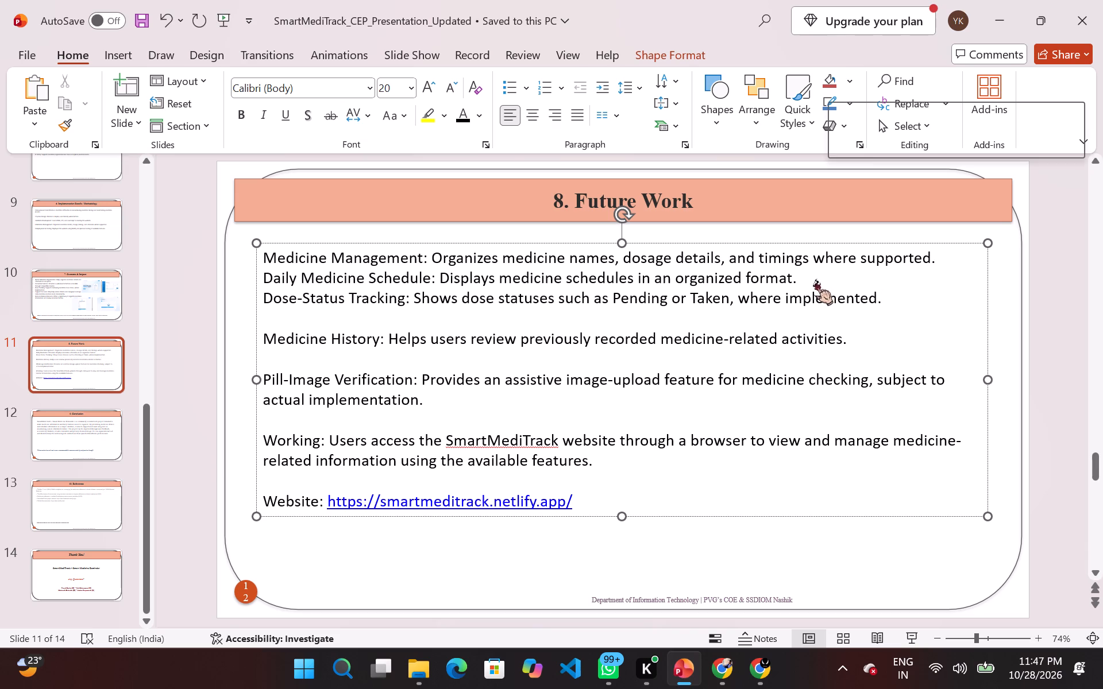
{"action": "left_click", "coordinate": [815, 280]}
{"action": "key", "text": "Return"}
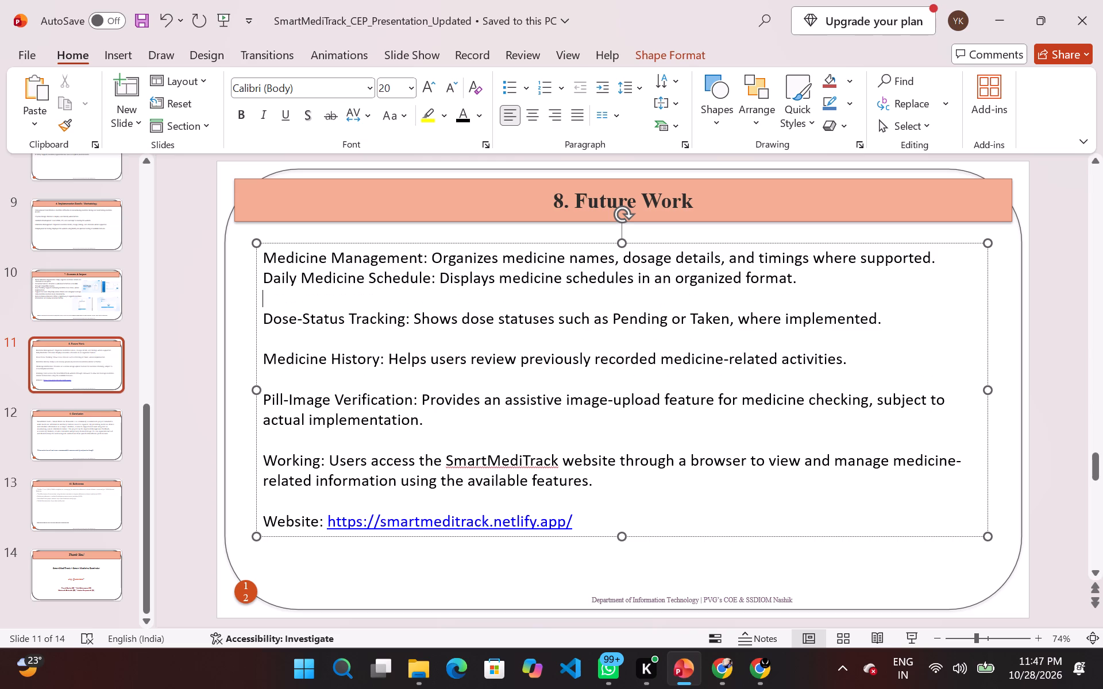
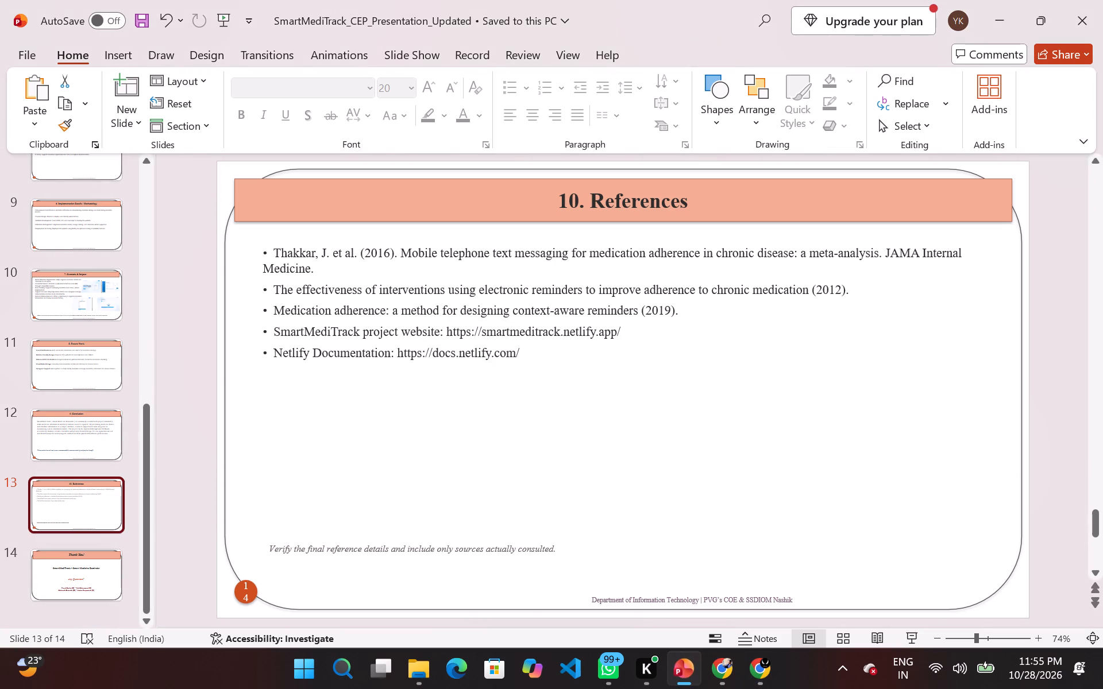
{"action": "left_click_drag", "start_coordinate": [603, 378], "coordinate": [589, 380]}
{"action": "left_click", "coordinate": [589, 380]}
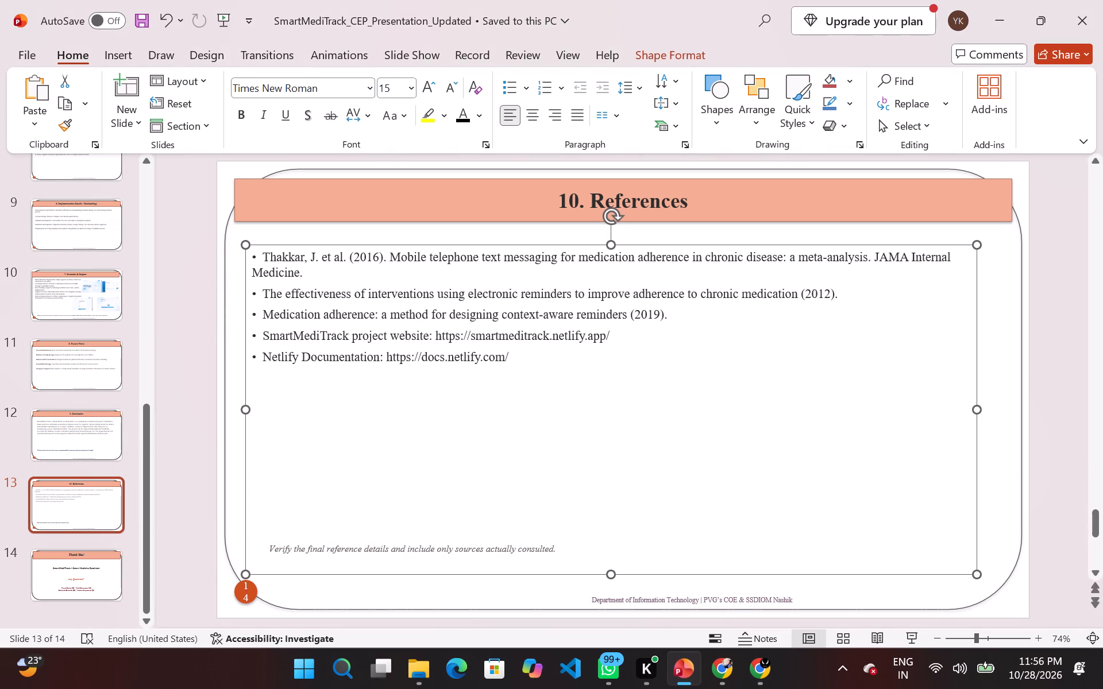
{"action": "left_click_drag", "start_coordinate": [512, 363], "coordinate": [315, 266]}
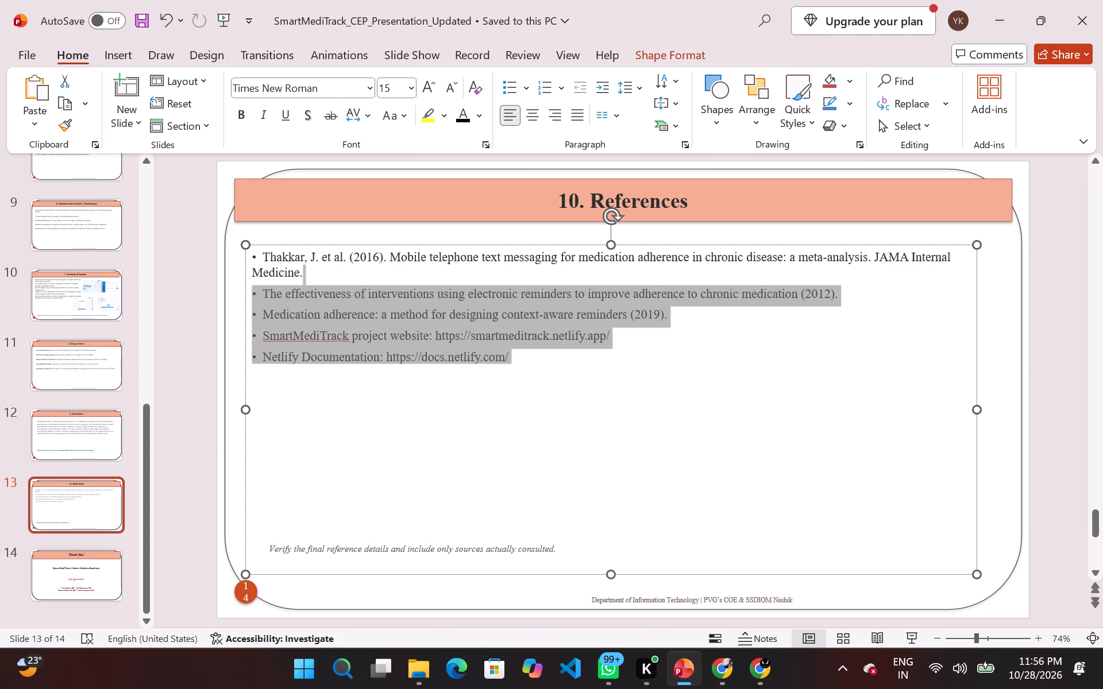
{"action": "left_click_drag", "start_coordinate": [315, 266], "coordinate": [242, 257]}
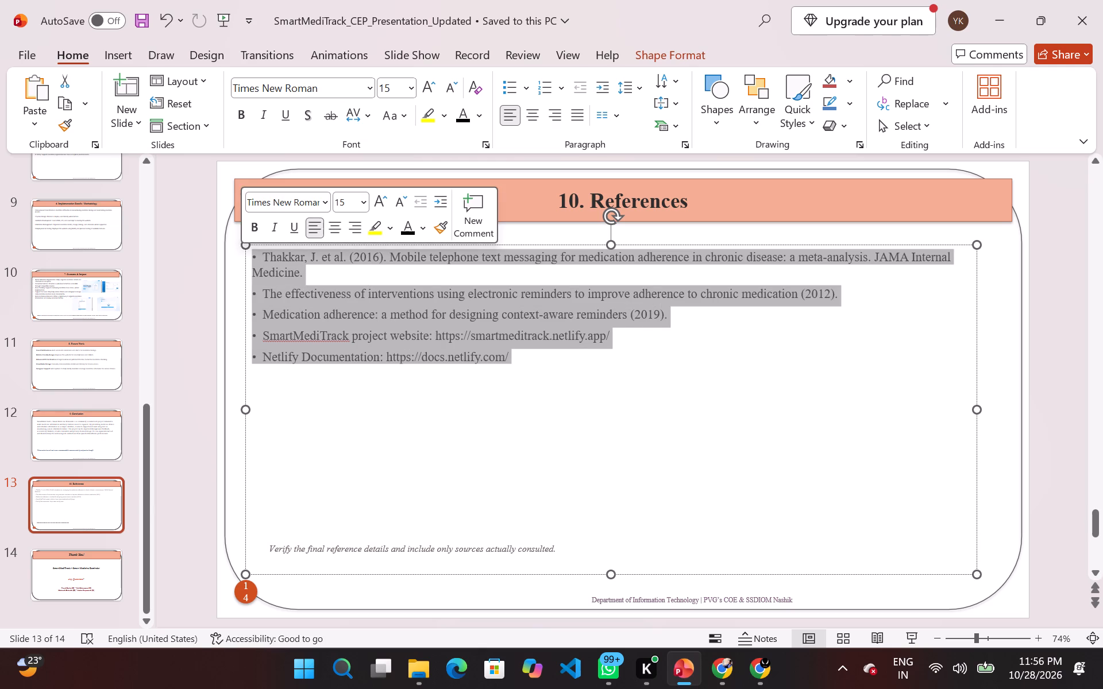
{"action": "key", "text": "ctrl+v"}
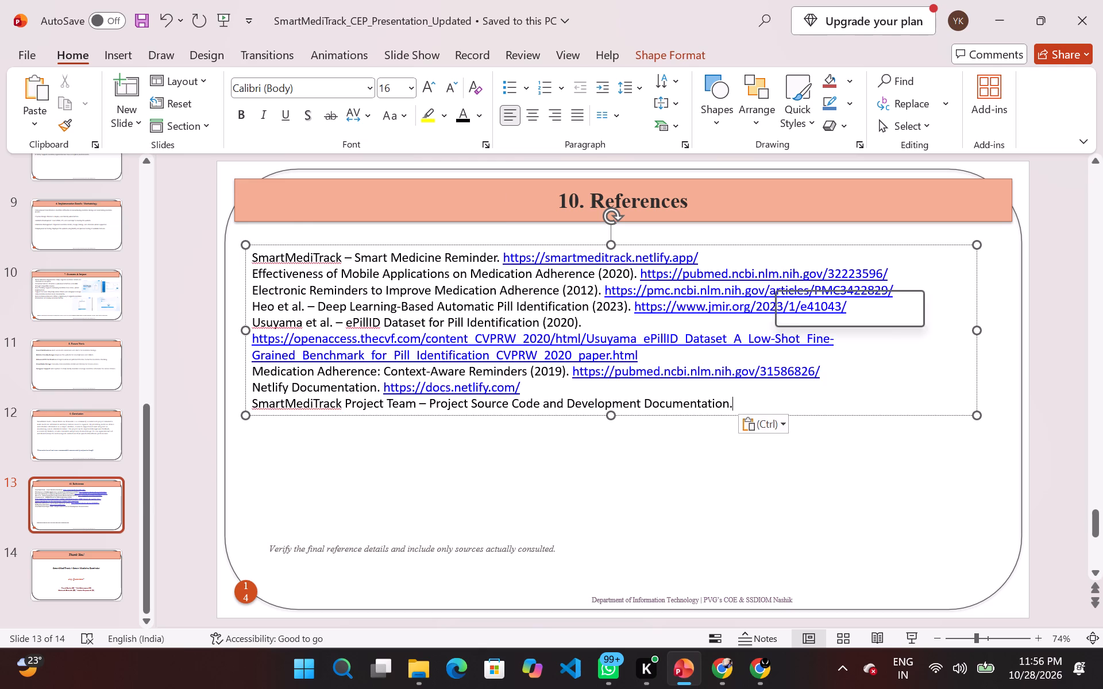
Insert a blank line after the SmartMediTrack website reference and after the Effectiveness of Mobile Applications reference.
{"action": "left_click", "coordinate": [749, 260]}
{"action": "key", "text": "Return"}
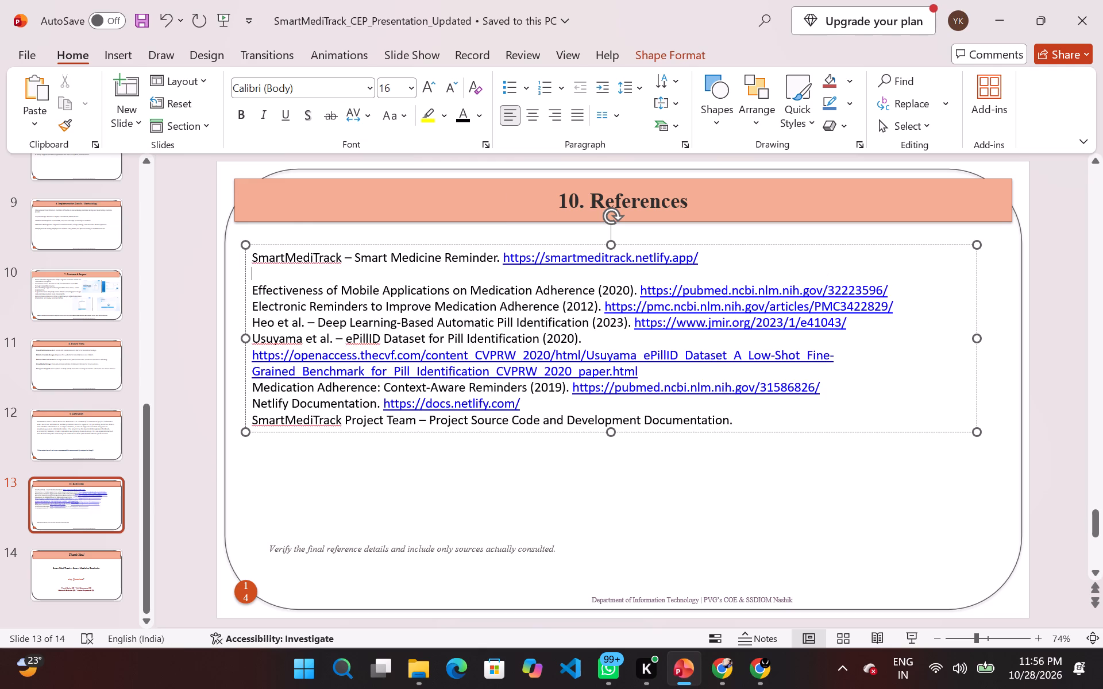
{"action": "left_click", "coordinate": [899, 292]}
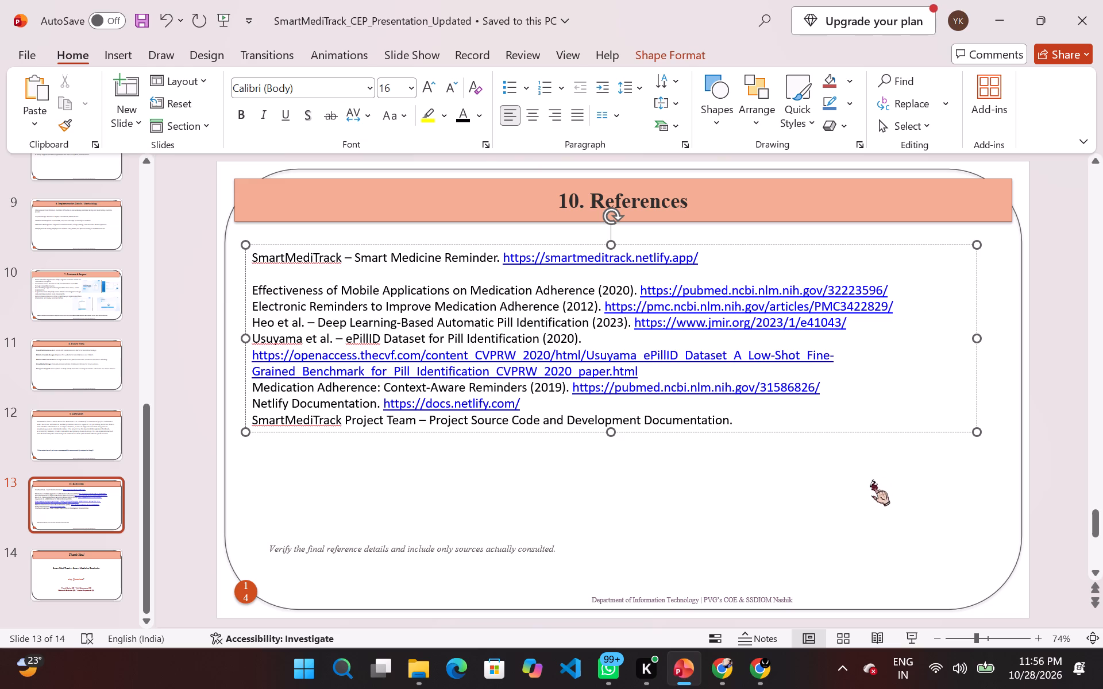
{"action": "left_click", "coordinate": [871, 480]}
{"action": "double_click", "coordinate": [901, 296]}
{"action": "key", "text": "Return"}
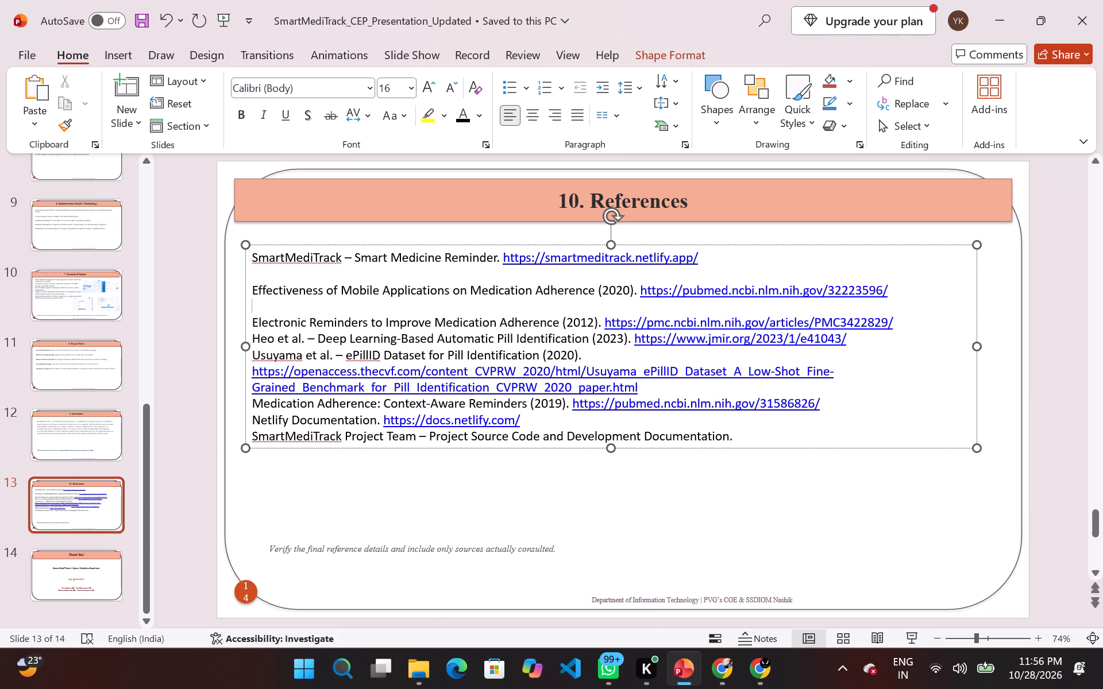
Insert a blank line after the Electronic Reminders to Improve Medication Adherence (2012) reference.
{"action": "key", "text": "Down"}
{"action": "key", "text": "Right"}
{"action": "key", "text": "Right"}
{"action": "key", "text": "Right"}
{"action": "key", "text": "Right"}
{"action": "key", "text": "Right"}
{"action": "key", "text": "Right"}
{"action": "key", "text": "Right"}
{"action": "key", "text": "Right"}
{"action": "key", "text": "Right"}
{"action": "key", "text": "Right"}
{"action": "key", "text": "Right"}
{"action": "key", "text": "Right"}
{"action": "key", "text": "Right"}
{"action": "key", "text": "Right"}
{"action": "key", "text": "Right"}
{"action": "key", "text": "Right"}
{"action": "key", "text": "Right"}
{"action": "key", "text": "Right"}
{"action": "key", "text": "Right"}
{"action": "key", "text": "Right"}
{"action": "key", "text": "Left"}
{"action": "key", "text": "Left"}
{"action": "key", "text": "Return"}
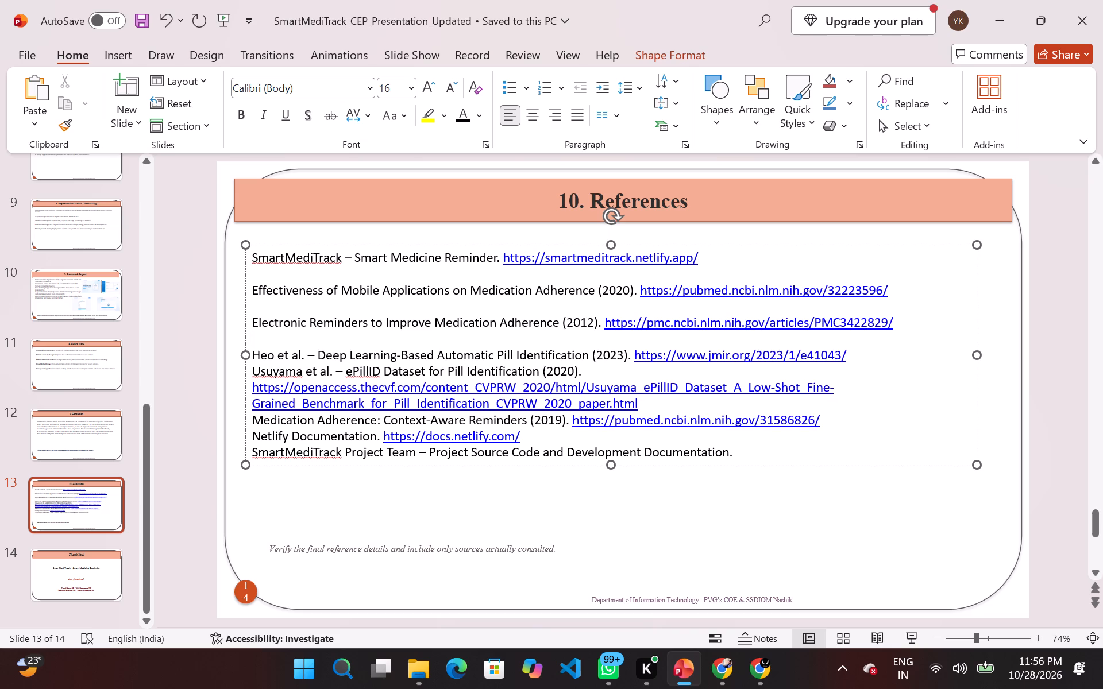
Insert a blank line after the Automatic Pill Identification (2023) reference and after the ePillID Dataset reference's link.
{"action": "triple_click", "coordinate": [867, 365]}
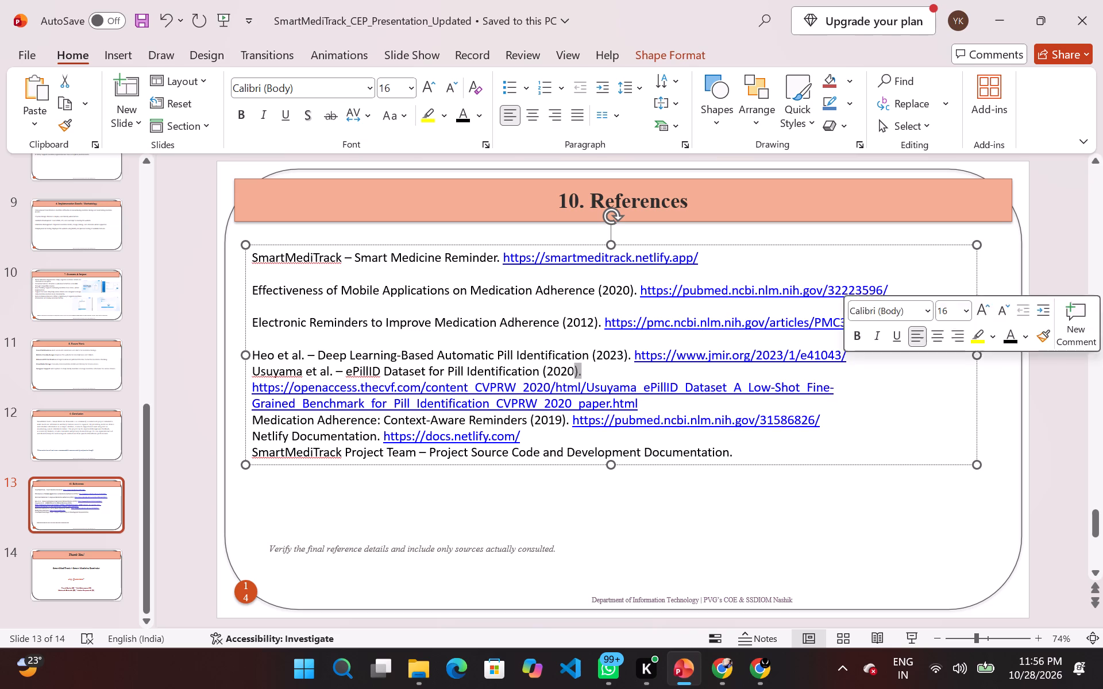
{"action": "left_click", "coordinate": [867, 365]}
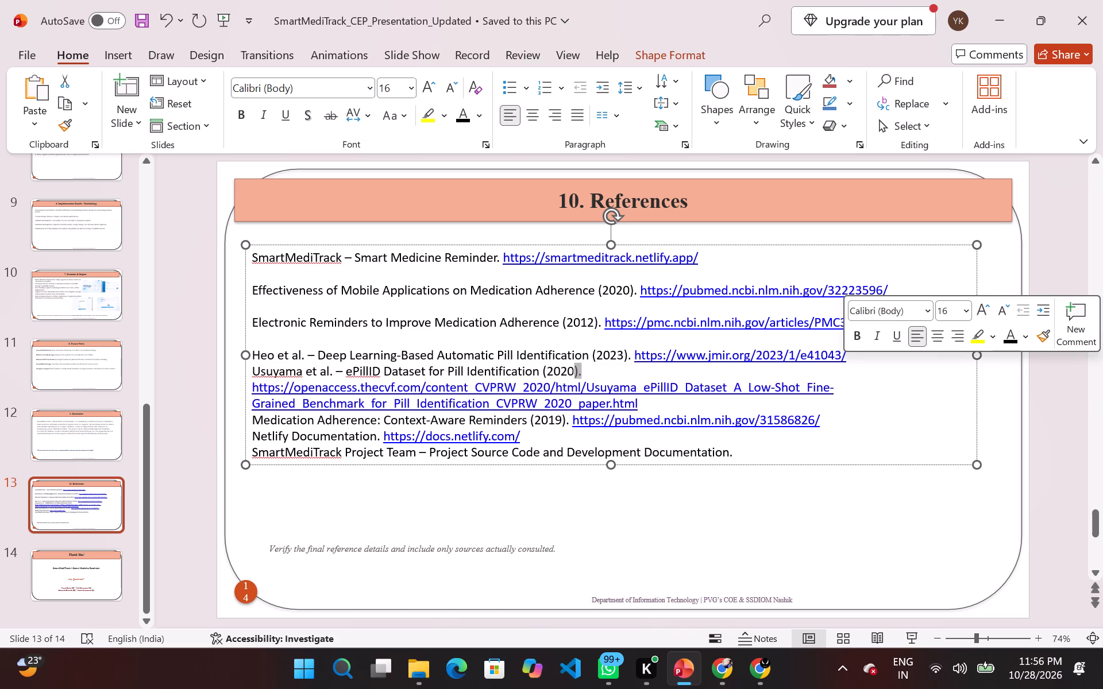
{"action": "left_click", "coordinate": [867, 355]}
{"action": "key", "text": "Return"}
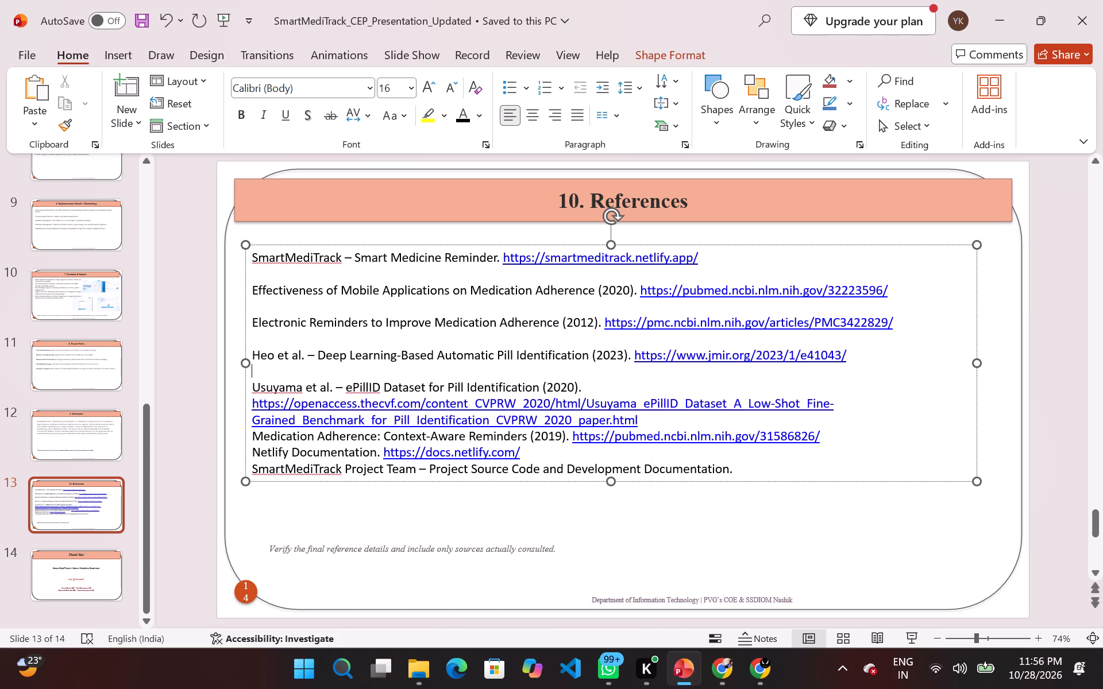
{"action": "left_click", "coordinate": [847, 398]}
{"action": "key", "text": "Return"}
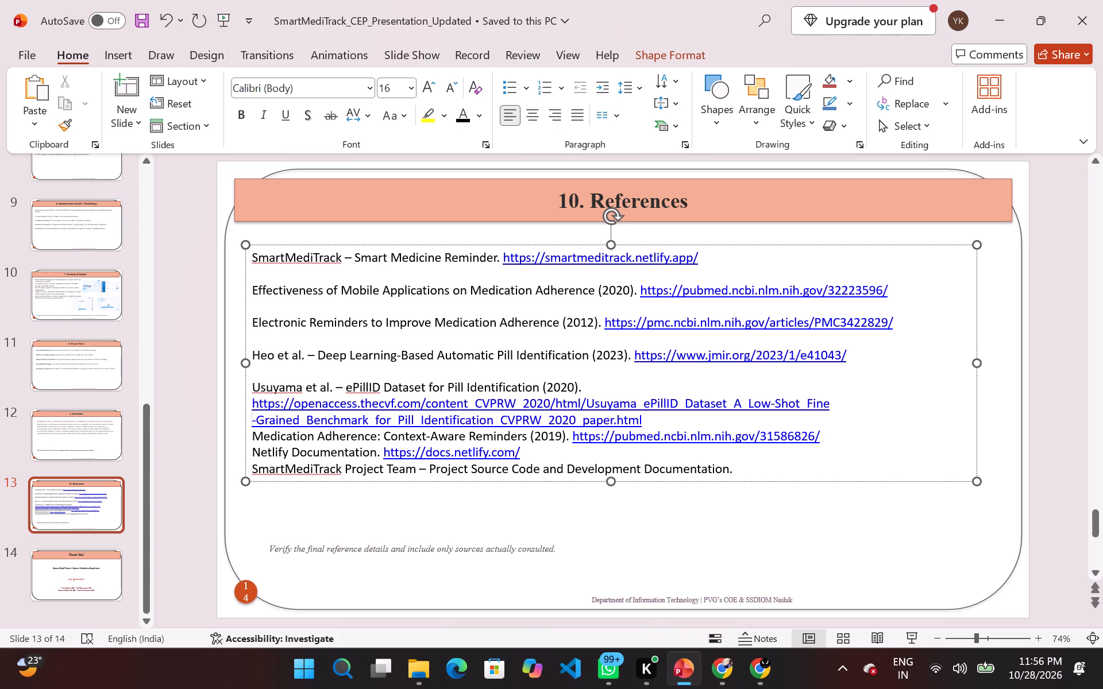
{"action": "key", "text": "BackSpace"}
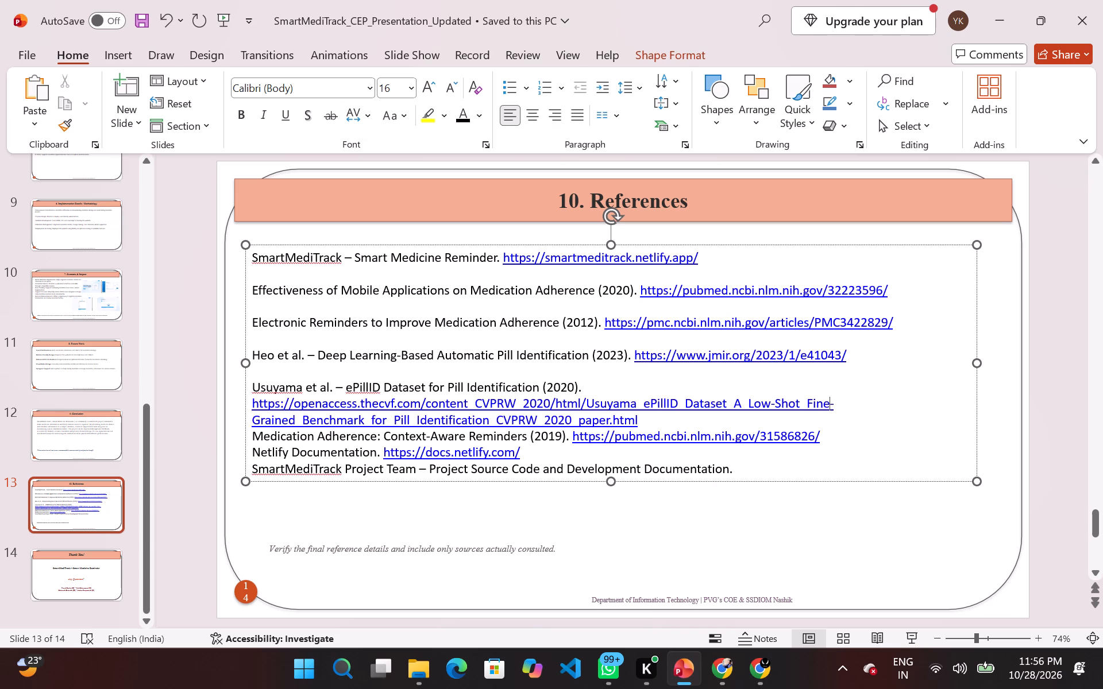
{"action": "left_click", "coordinate": [679, 420]}
{"action": "key", "text": "Return"}
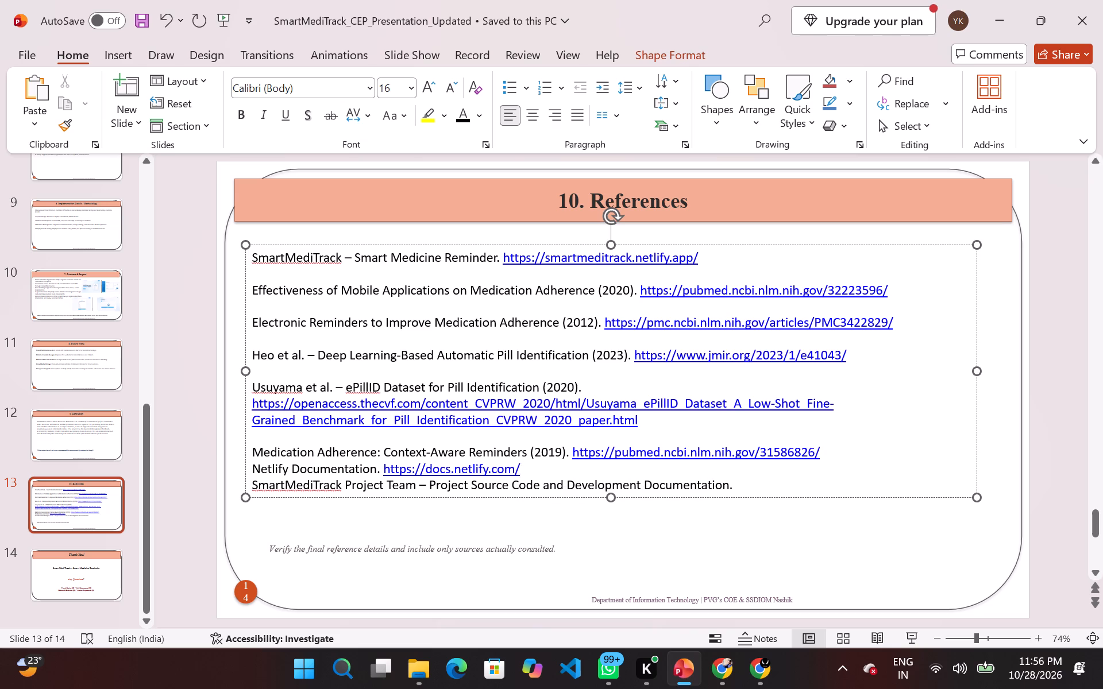
Insert a blank line after the Context-Aware Reminders (2019) reference and after the Netlify Documentation reference.
{"action": "left_click", "coordinate": [851, 451]}
{"action": "key", "text": "Return"}
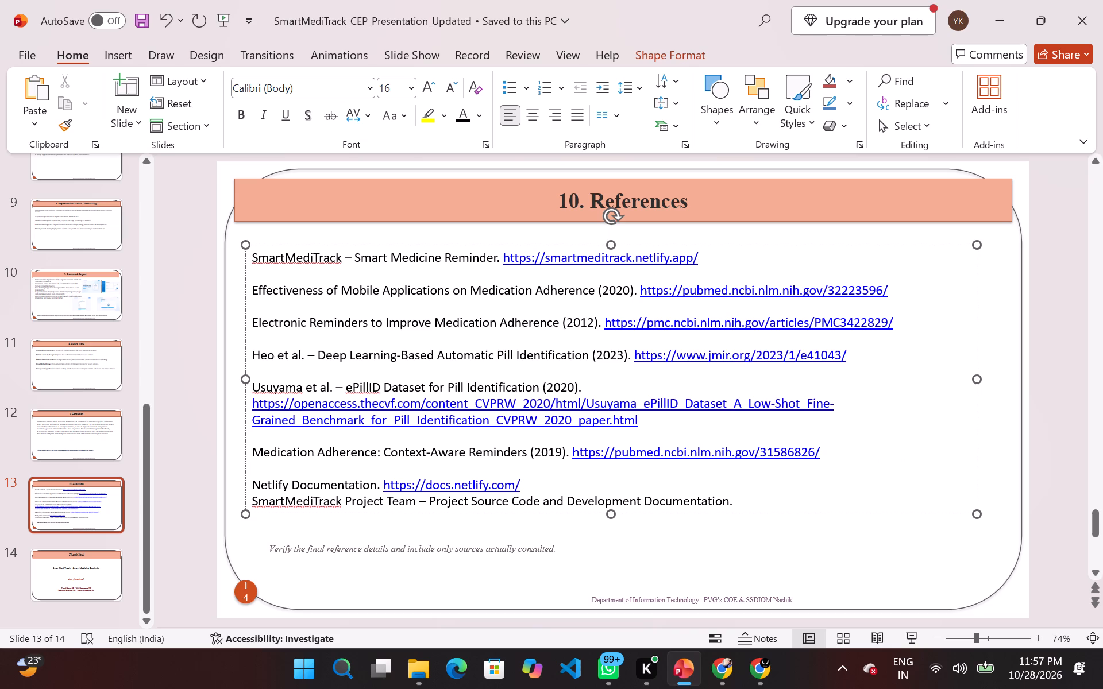
{"action": "left_click", "coordinate": [566, 492]}
{"action": "key", "text": "Return"}
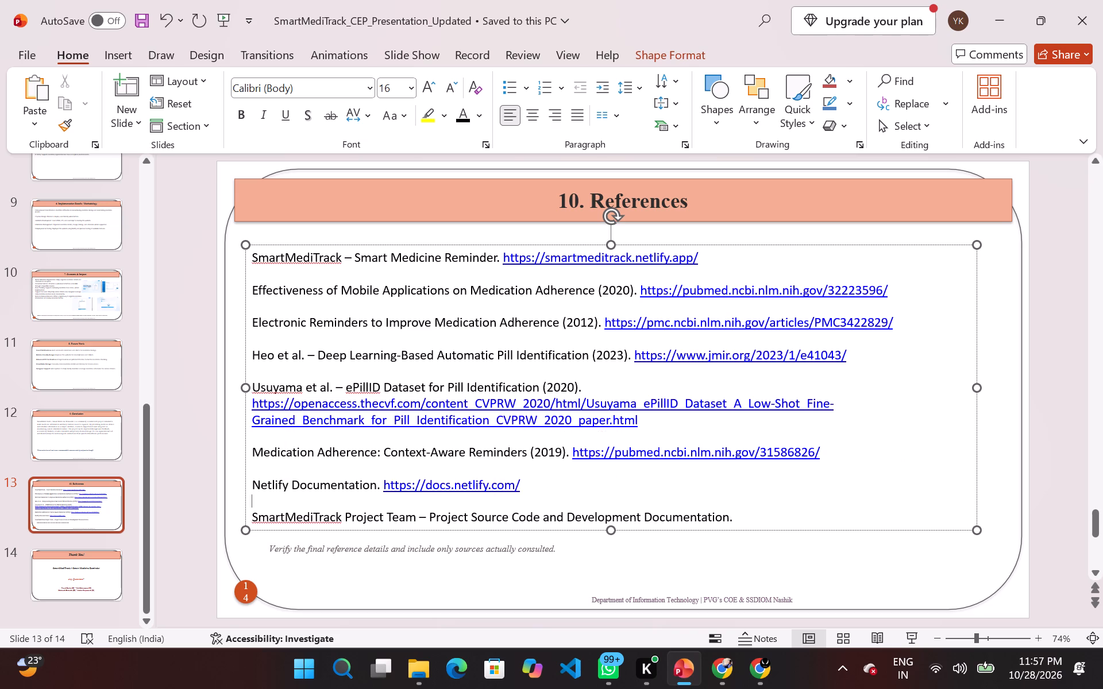
Number the SmartMediTrack website reference "1." and the Effectiveness of Mobile Applications reference "2.", each followed by a space.
{"action": "left_click", "coordinate": [262, 254]}
{"action": "key", "text": "Left"}
{"action": "type", "text": "1."}
{"action": "key", "text": "space"}
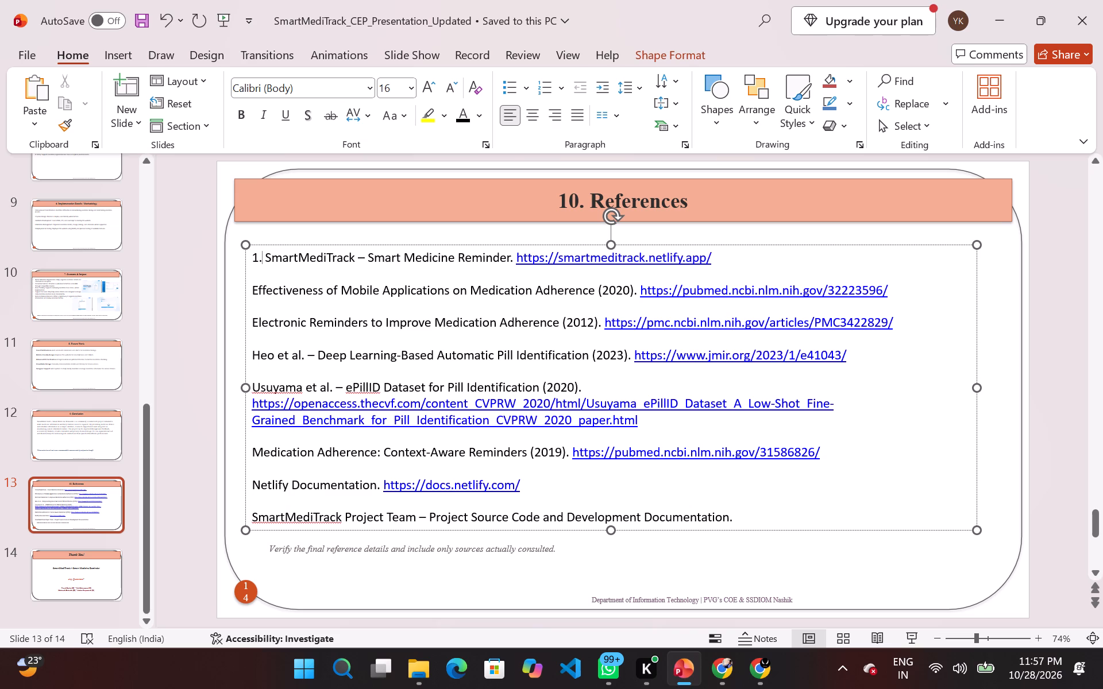
{"action": "left_click", "coordinate": [256, 291]}
{"action": "key", "text": "Left"}
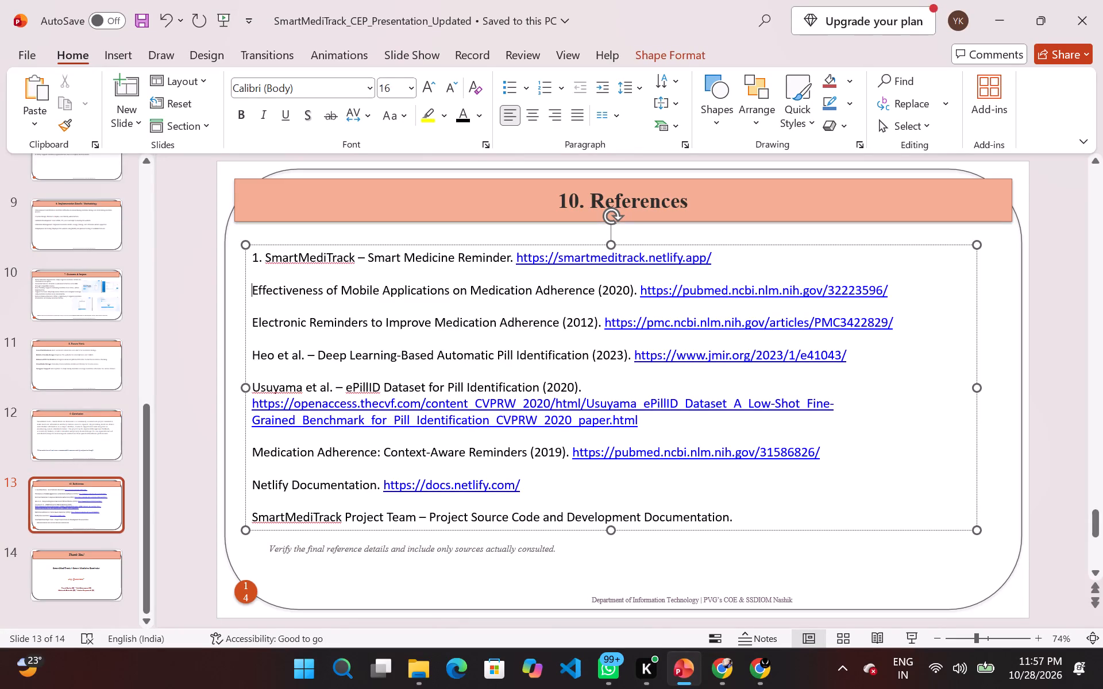
{"action": "type", "text": "2."}
{"action": "key", "text": "space"}
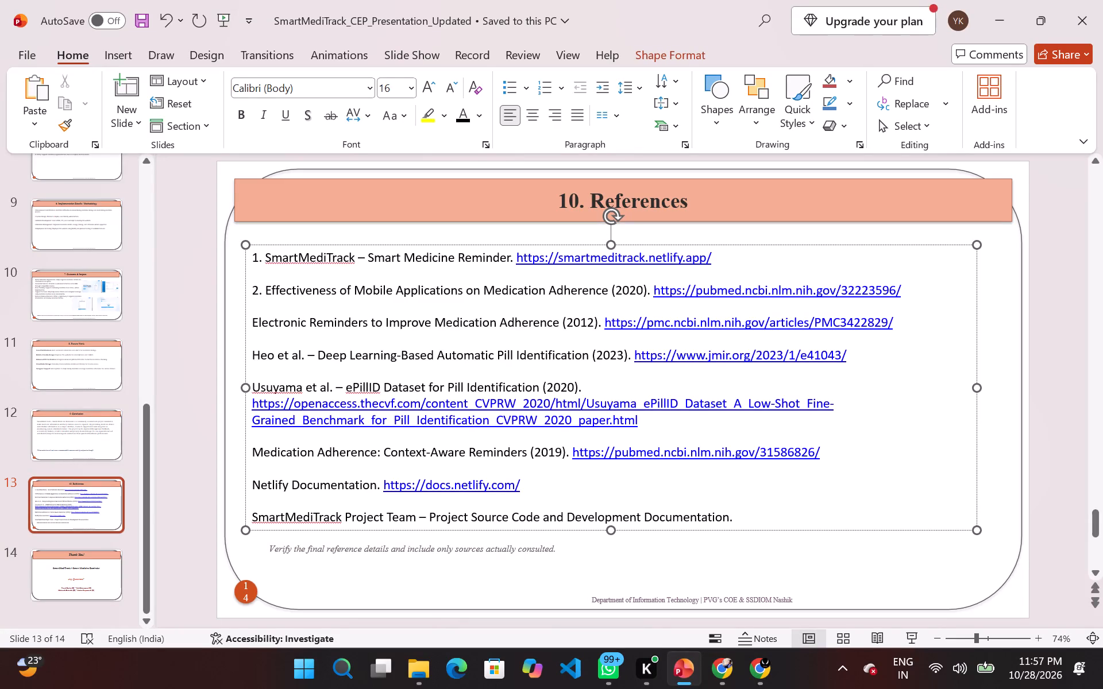
Number the Electronic Reminders reference "3." and the Deep Learning-Based Automatic Pill Identification reference "4.", each followed by a space.
{"action": "key", "text": "Down"}
{"action": "key", "text": "Down"}
{"action": "key", "text": "Left"}
{"action": "key", "text": "Left"}
{"action": "key", "text": "Left"}
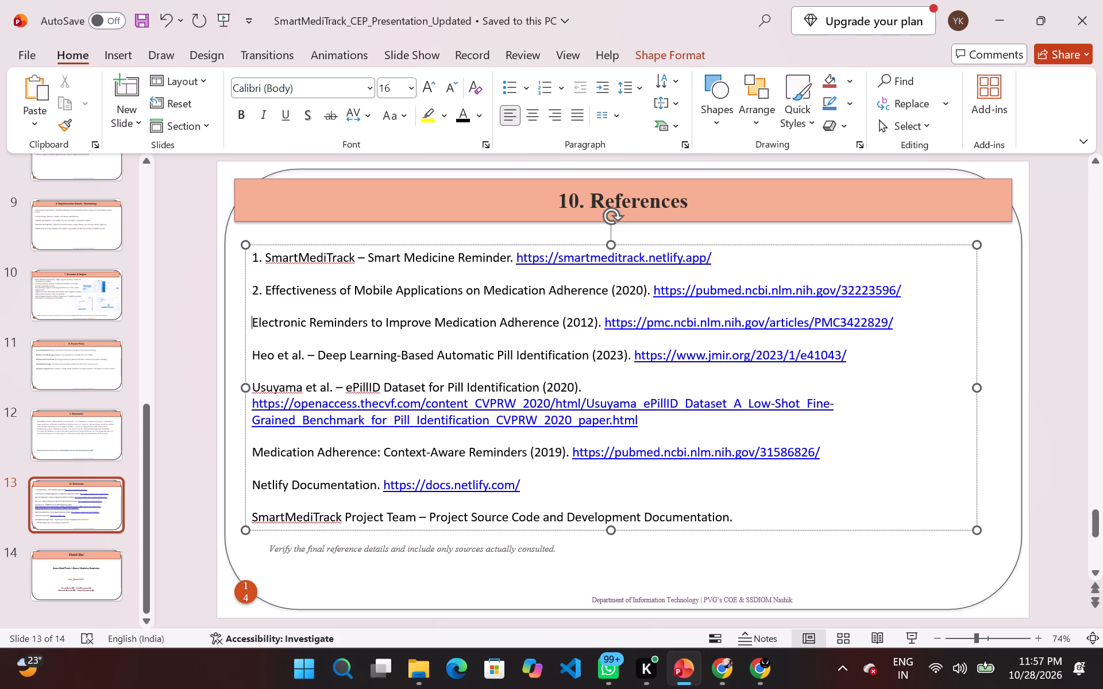
{"action": "type", "text": "3."}
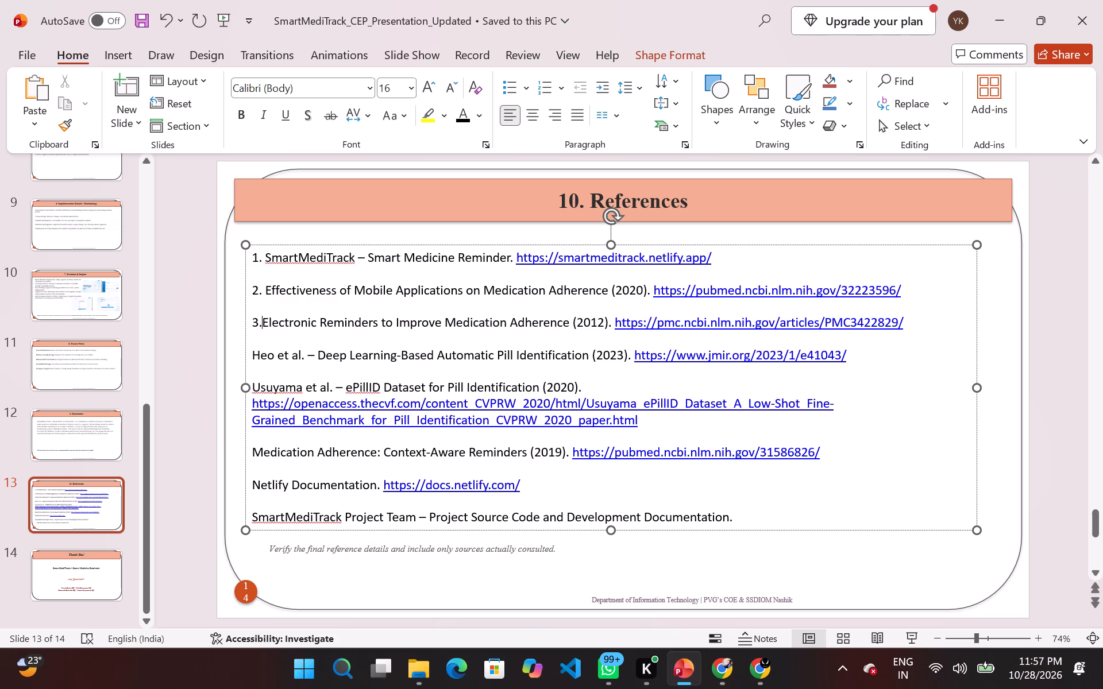
{"action": "key", "text": "space"}
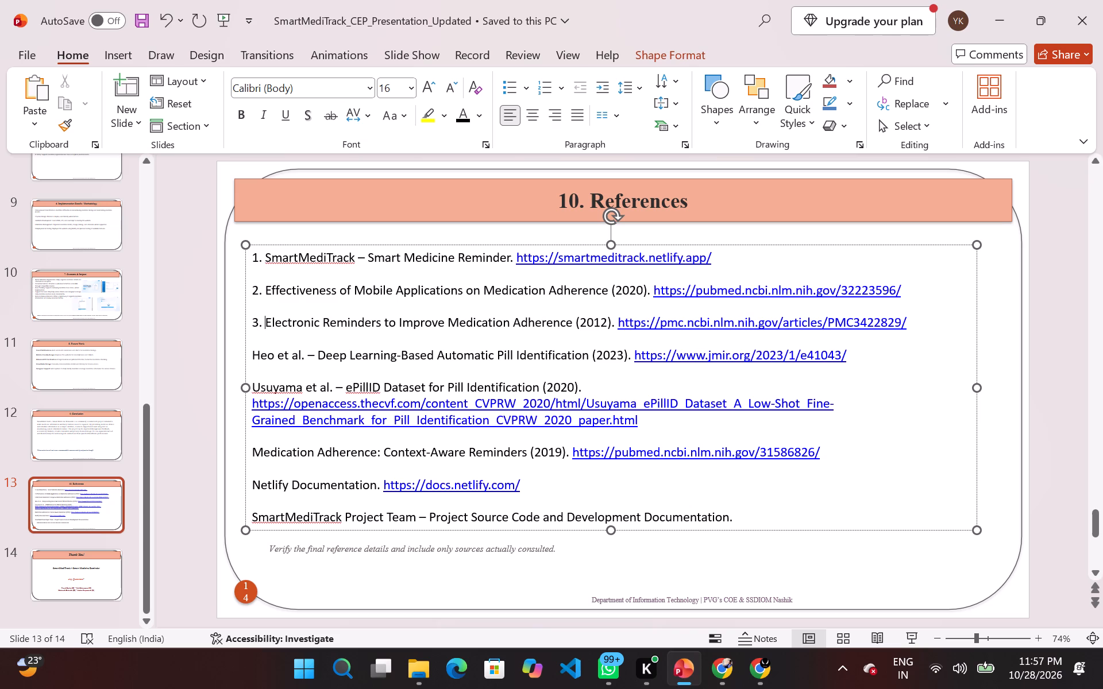
{"action": "key", "text": "Down"}
{"action": "key", "text": "Down"}
{"action": "key", "text": "Left"}
{"action": "key", "text": "Left"}
{"action": "type", "text": "4."}
{"action": "key", "text": "space"}
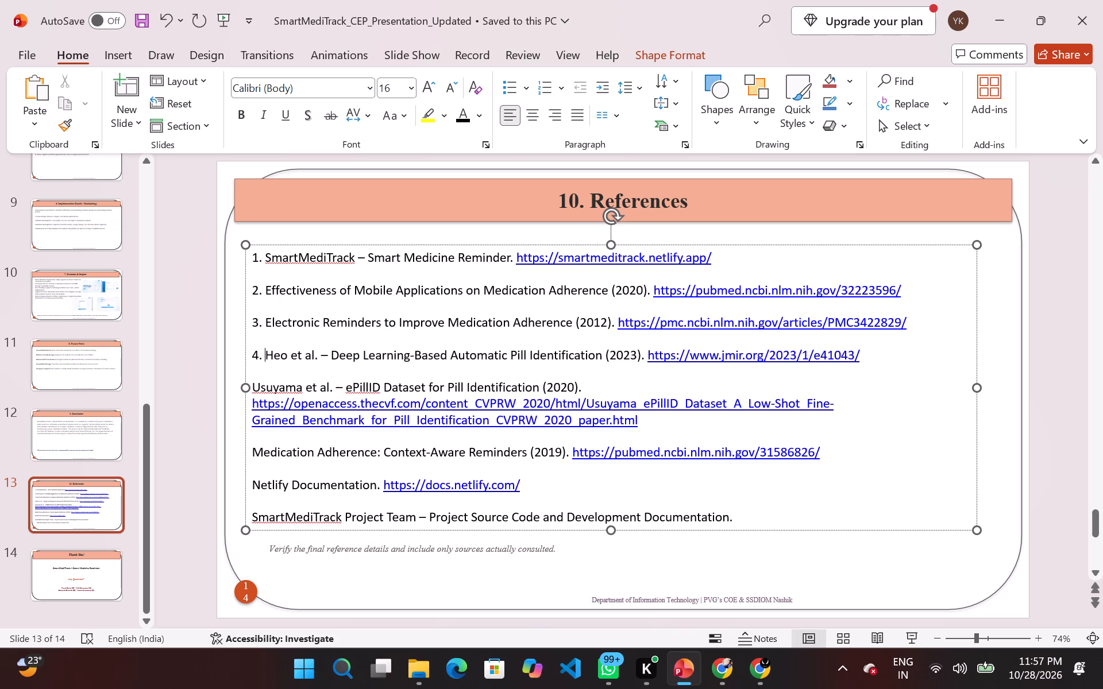
Number the ePillID Dataset reference "5." and the Context-Aware Reminders (2019) reference "6.", each followed by a space.
{"action": "key", "text": "Down"}
{"action": "key", "text": "Down"}
{"action": "key", "text": "Left"}
{"action": "key", "text": "Left"}
{"action": "type", "text": "5."}
{"action": "key", "text": "space"}
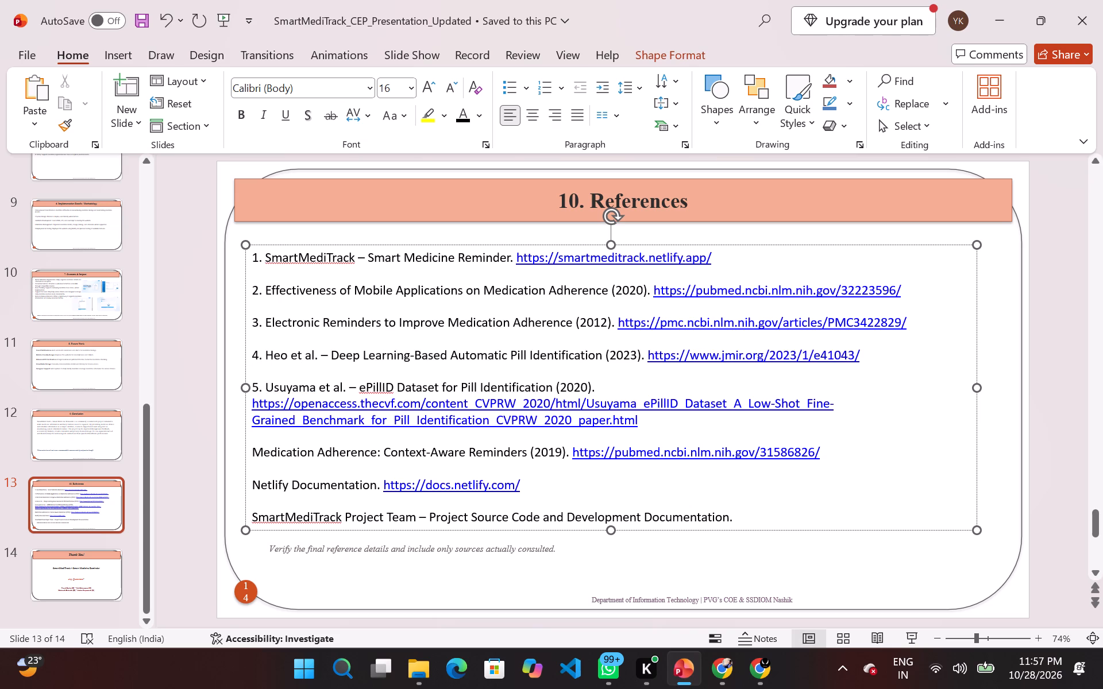
{"action": "key", "text": "Down"}
{"action": "key", "text": "Down"}
{"action": "key", "text": "Down"}
{"action": "key", "text": "Down"}
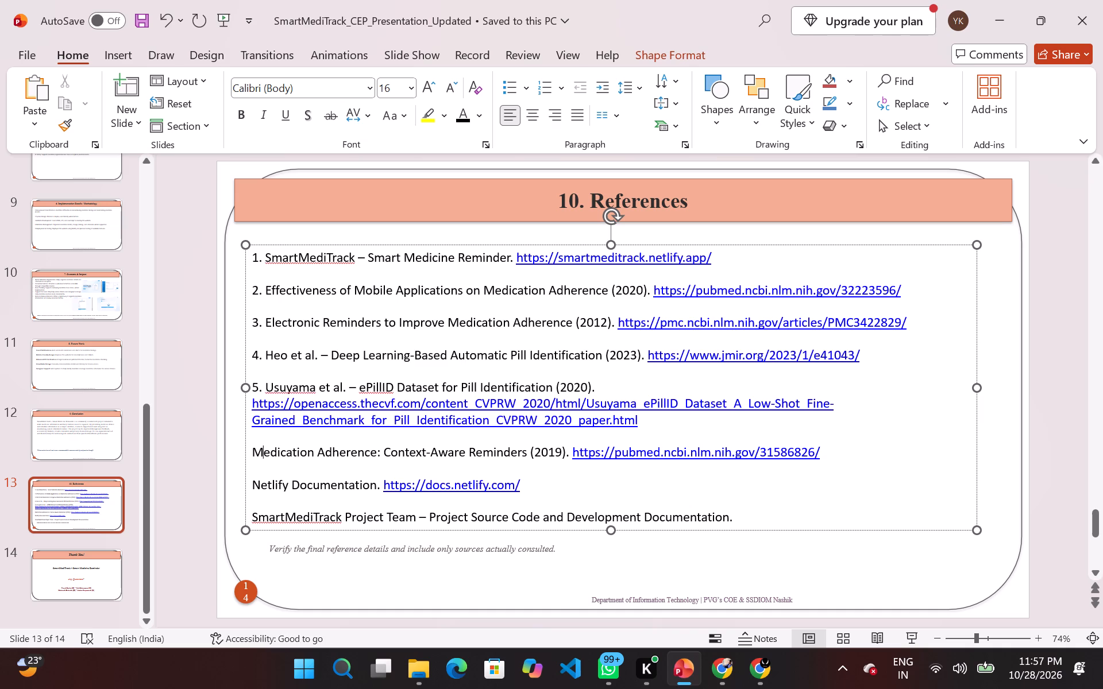
{"action": "key", "text": "Left"}
{"action": "type", "text": "6."}
{"action": "key", "text": "space"}
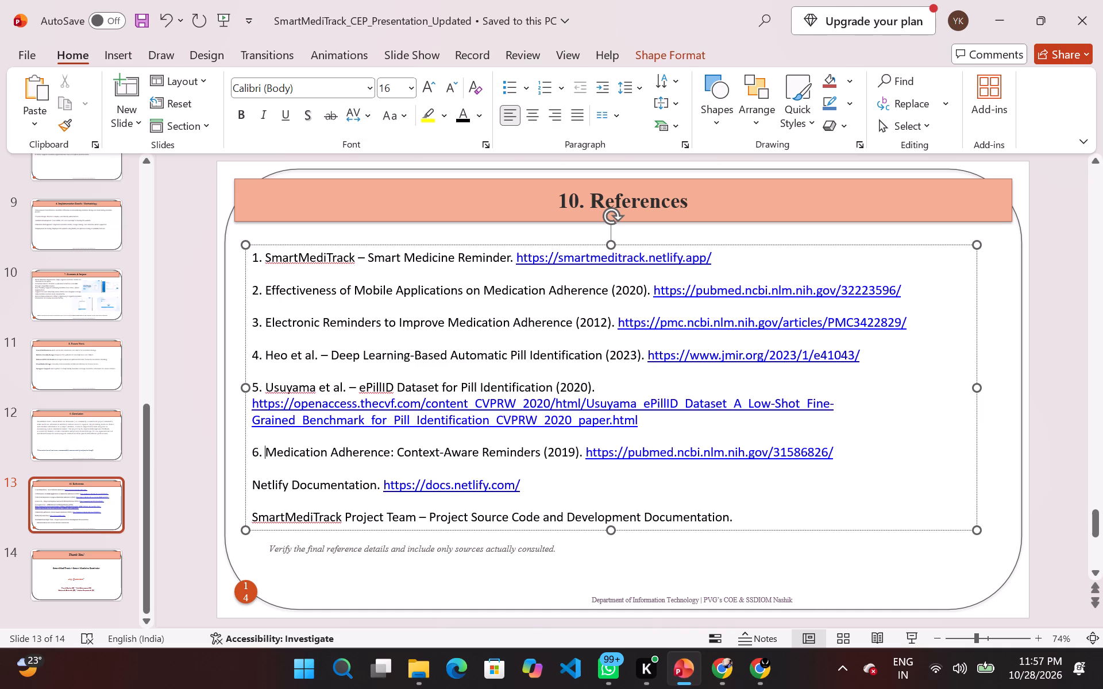
Number the Netlify Documentation reference "7." and the SmartMediTrack Project Team reference "8.", each followed by a space.
{"action": "key", "text": "Down"}
{"action": "key", "text": "Down"}
{"action": "key", "text": "Left"}
{"action": "key", "text": "Left"}
{"action": "type", "text": "7."}
{"action": "key", "text": "space"}
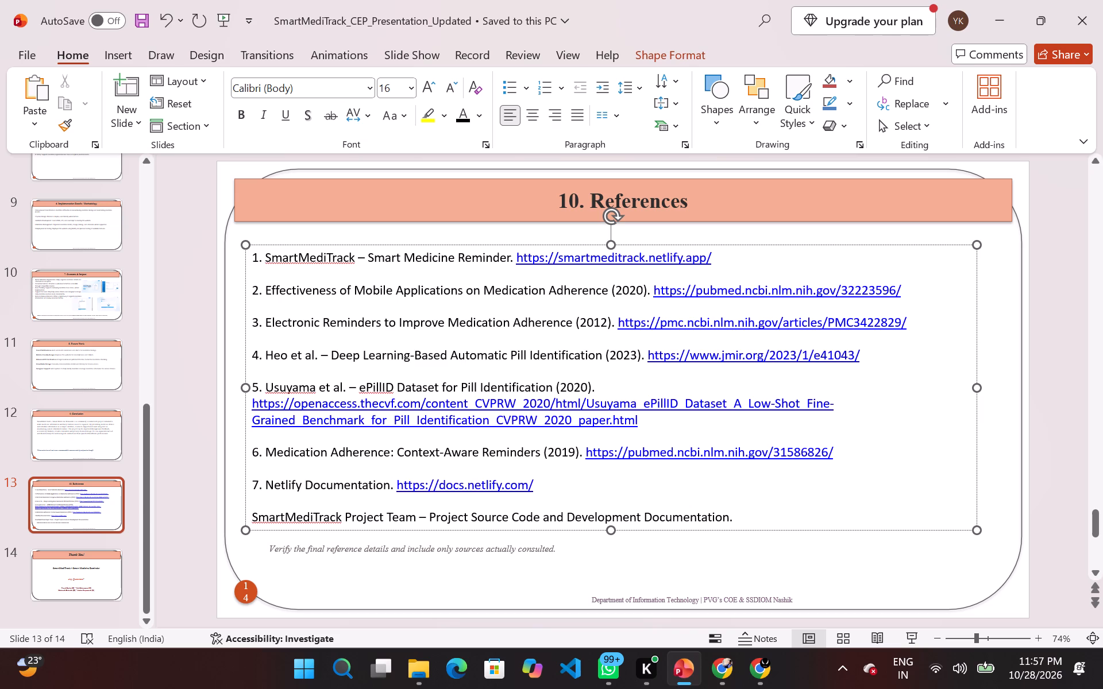
{"action": "key", "text": "Down"}
{"action": "key", "text": "Down"}
{"action": "key", "text": "Left"}
{"action": "key", "text": "Left"}
{"action": "type", "text": "8."}
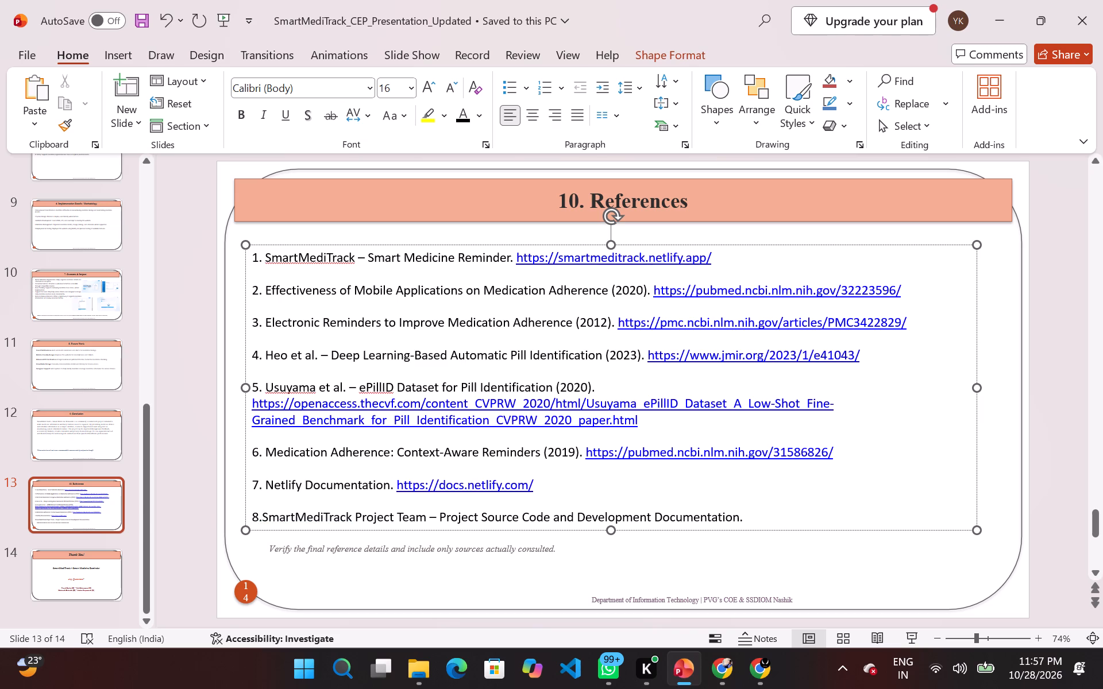
{"action": "key", "text": "space"}
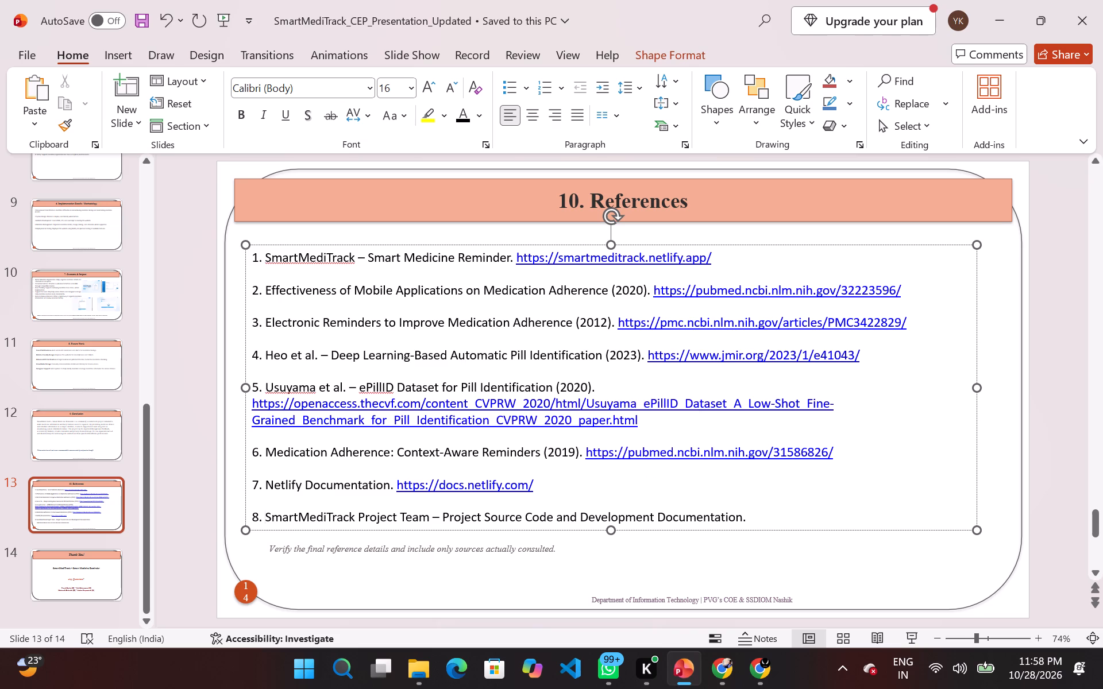
Review the slides from "Thank You!" back to "6. Implementation Details / Methodology", plus the title and "Outline" slides.
{"action": "scroll", "coordinate": [793, 556], "scroll_direction": "down", "scroll_amount": 1}
{"action": "scroll", "coordinate": [793, 556], "scroll_direction": "up", "scroll_amount": 1, "text": "ctrl"}
{"action": "scroll", "coordinate": [793, 556], "scroll_direction": "down", "scroll_amount": 4, "text": "ctrl"}
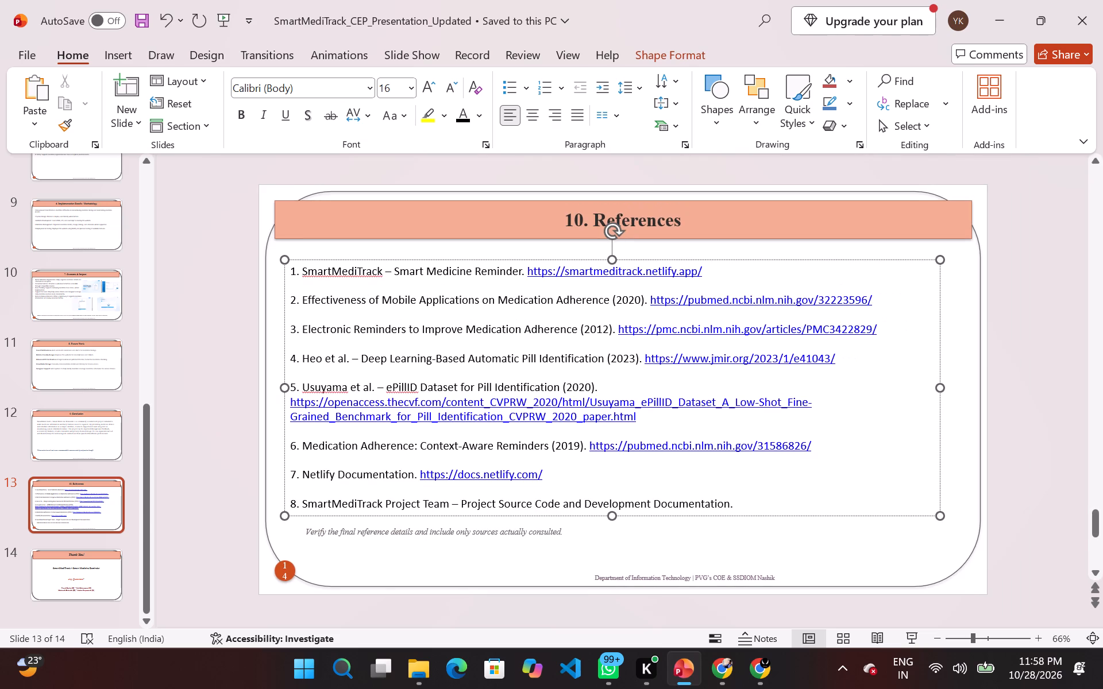
{"action": "left_click", "coordinate": [793, 556]}
{"action": "left_click", "coordinate": [86, 587]}
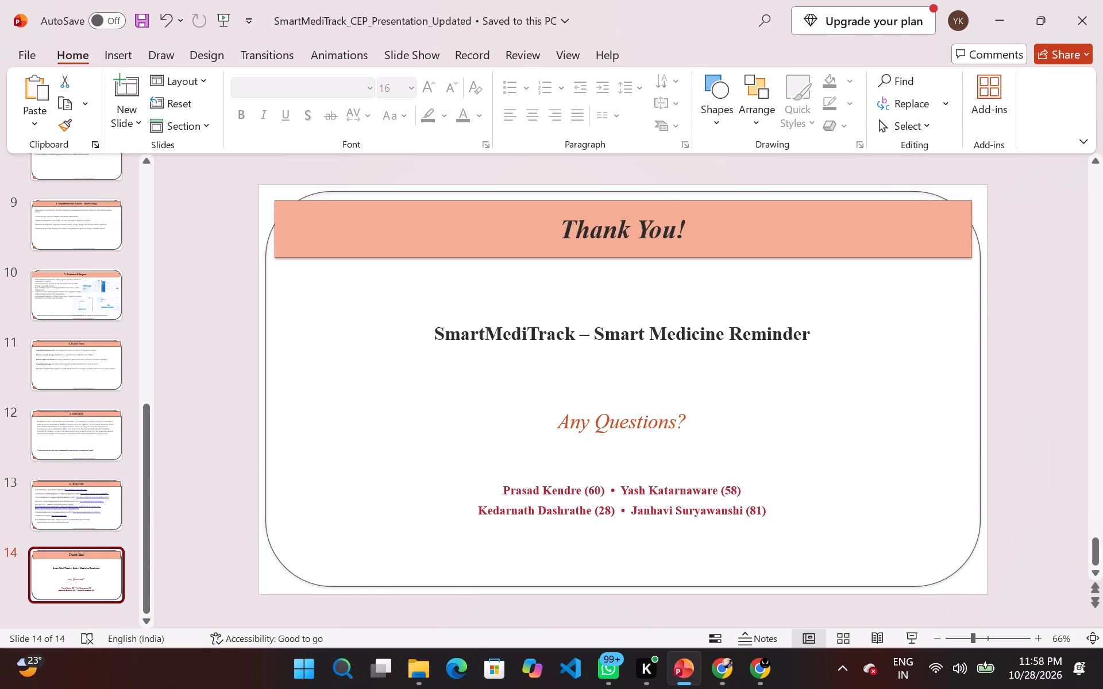
{"action": "scroll", "coordinate": [554, 506], "scroll_direction": "down", "scroll_amount": 2}
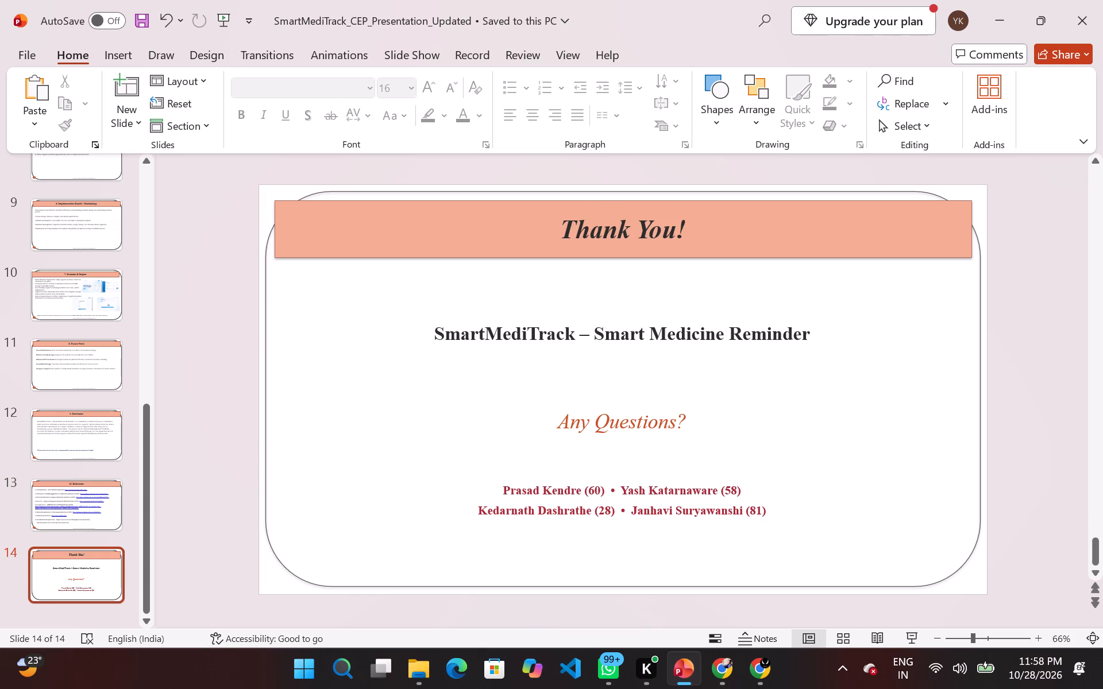
{"action": "left_click", "coordinate": [92, 454]}
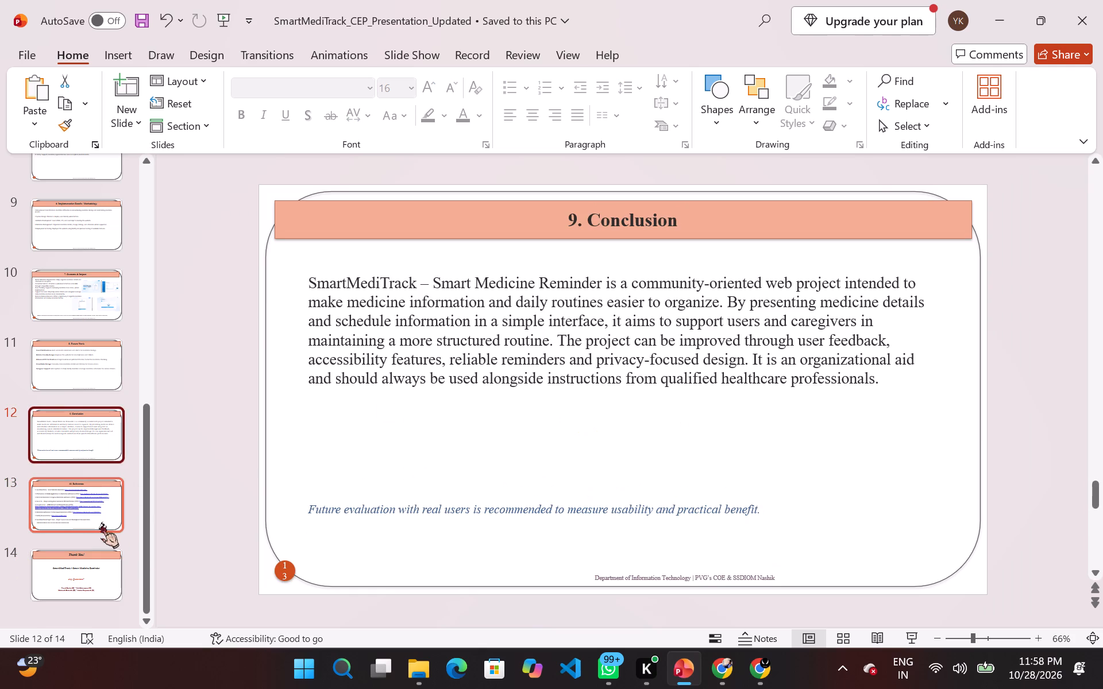
{"action": "left_click", "coordinate": [101, 522]}
{"action": "left_click", "coordinate": [103, 507]}
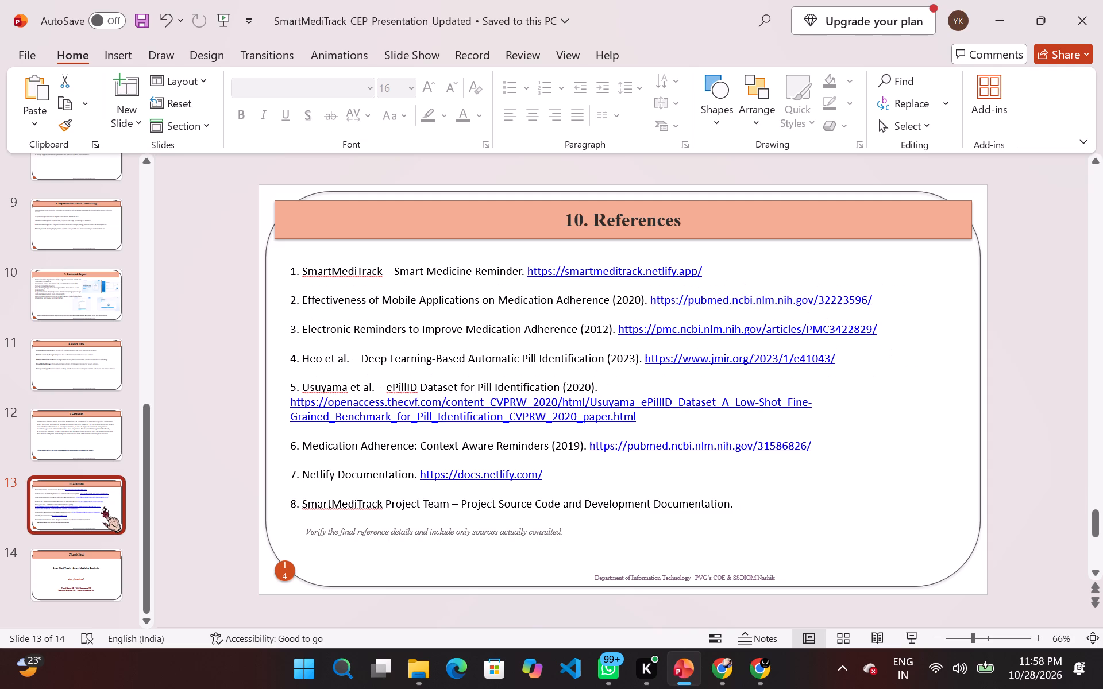
{"action": "left_click", "coordinate": [102, 425]}
{"action": "left_click", "coordinate": [86, 373]}
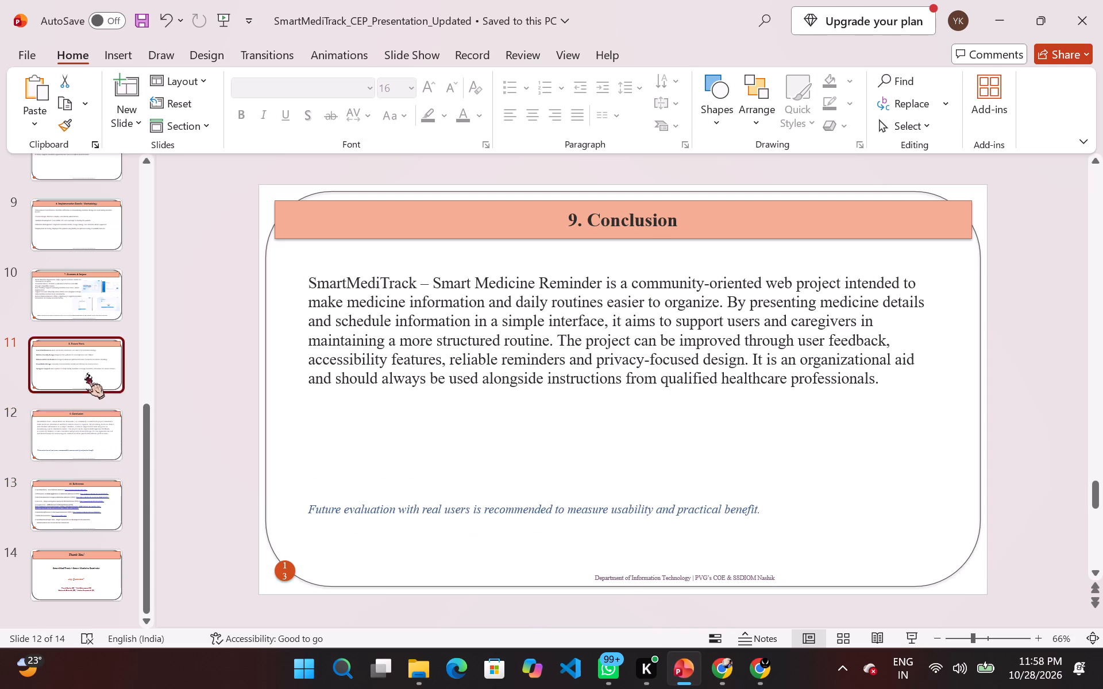
{"action": "left_click", "coordinate": [105, 307]}
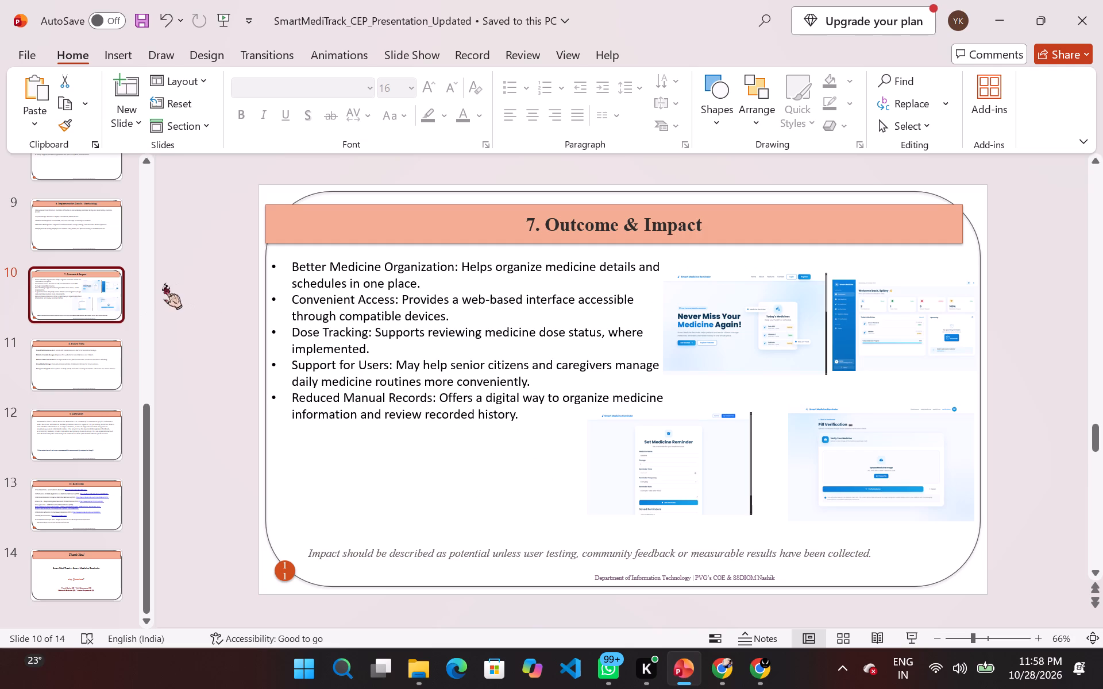
{"action": "left_click", "coordinate": [77, 248]}
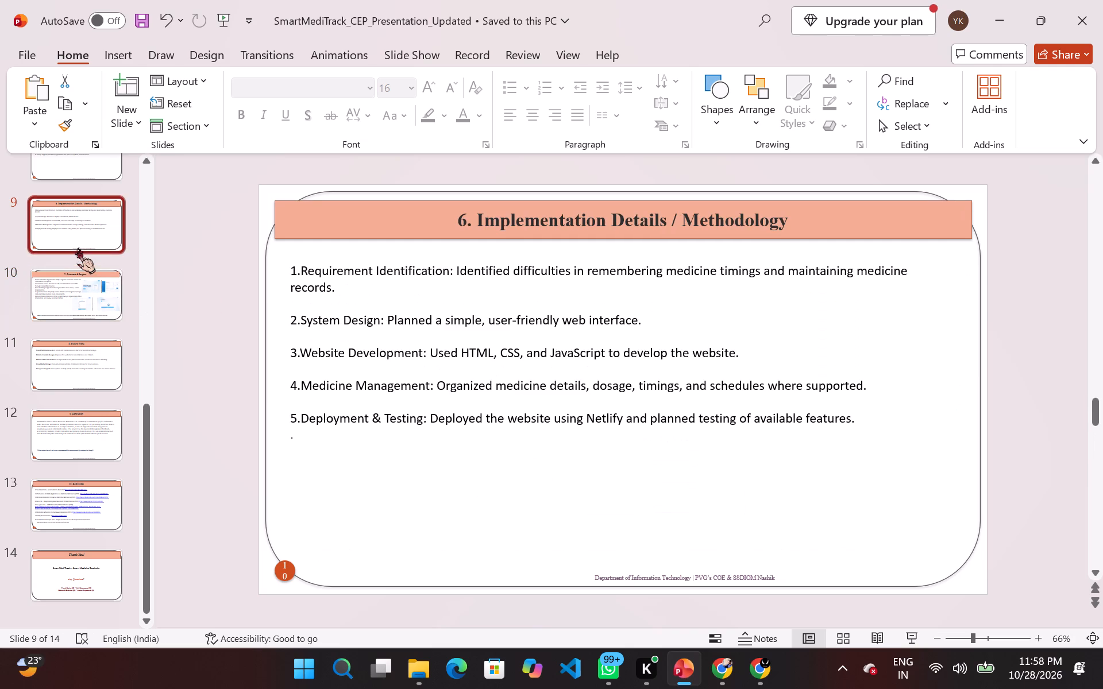
{"action": "scroll", "coordinate": [77, 248], "scroll_direction": "up", "scroll_amount": 6}
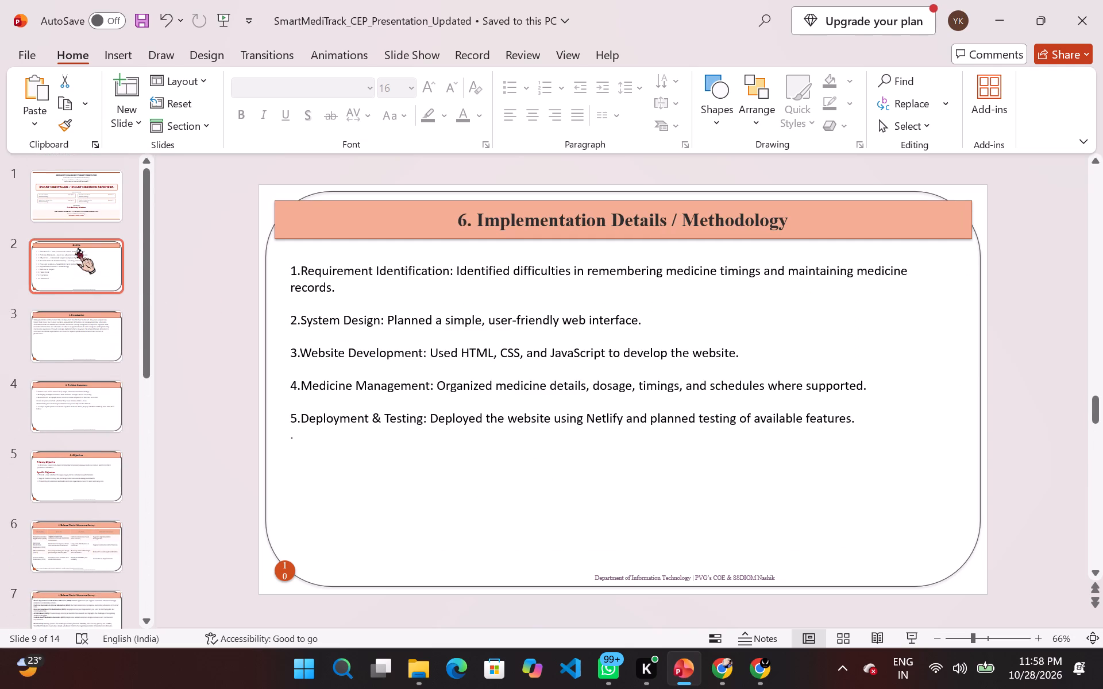
{"action": "left_click", "coordinate": [88, 184]}
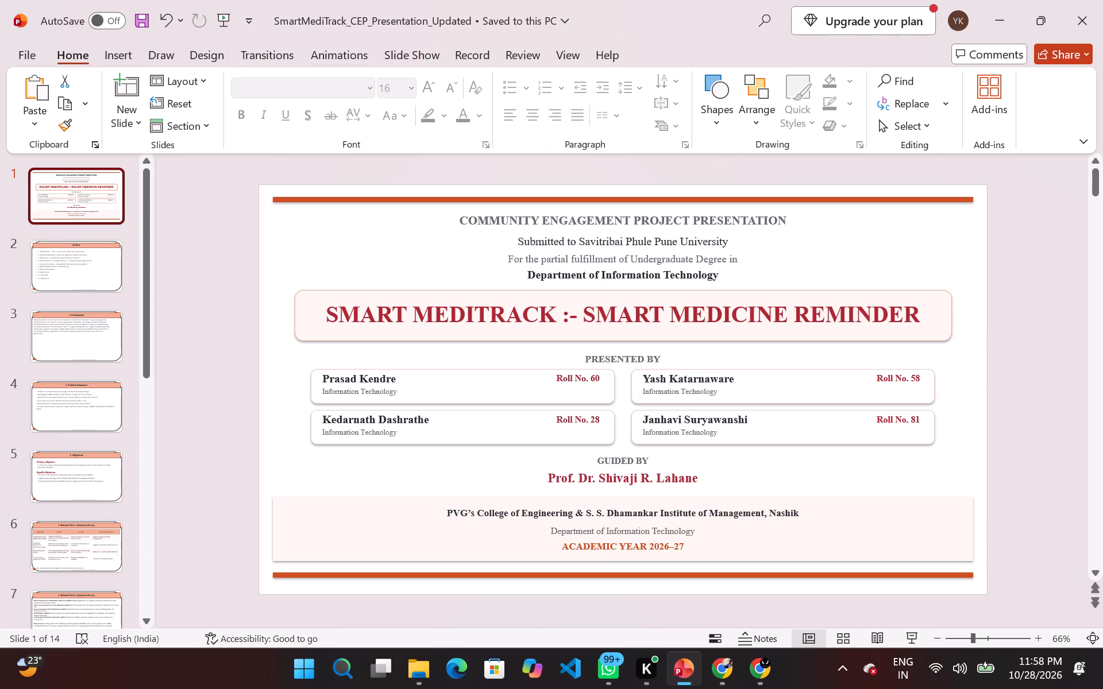
{"action": "left_click", "coordinate": [172, 346]}
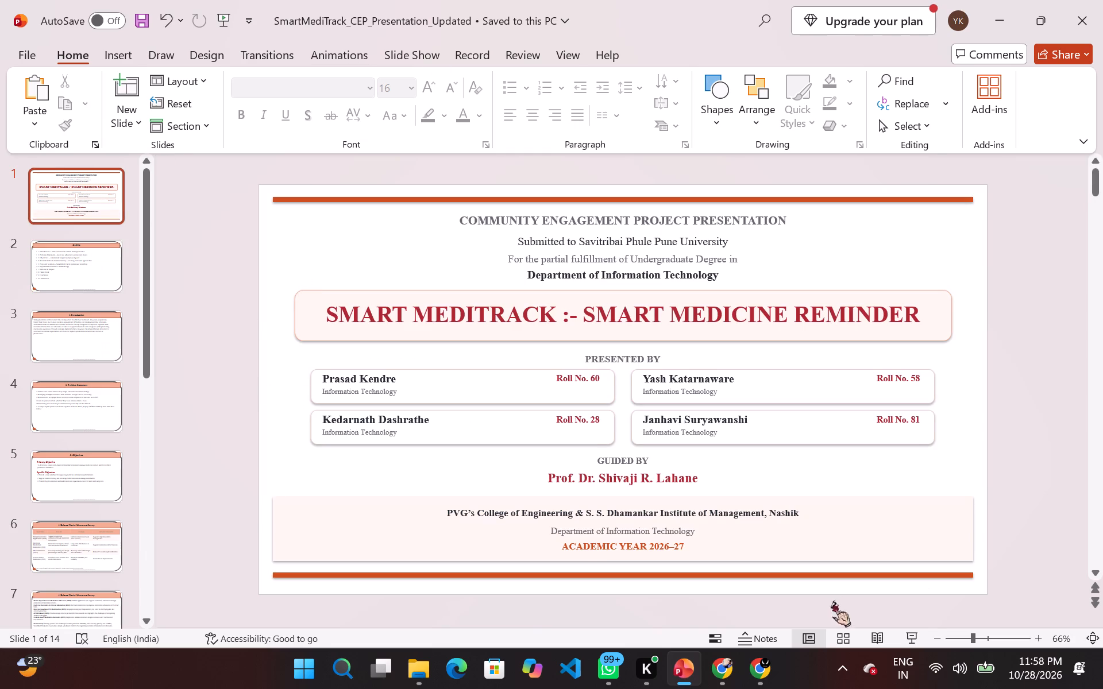
{"action": "key", "text": "Down"}
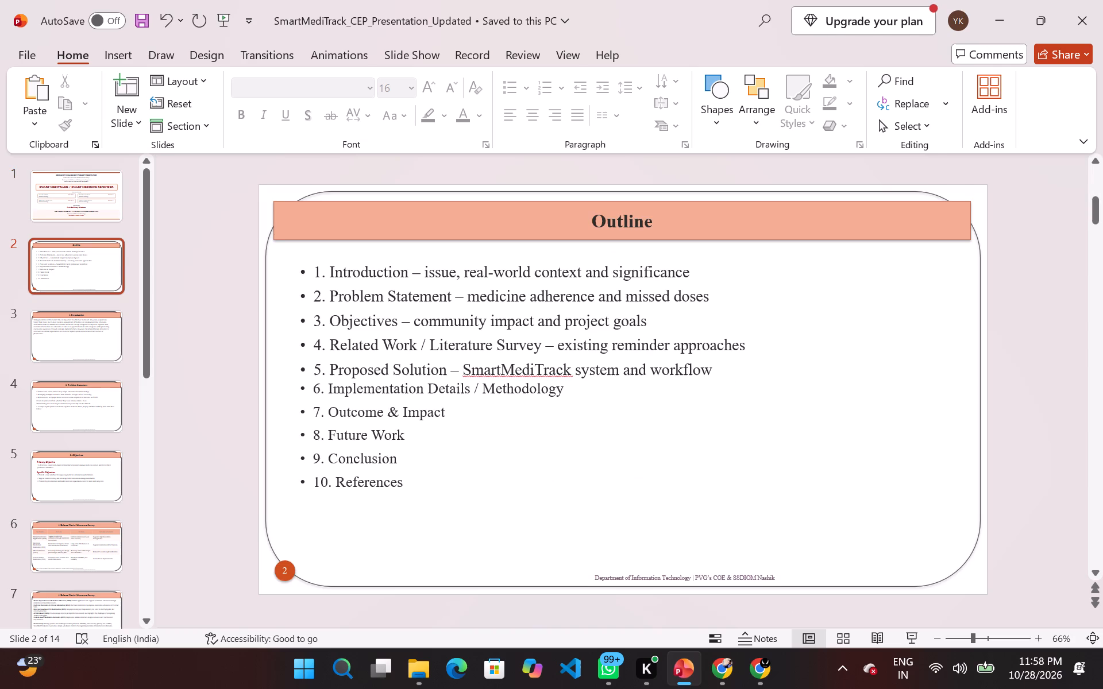
Shift the body text box on the "1. Introduction" slide slightly right and down, and widen it slightly.
{"action": "key", "text": "Down"}
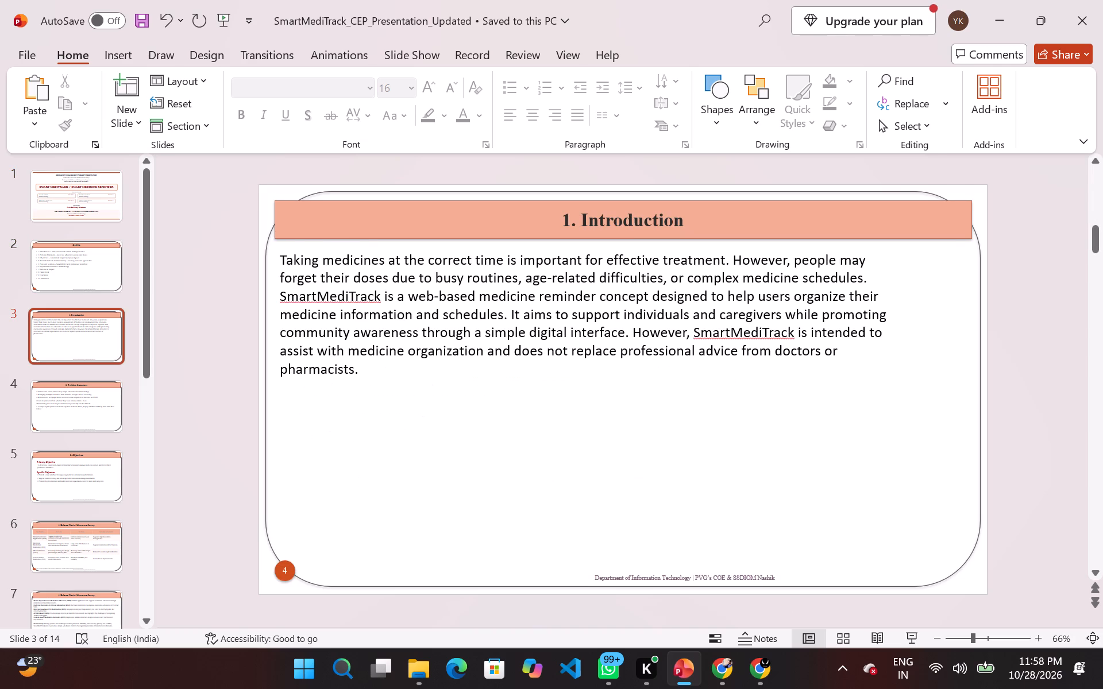
{"action": "left_click", "coordinate": [538, 313]}
{"action": "left_click_drag", "start_coordinate": [538, 313], "coordinate": [546, 332]}
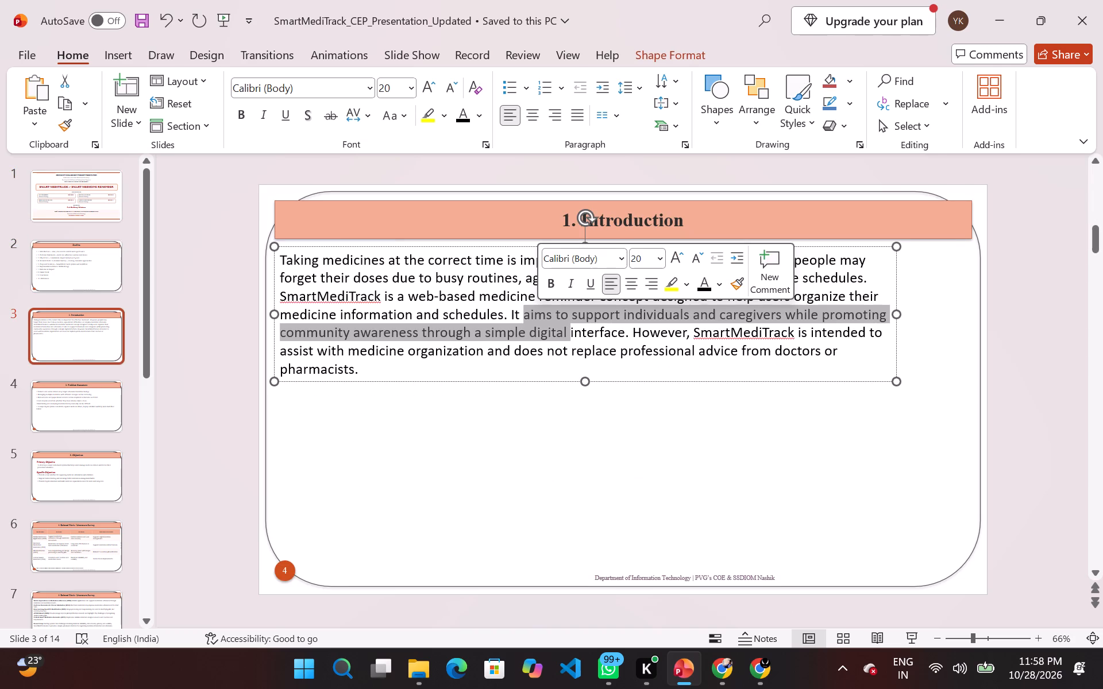
{"action": "left_click_drag", "start_coordinate": [546, 332], "coordinate": [546, 333]}
{"action": "left_click", "coordinate": [546, 333]}
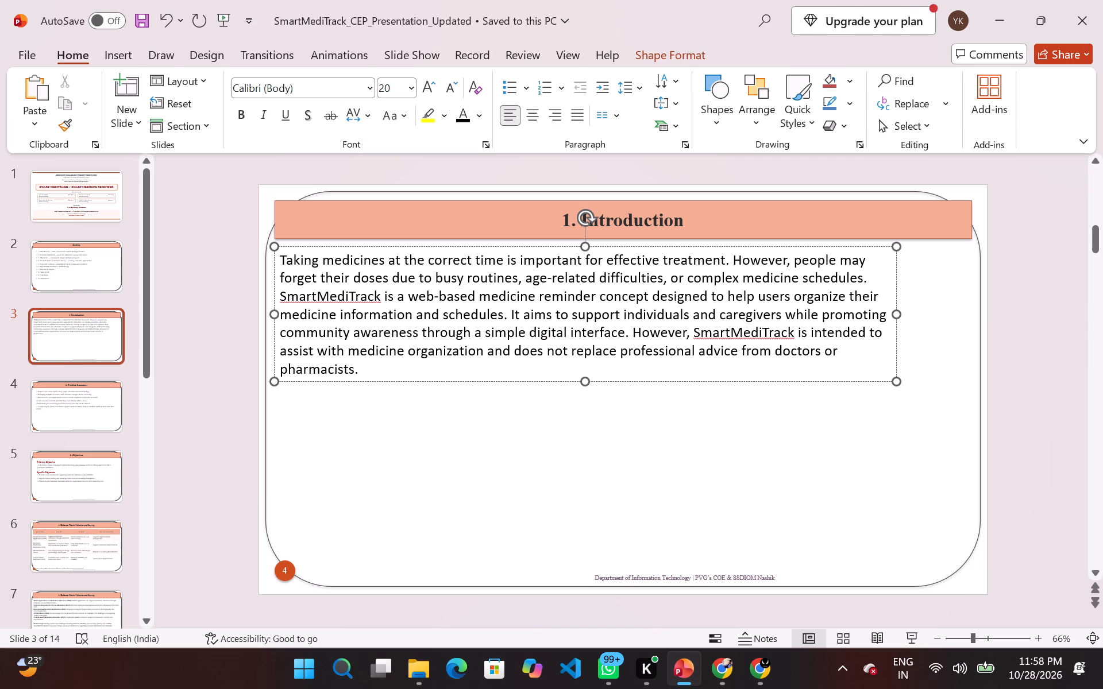
{"action": "left_click_drag", "start_coordinate": [273, 347], "coordinate": [293, 357]}
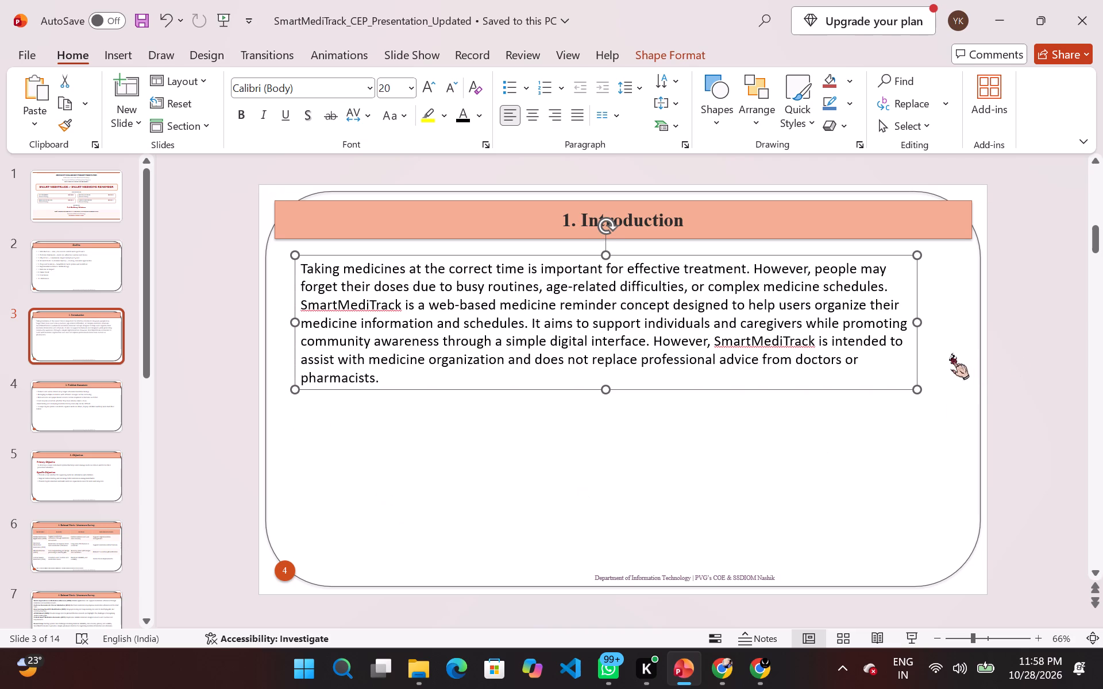
{"action": "left_click", "coordinate": [919, 340]}
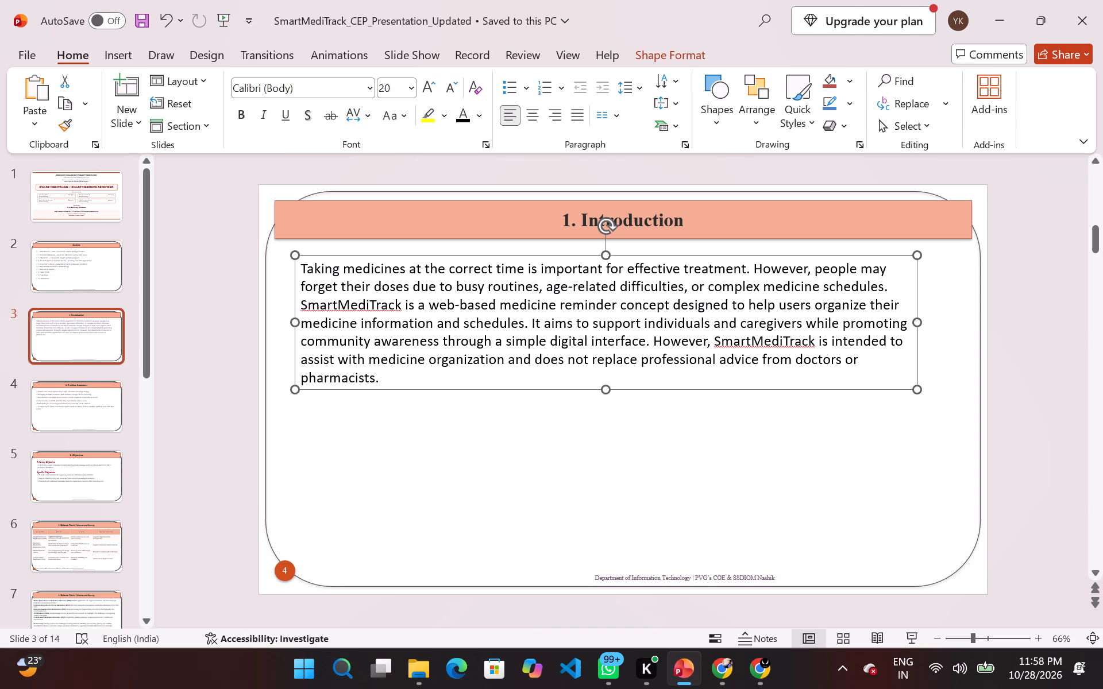
{"action": "left_click", "coordinate": [917, 340]}
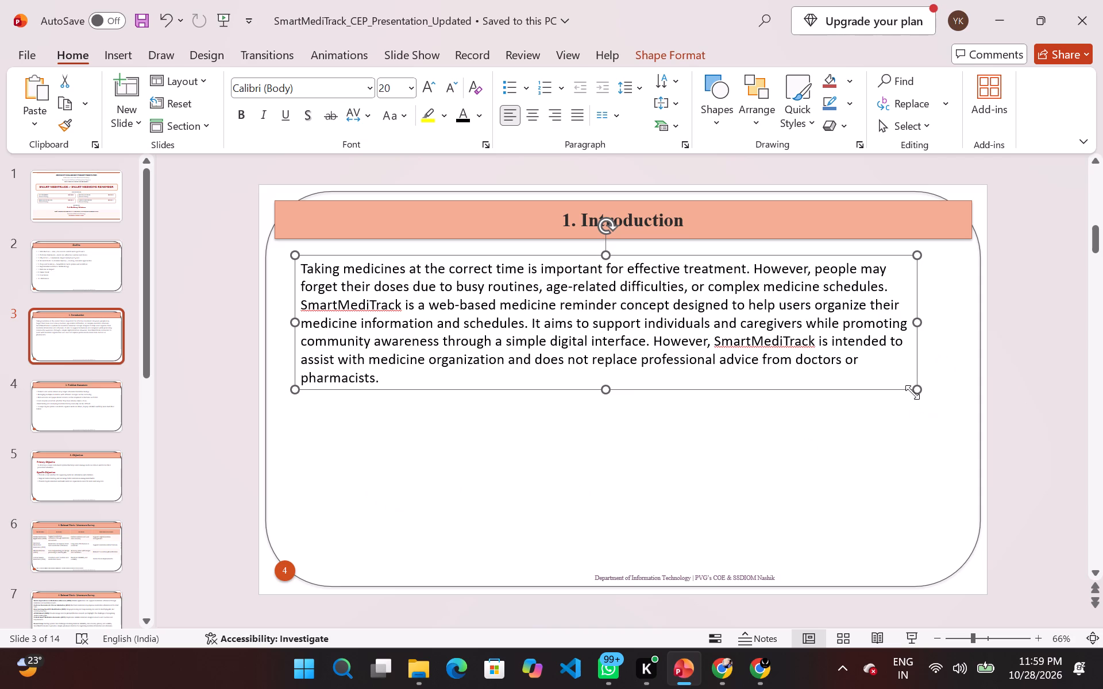
{"action": "left_click_drag", "start_coordinate": [912, 392], "coordinate": [930, 445]}
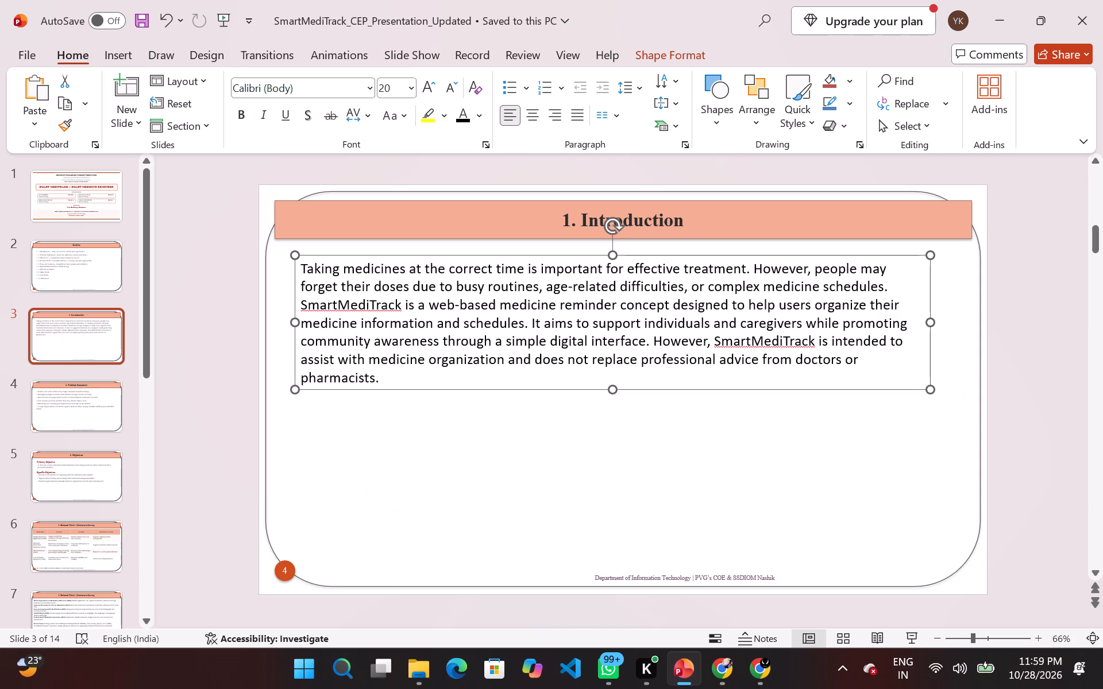
{"action": "left_click", "coordinate": [649, 471]}
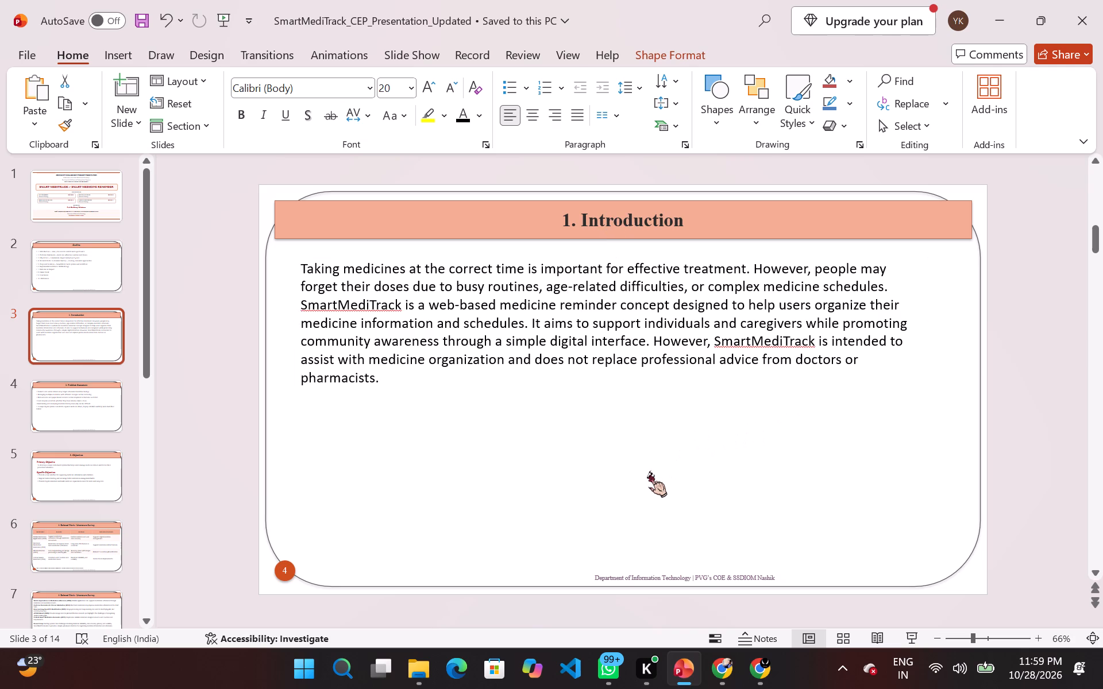
Review the remaining slides in order, from "2. Problem Statement" through to the closing "Thank You!" slide.
{"action": "key", "text": "Down"}
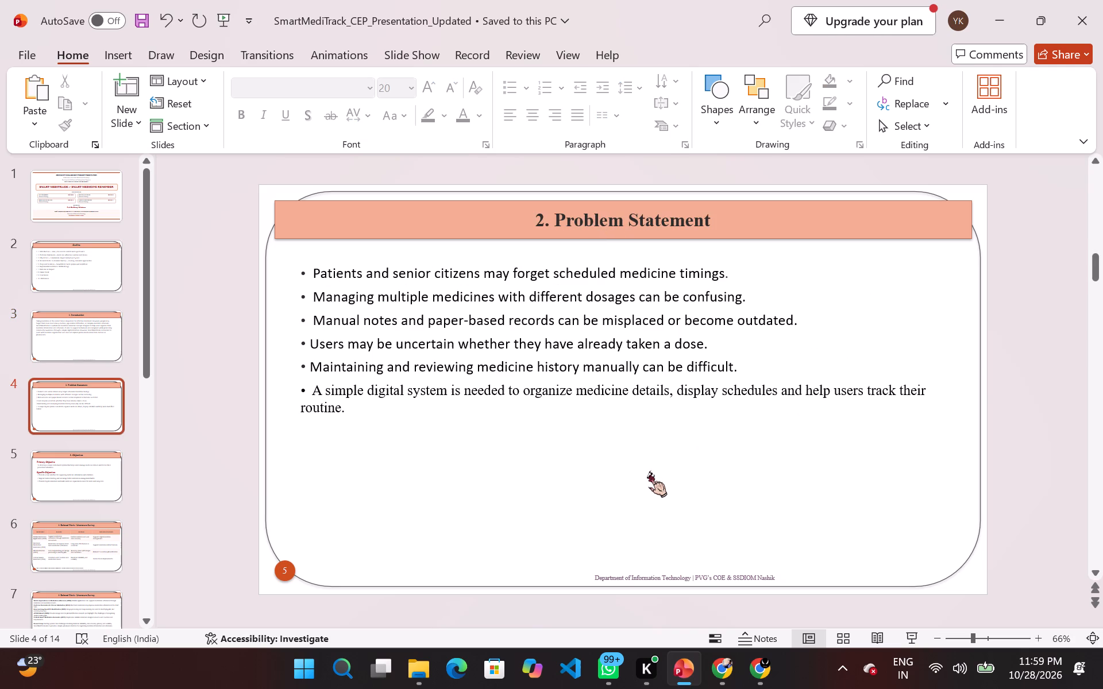
{"action": "key", "text": "Down"}
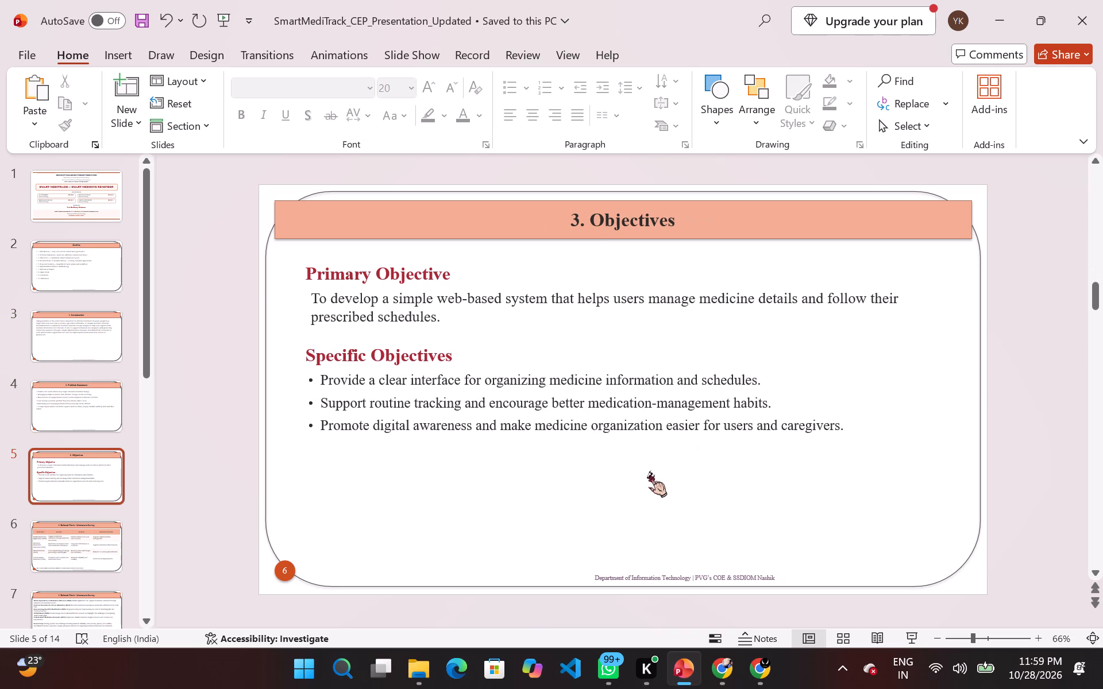
{"action": "key", "text": "Down"}
{"action": "key", "text": "Down"}
{"action": "key", "text": "Down"}
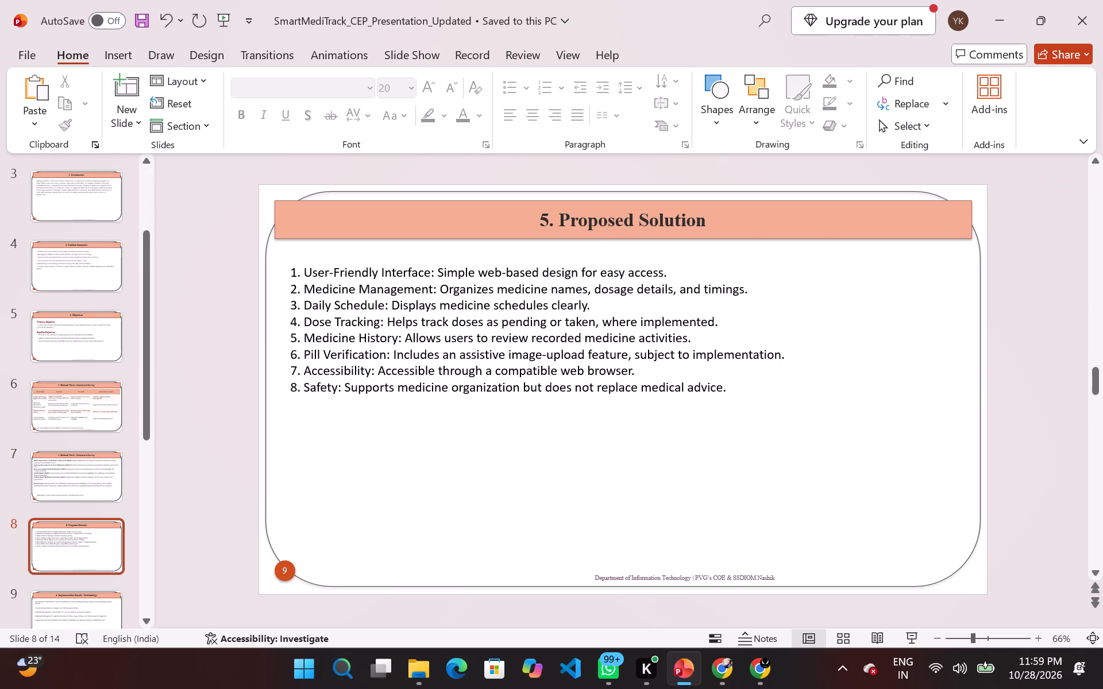
{"action": "key", "text": "Up"}
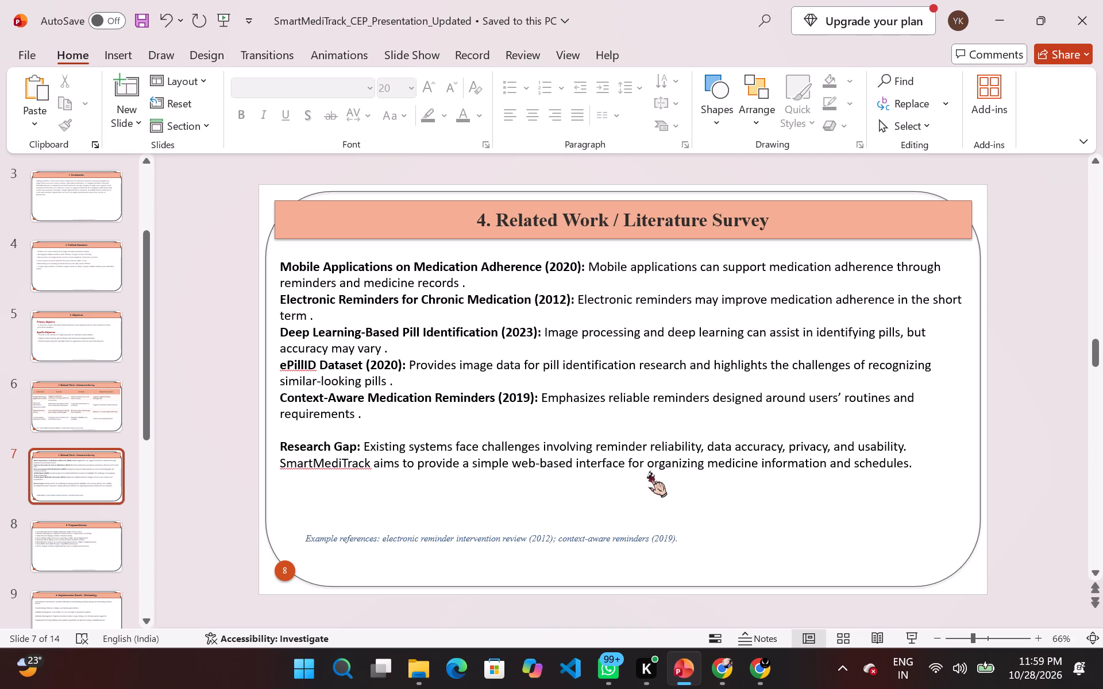
{"action": "key", "text": "Down"}
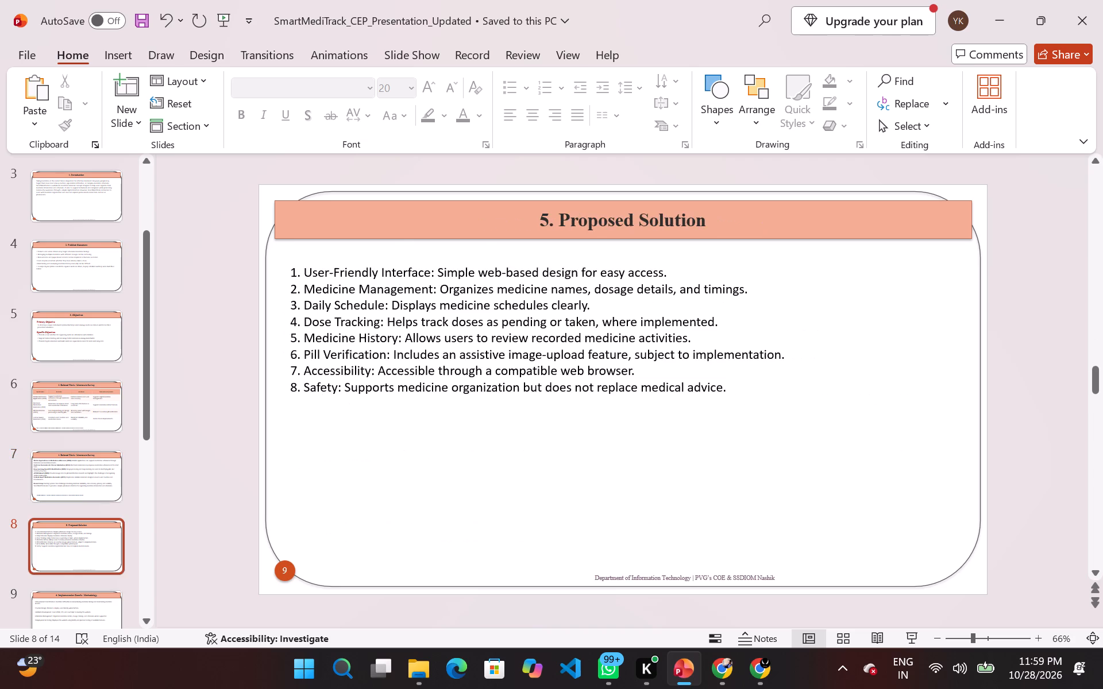
{"action": "key", "text": "Down"}
{"action": "key", "text": "Down"}
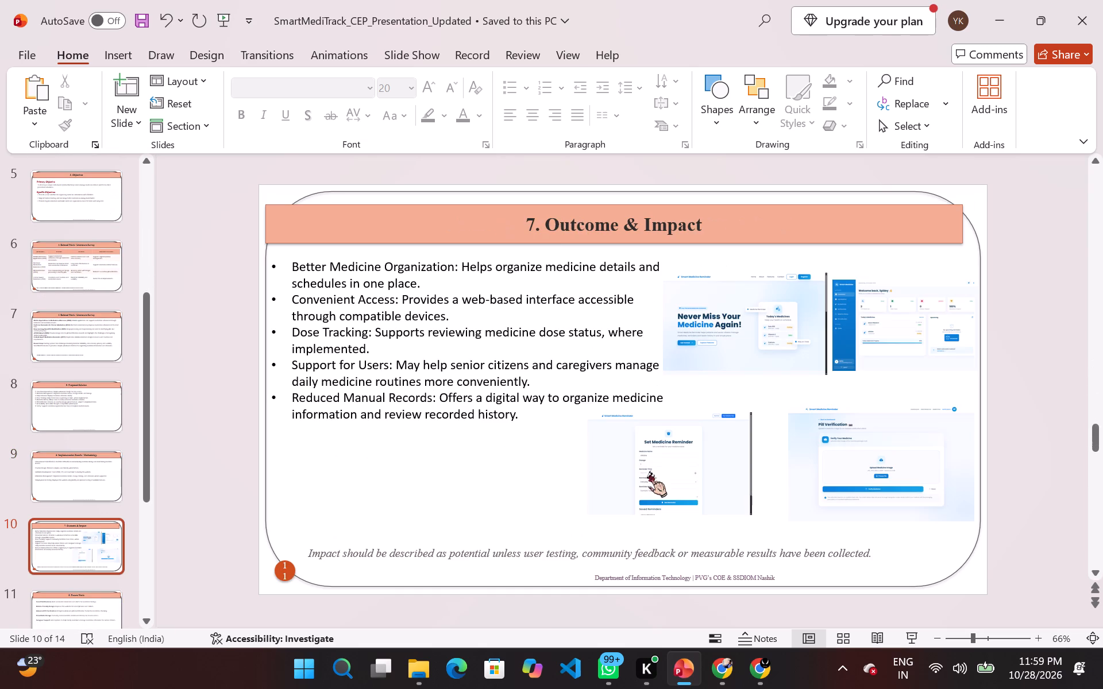
{"action": "key", "text": "Down"}
{"action": "key", "text": "Down"}
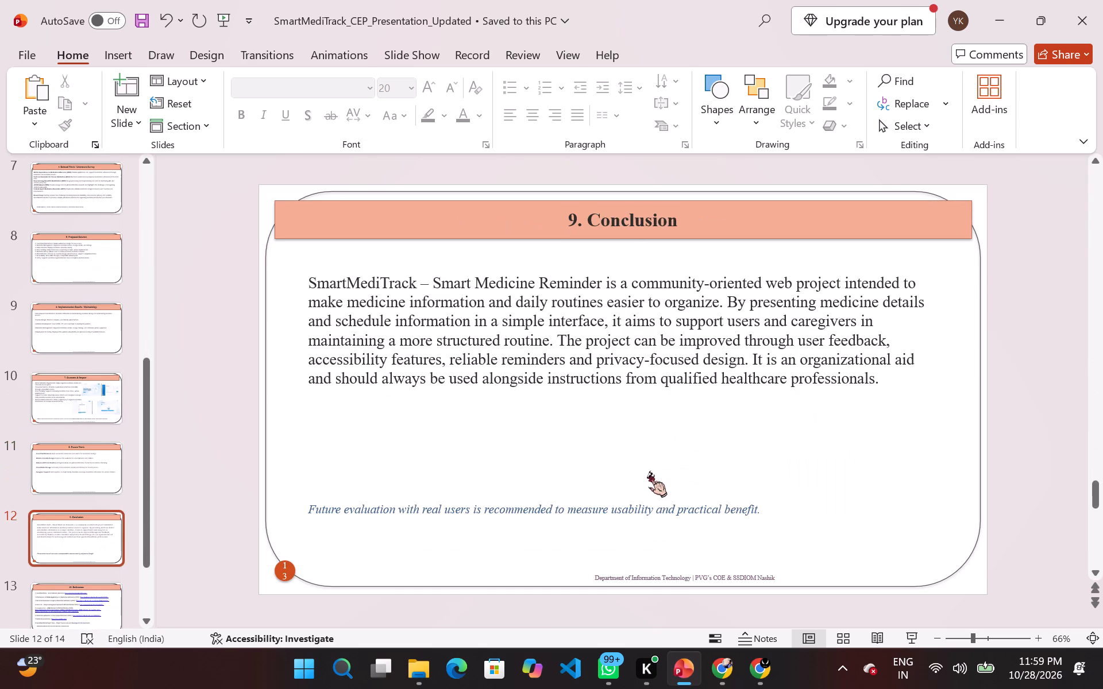
{"action": "key", "text": "Down"}
{"action": "key", "text": "Down"}
{"action": "key", "text": "Down"}
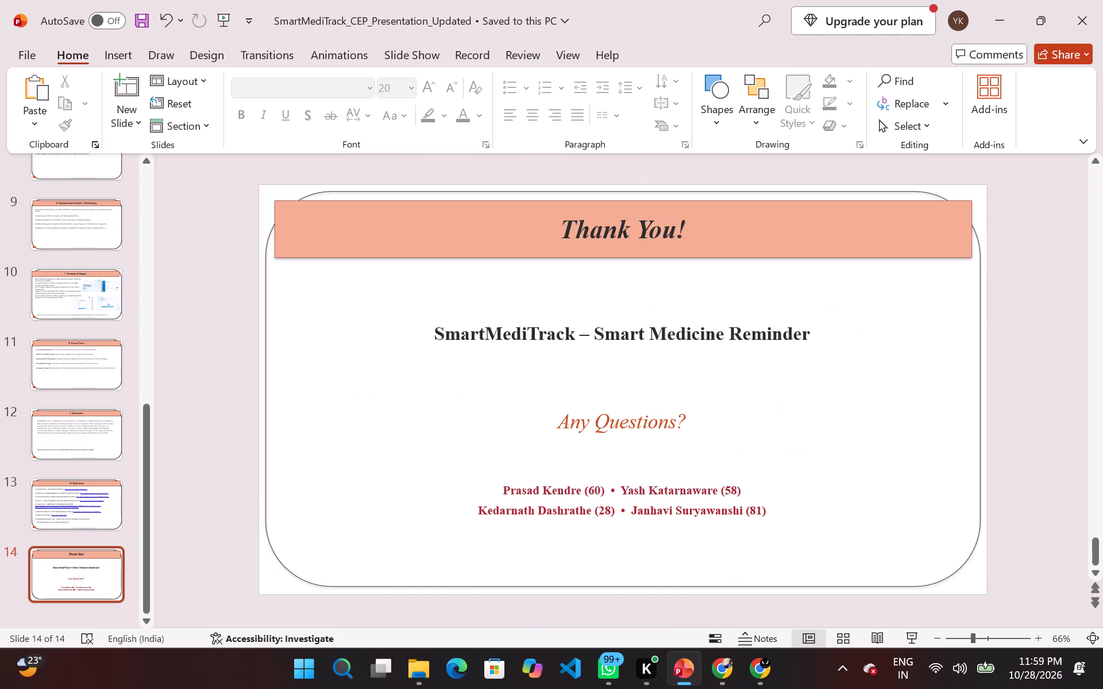
Save the presentation in its current location.
{"action": "left_click", "coordinate": [142, 22]}
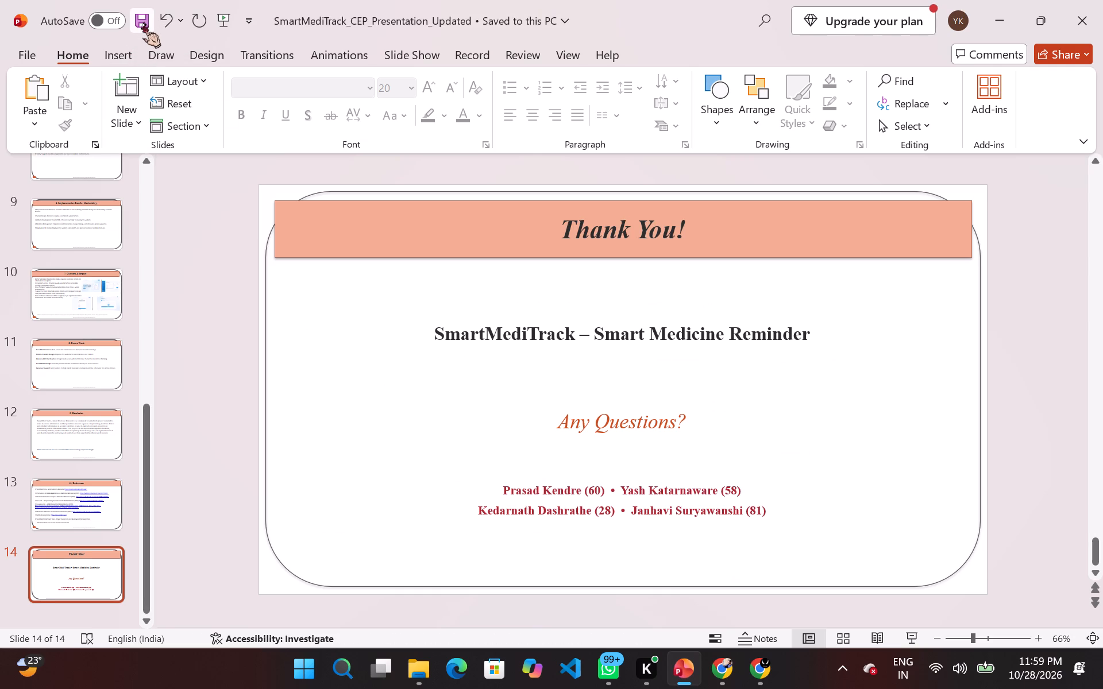
{"action": "triple_click", "coordinate": [142, 22]}
{"action": "left_click", "coordinate": [142, 22]}
Start saving a copy as SmartMediTrack_CEP_Presentation_Updated in PowerPoint Presentation format, with the Downloads folder as the destination.
{"action": "left_click", "coordinate": [34, 49]}
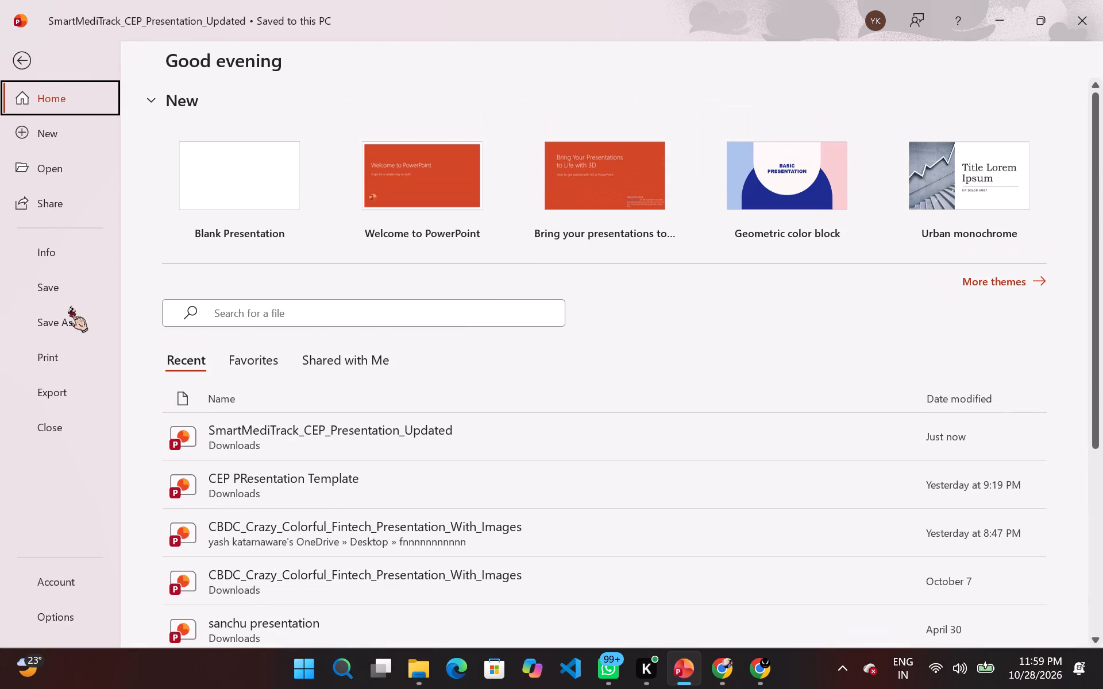
{"action": "left_click", "coordinate": [52, 313]}
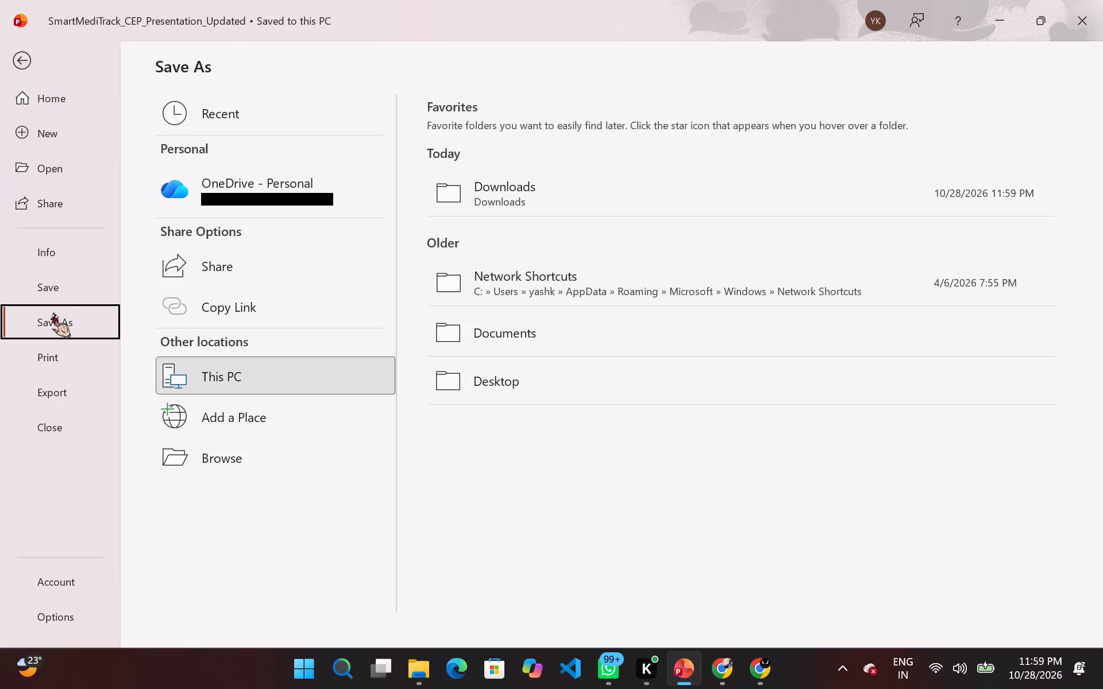
{"action": "left_click", "coordinate": [250, 363]}
{"action": "double_click", "coordinate": [250, 363]}
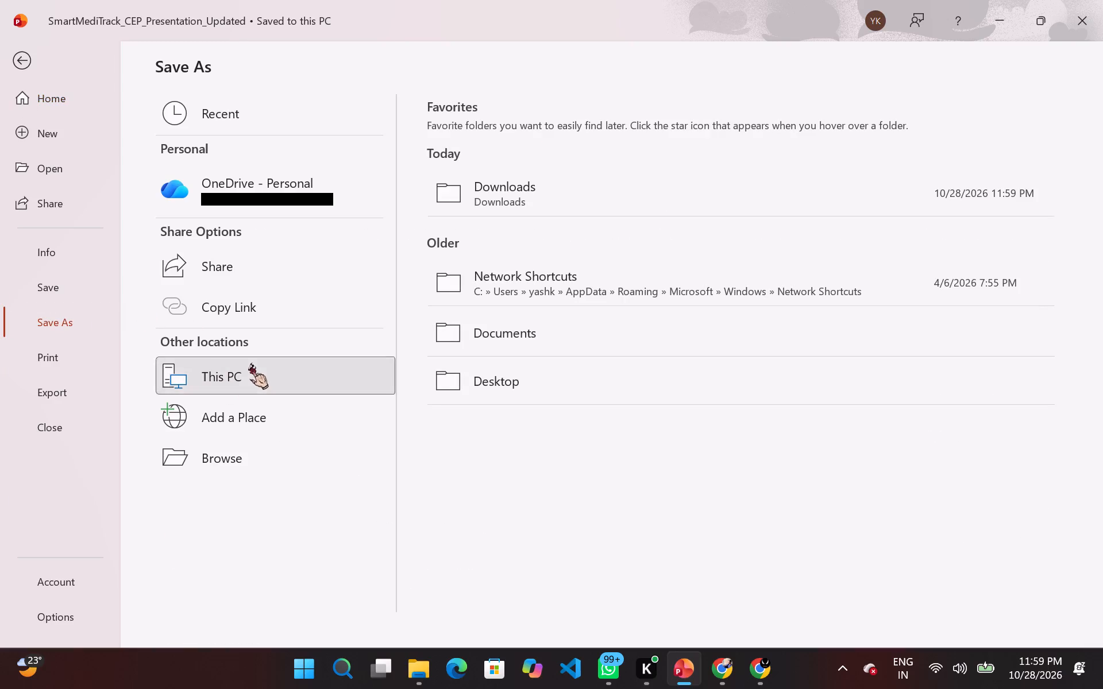
{"action": "left_click", "coordinate": [250, 363]}
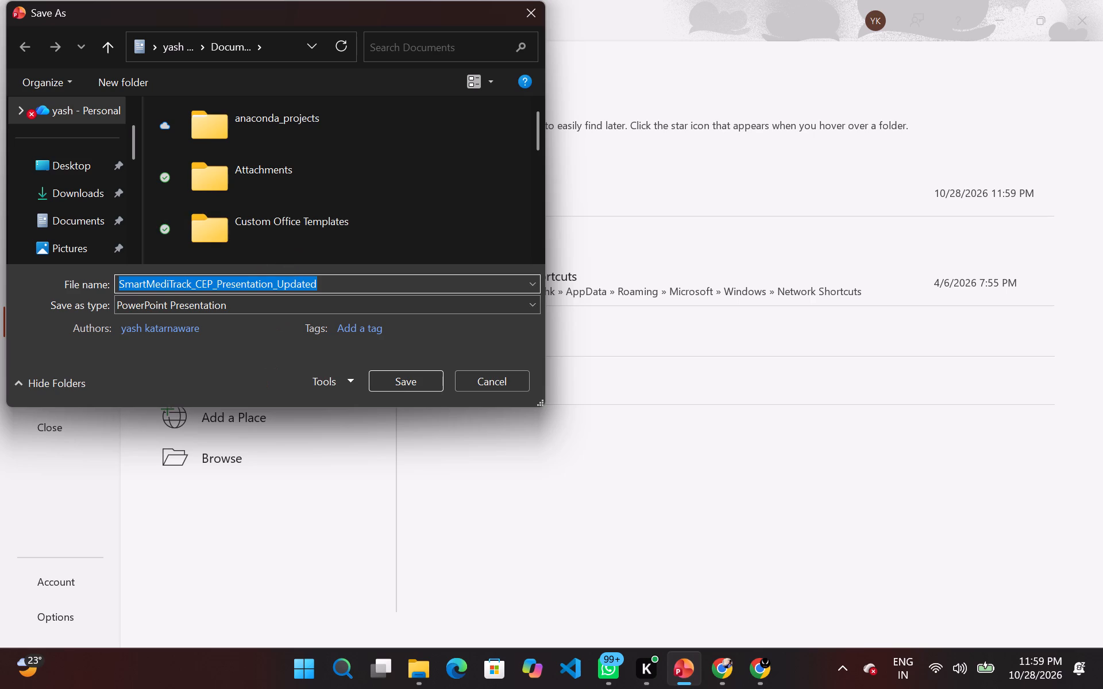
{"action": "double_click", "coordinate": [58, 190]}
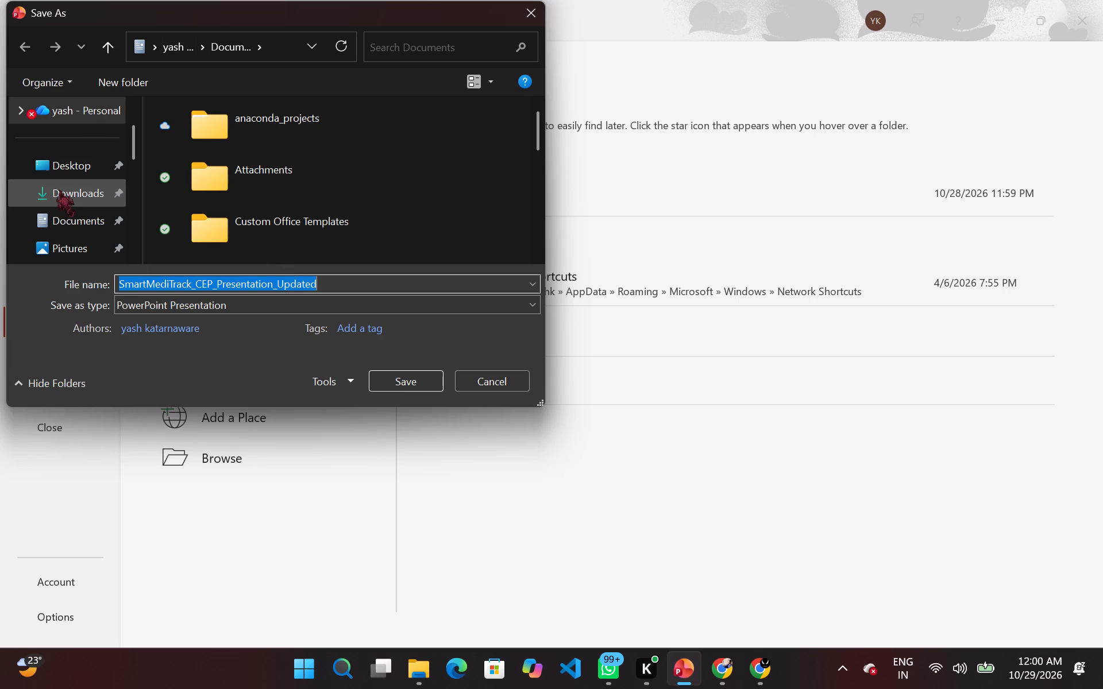
Finish saving the presentation to Downloads as SmartMediTrack_CEP_Presentation_Updated, replacing the existing file of that name.
{"action": "left_click", "coordinate": [391, 373]}
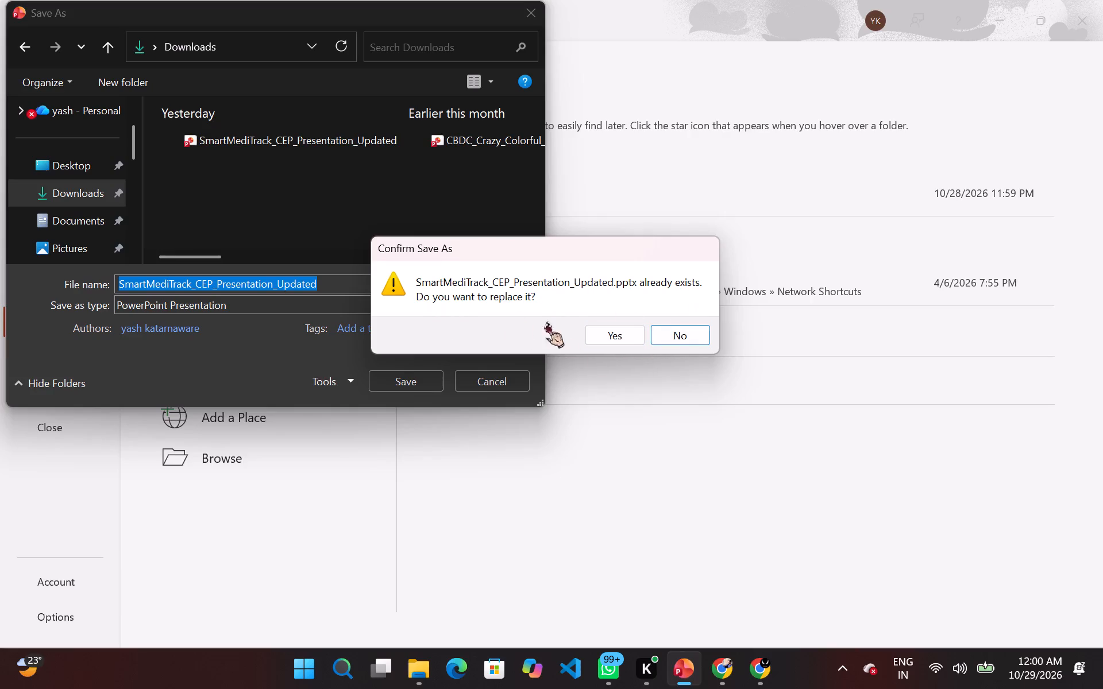
{"action": "left_click", "coordinate": [621, 329]}
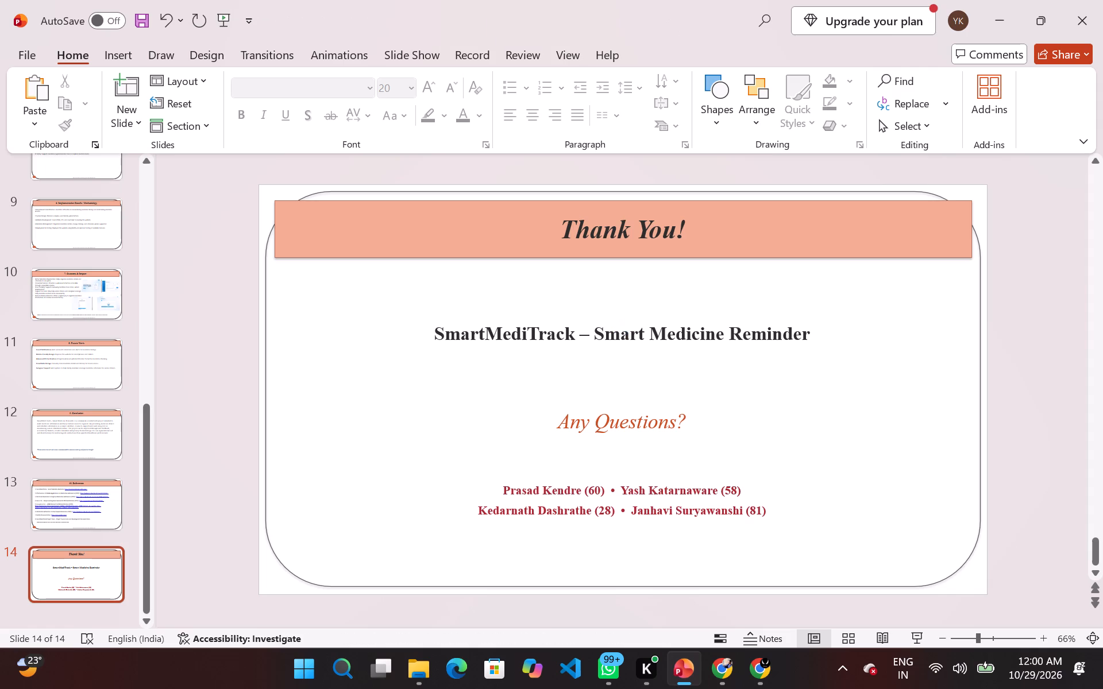
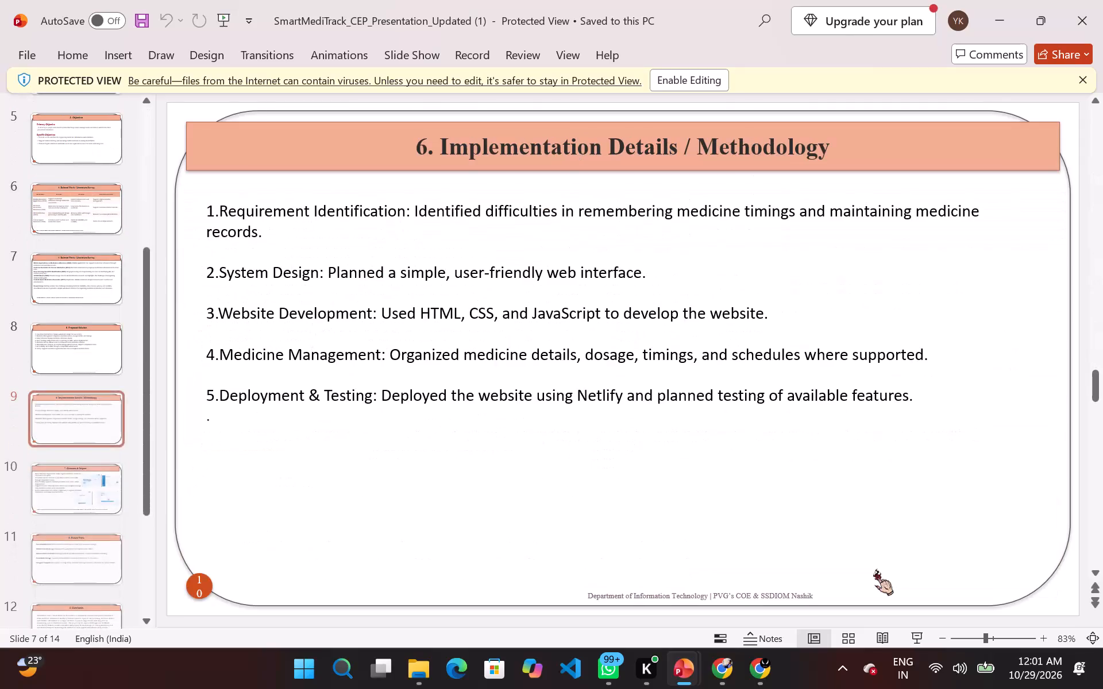
Review the "6. Implementation Details / Methodology" and "7. Outcome & Impact" slides in the updated presentation copy.
{"action": "scroll", "coordinate": [875, 570], "scroll_direction": "down", "scroll_amount": 1}
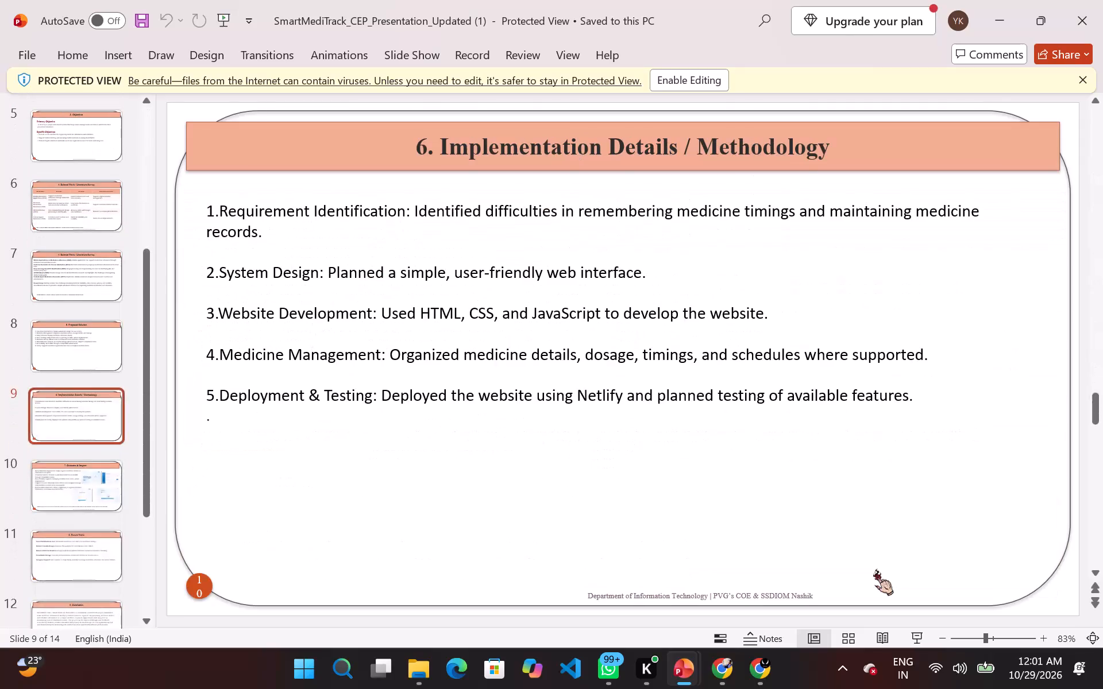
{"action": "scroll", "coordinate": [875, 570], "scroll_direction": "down", "scroll_amount": 1}
{"action": "scroll", "coordinate": [875, 570], "scroll_direction": "up", "scroll_amount": 1}
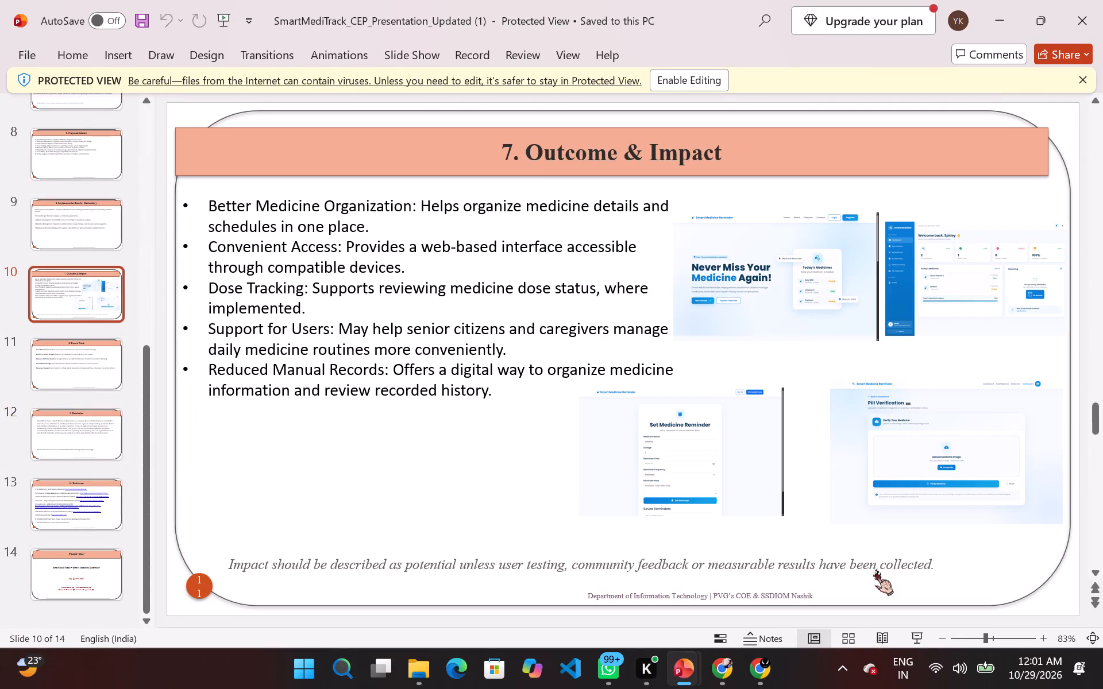